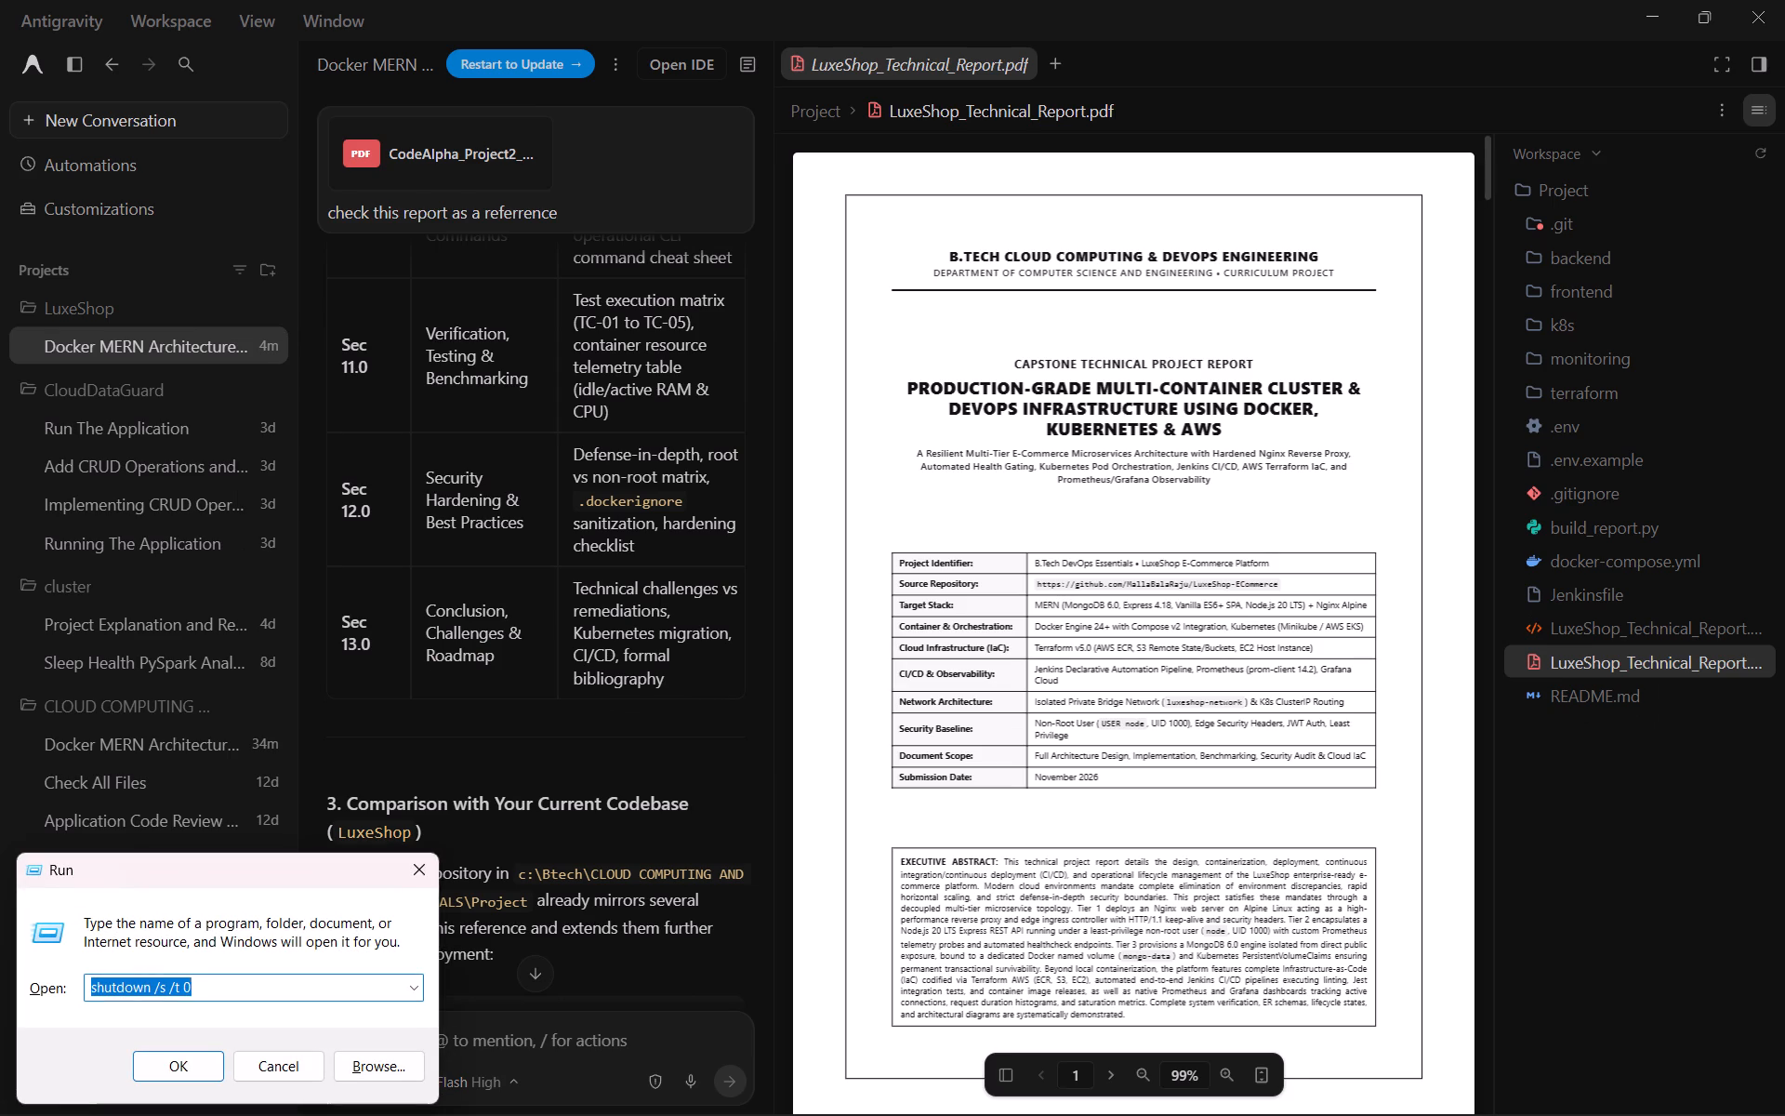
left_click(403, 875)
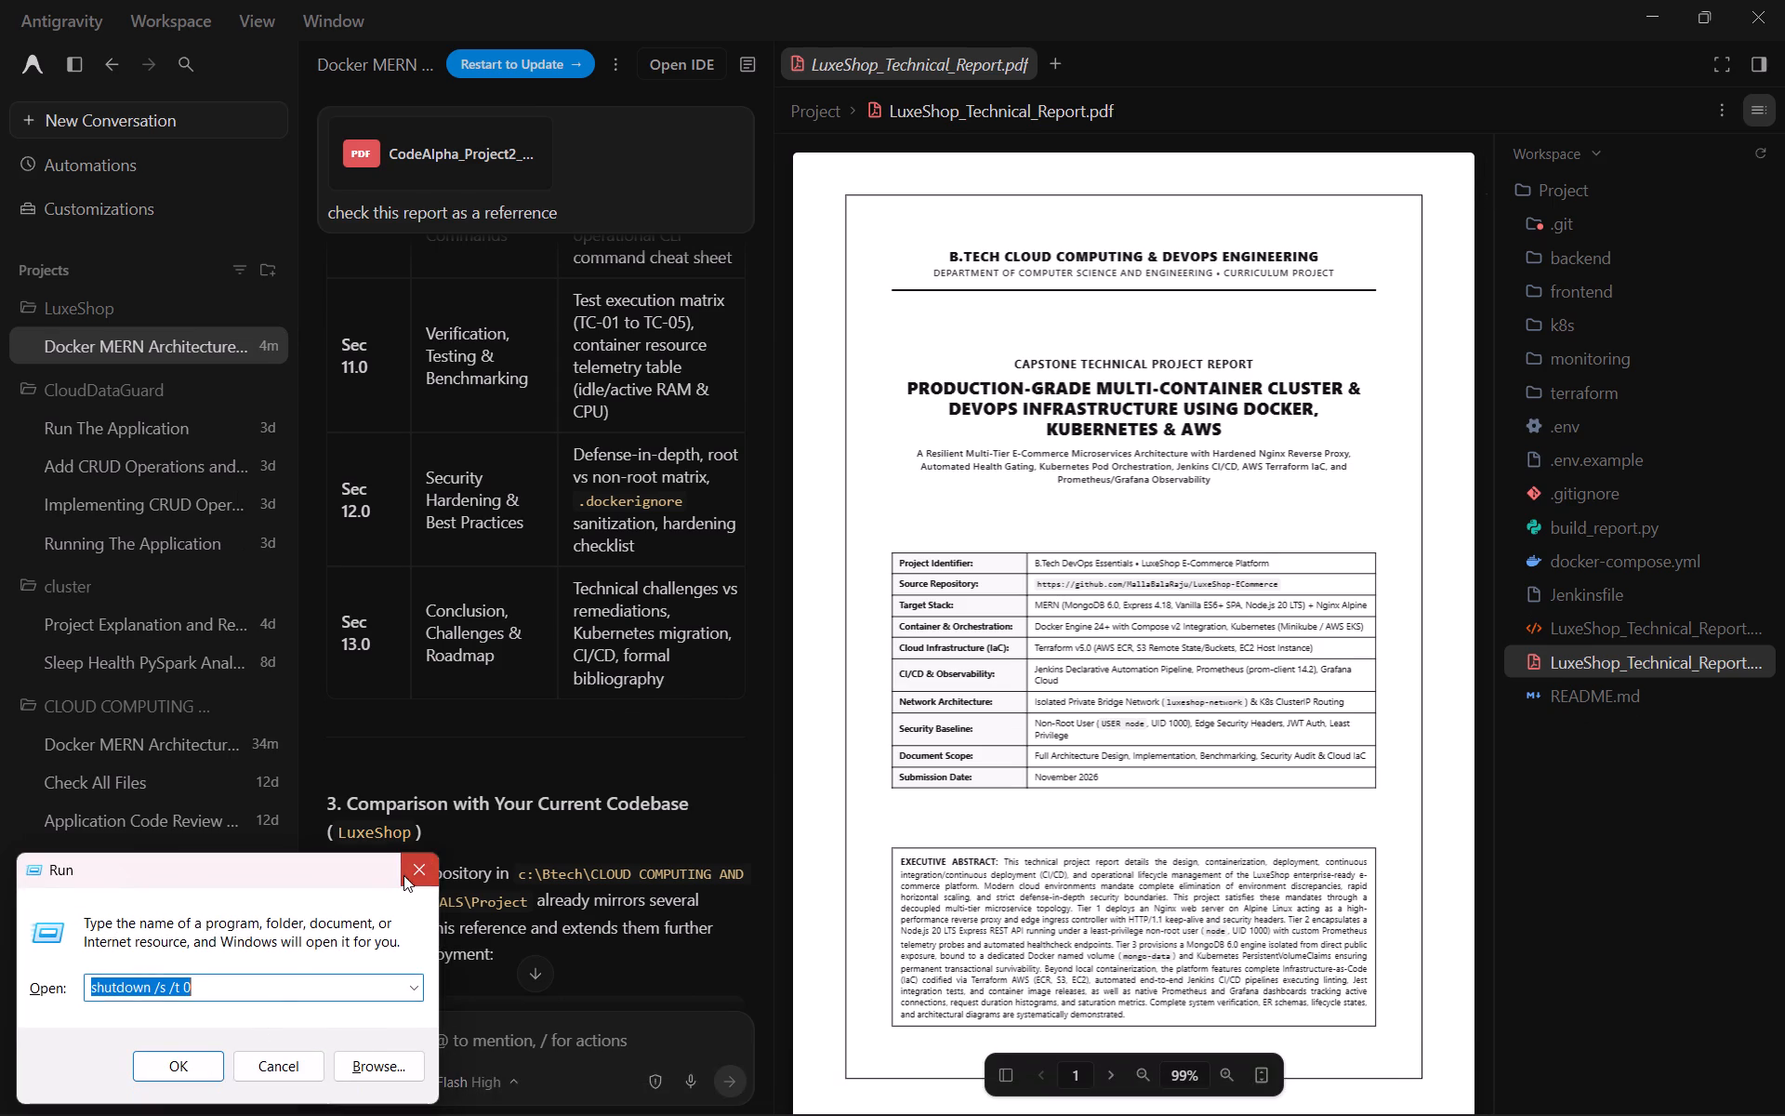
In File Explorer, open LuxeShop_Technical_Report.pdf from the Project folder inside Btech's CLOUD COMPUTING AND DEVOPS ESSENTIALS folder.
key("super+e")
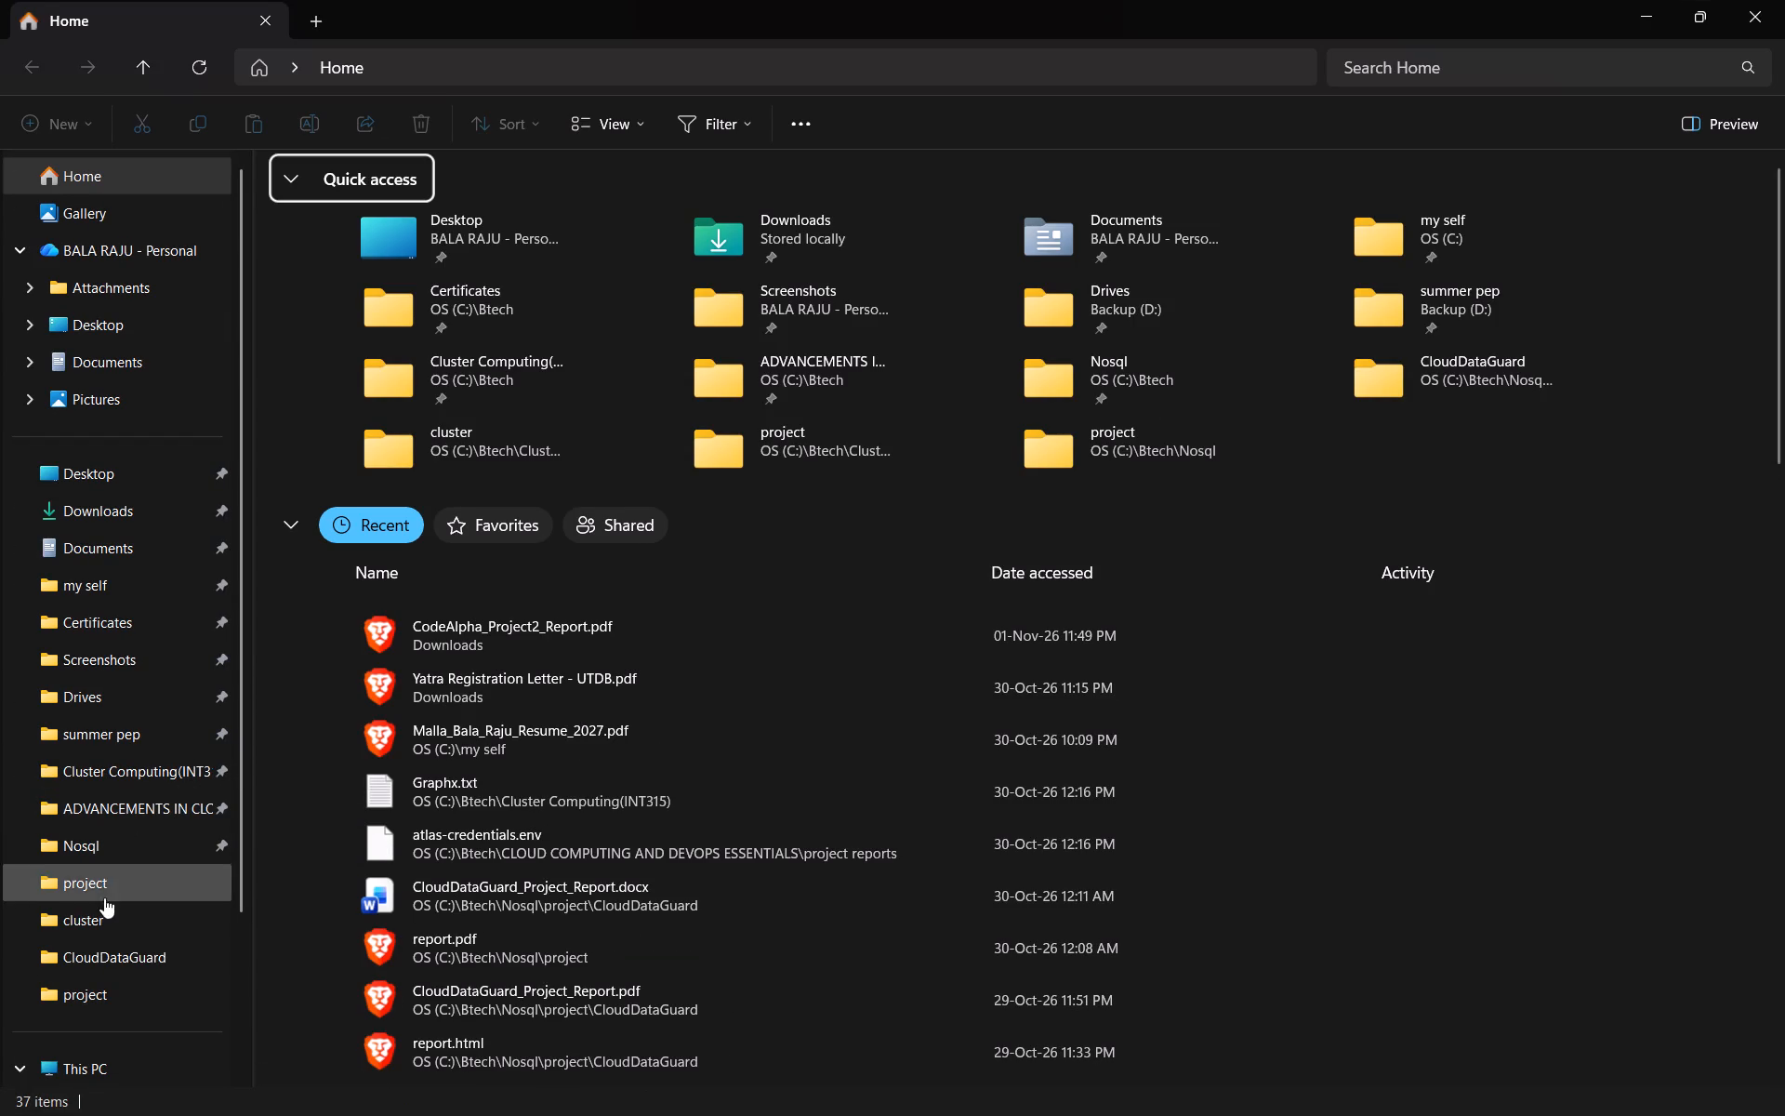
left_click(90, 949)
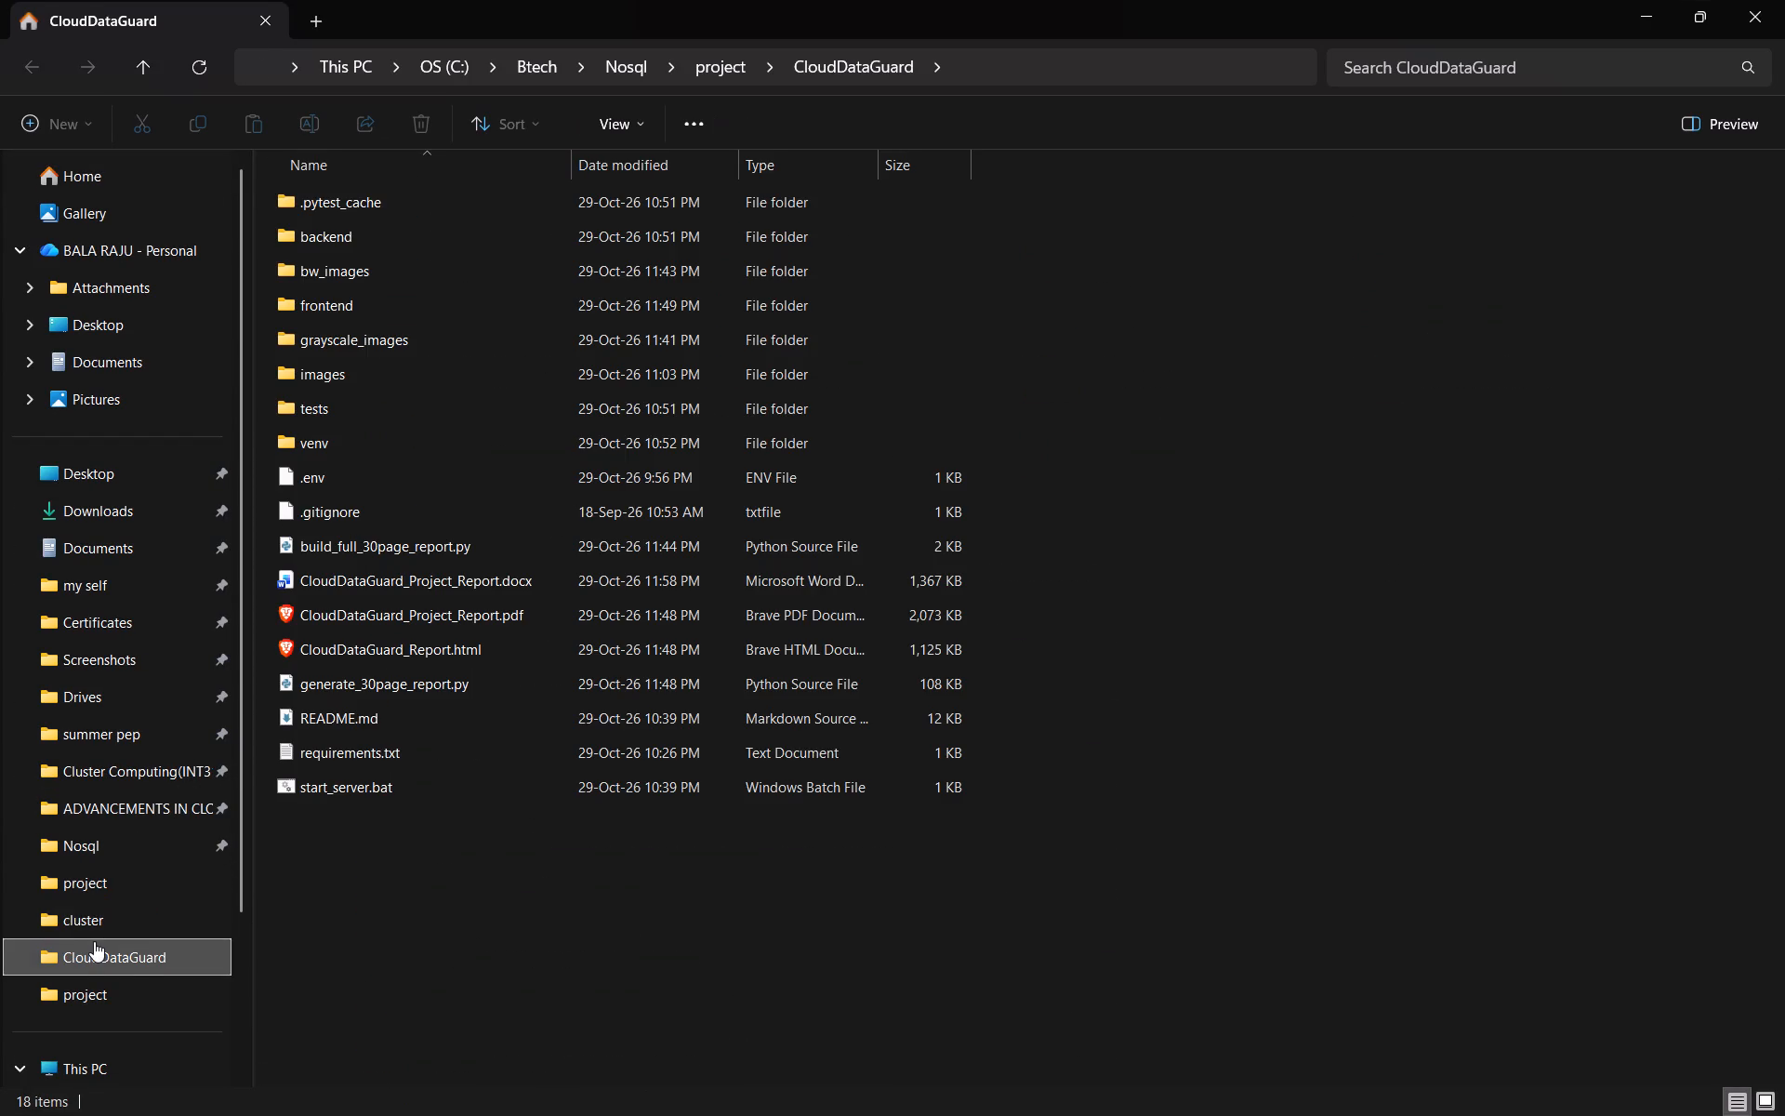
left_click(109, 923)
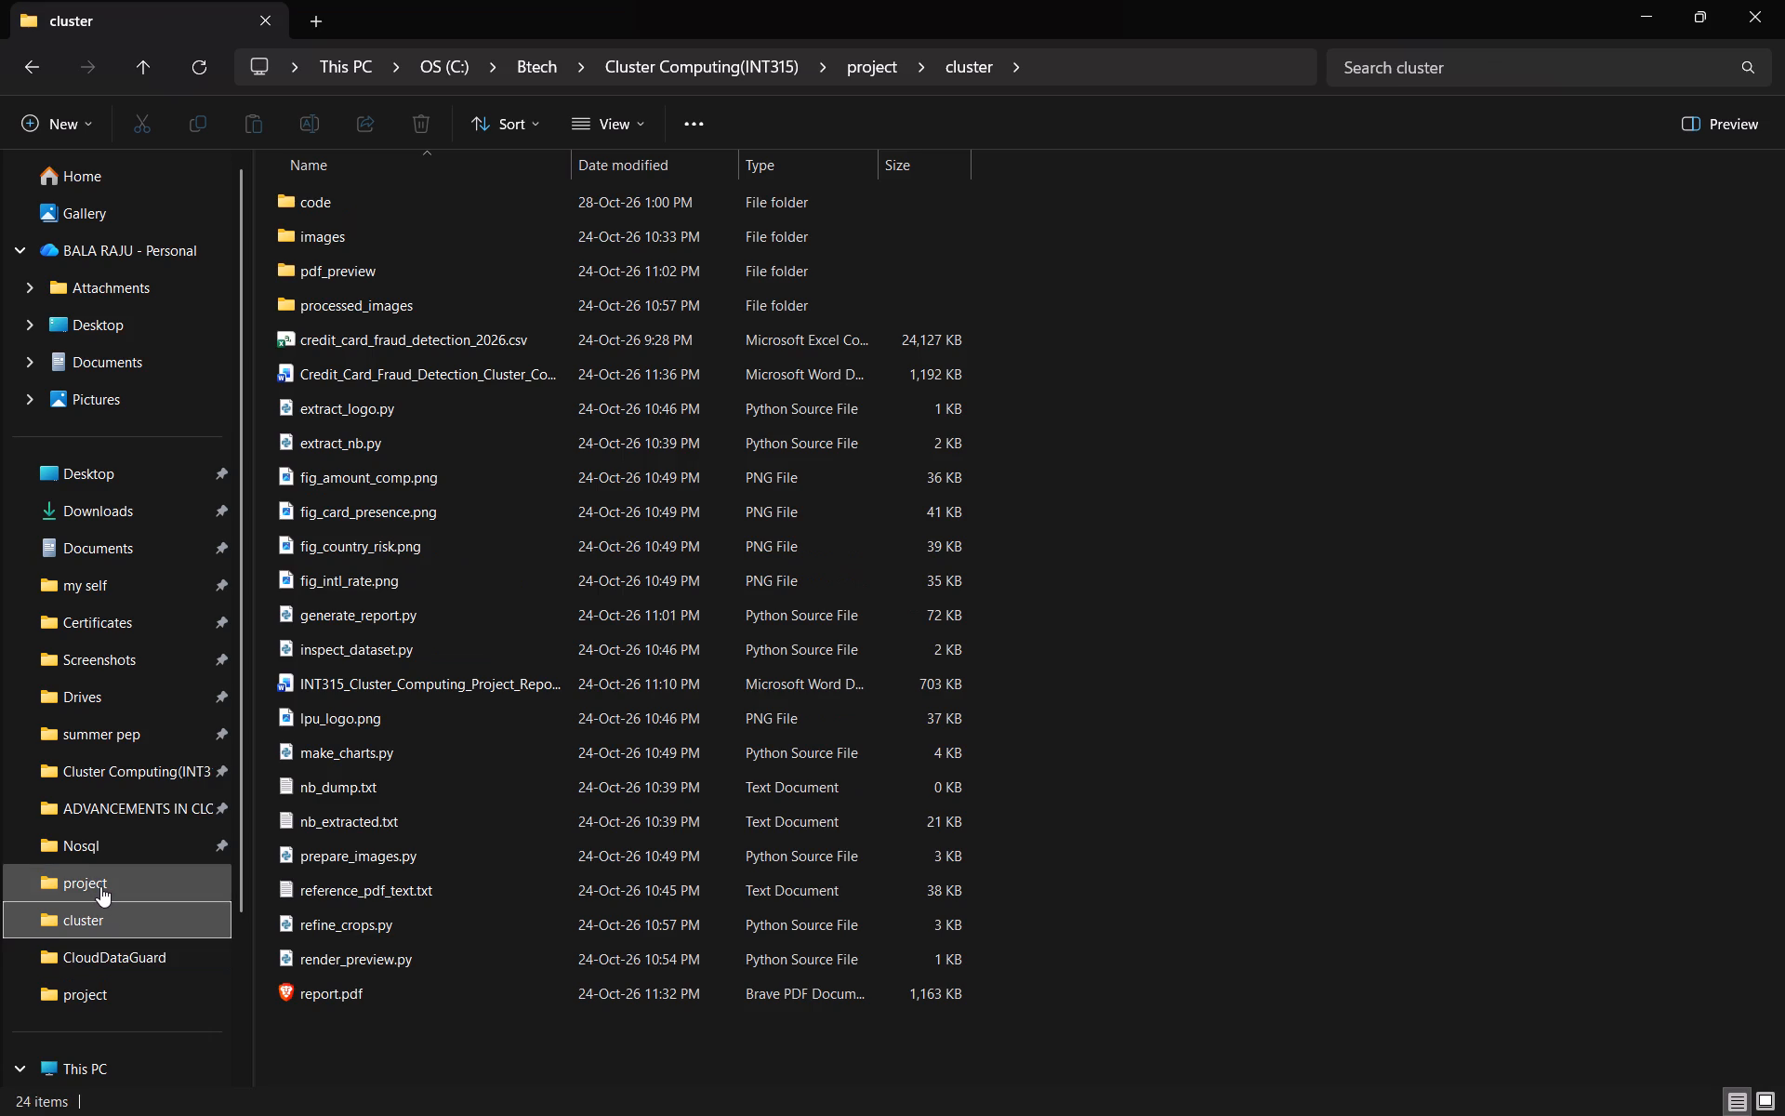
left_click(100, 886)
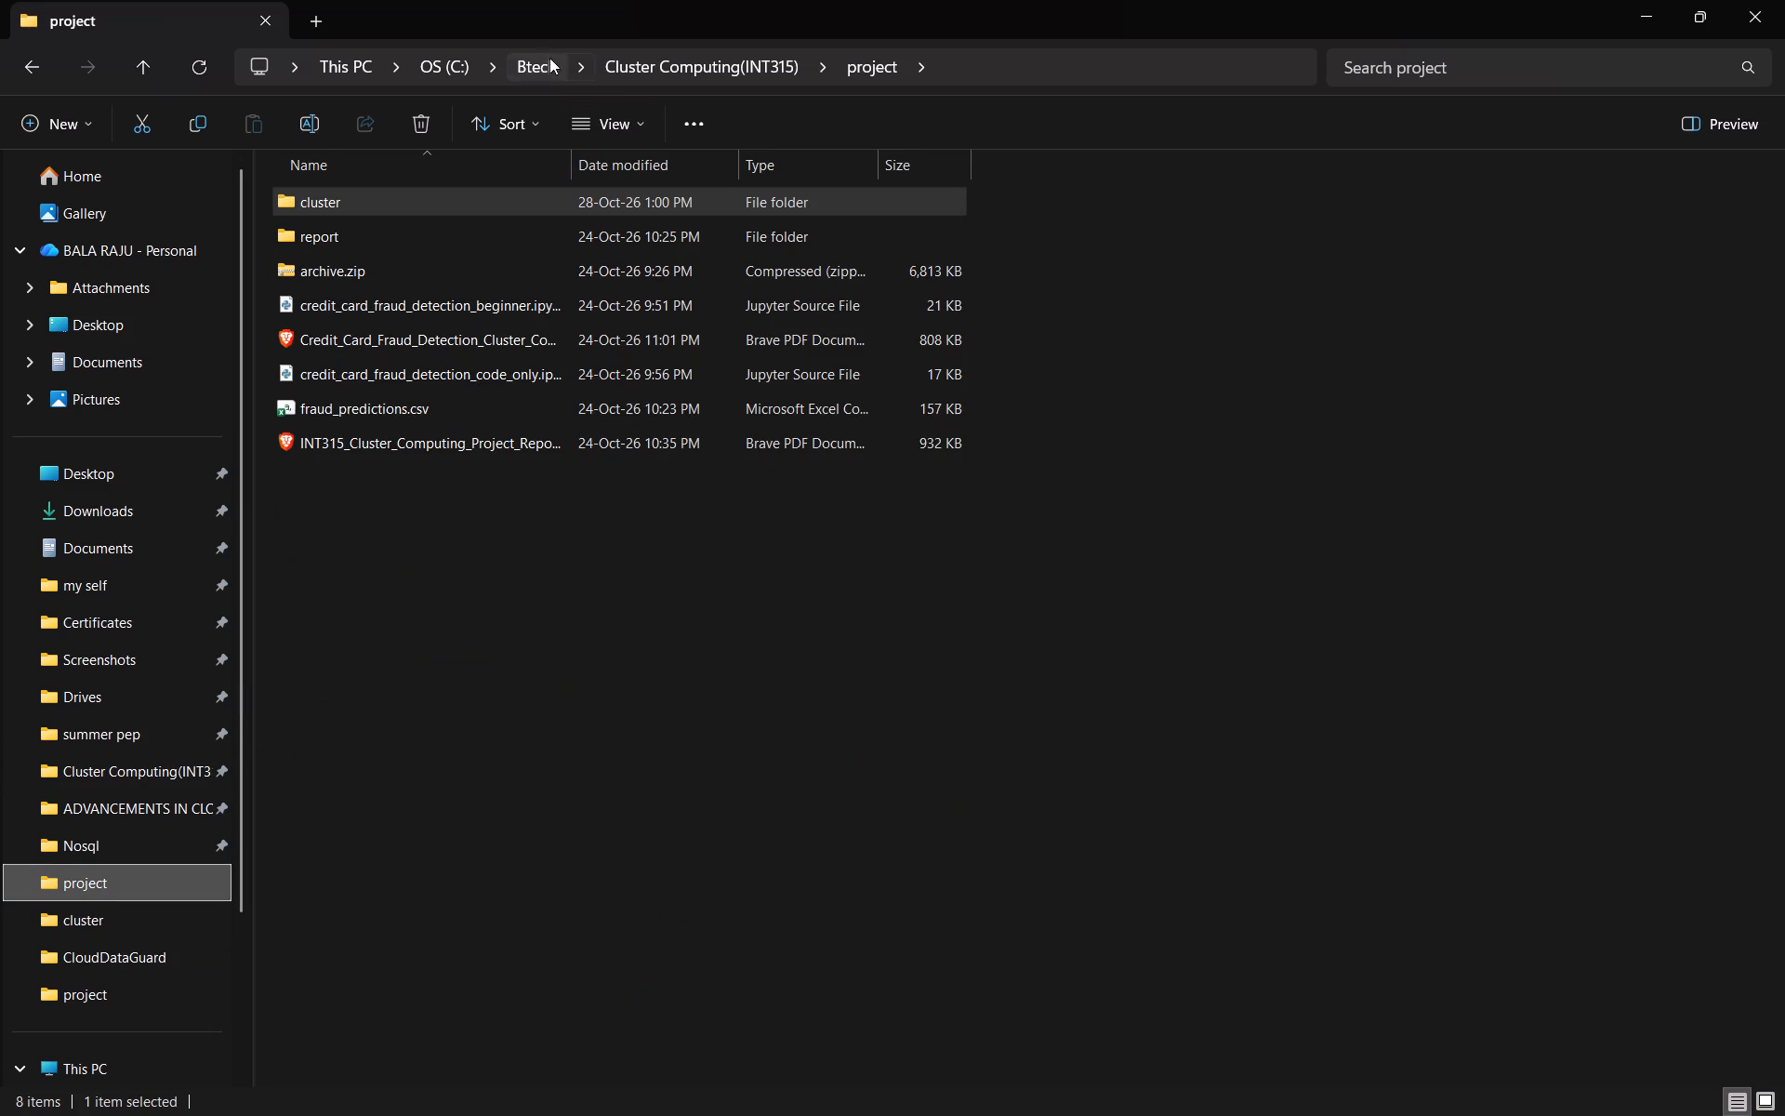
left_click(525, 71)
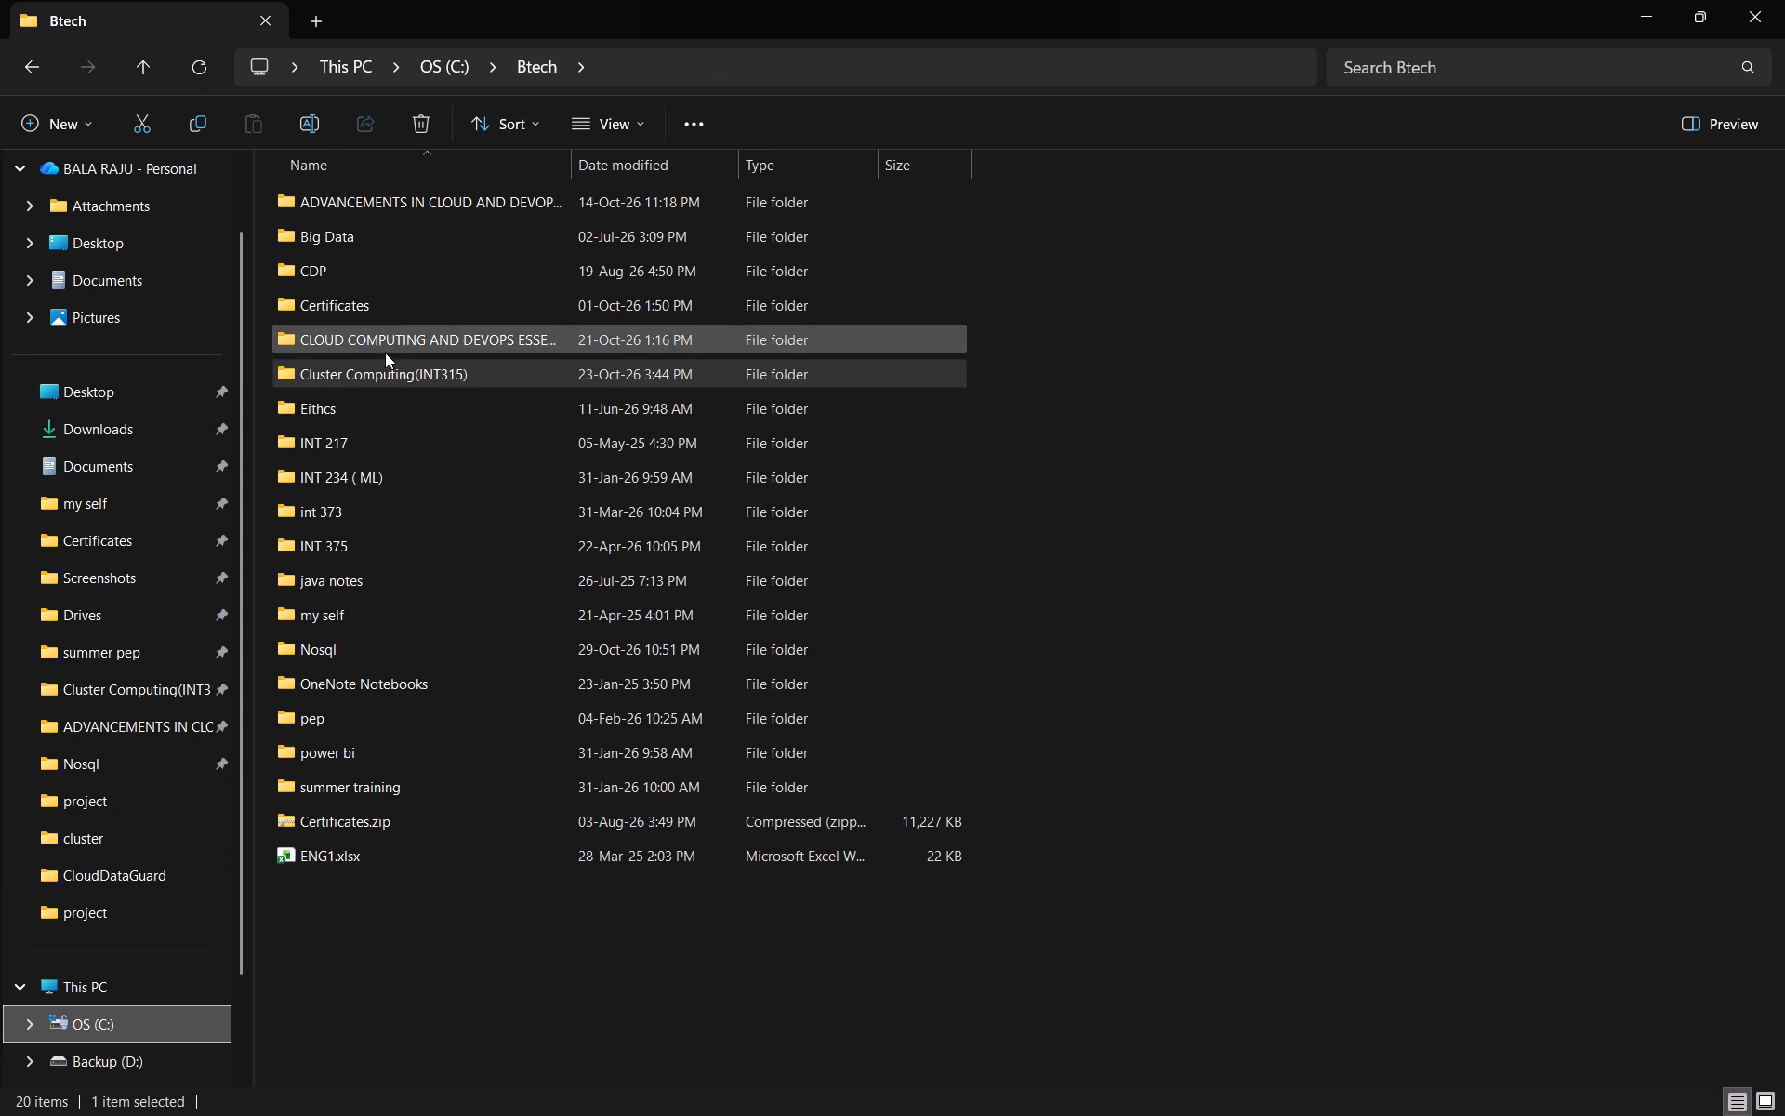
double_click(385, 349)
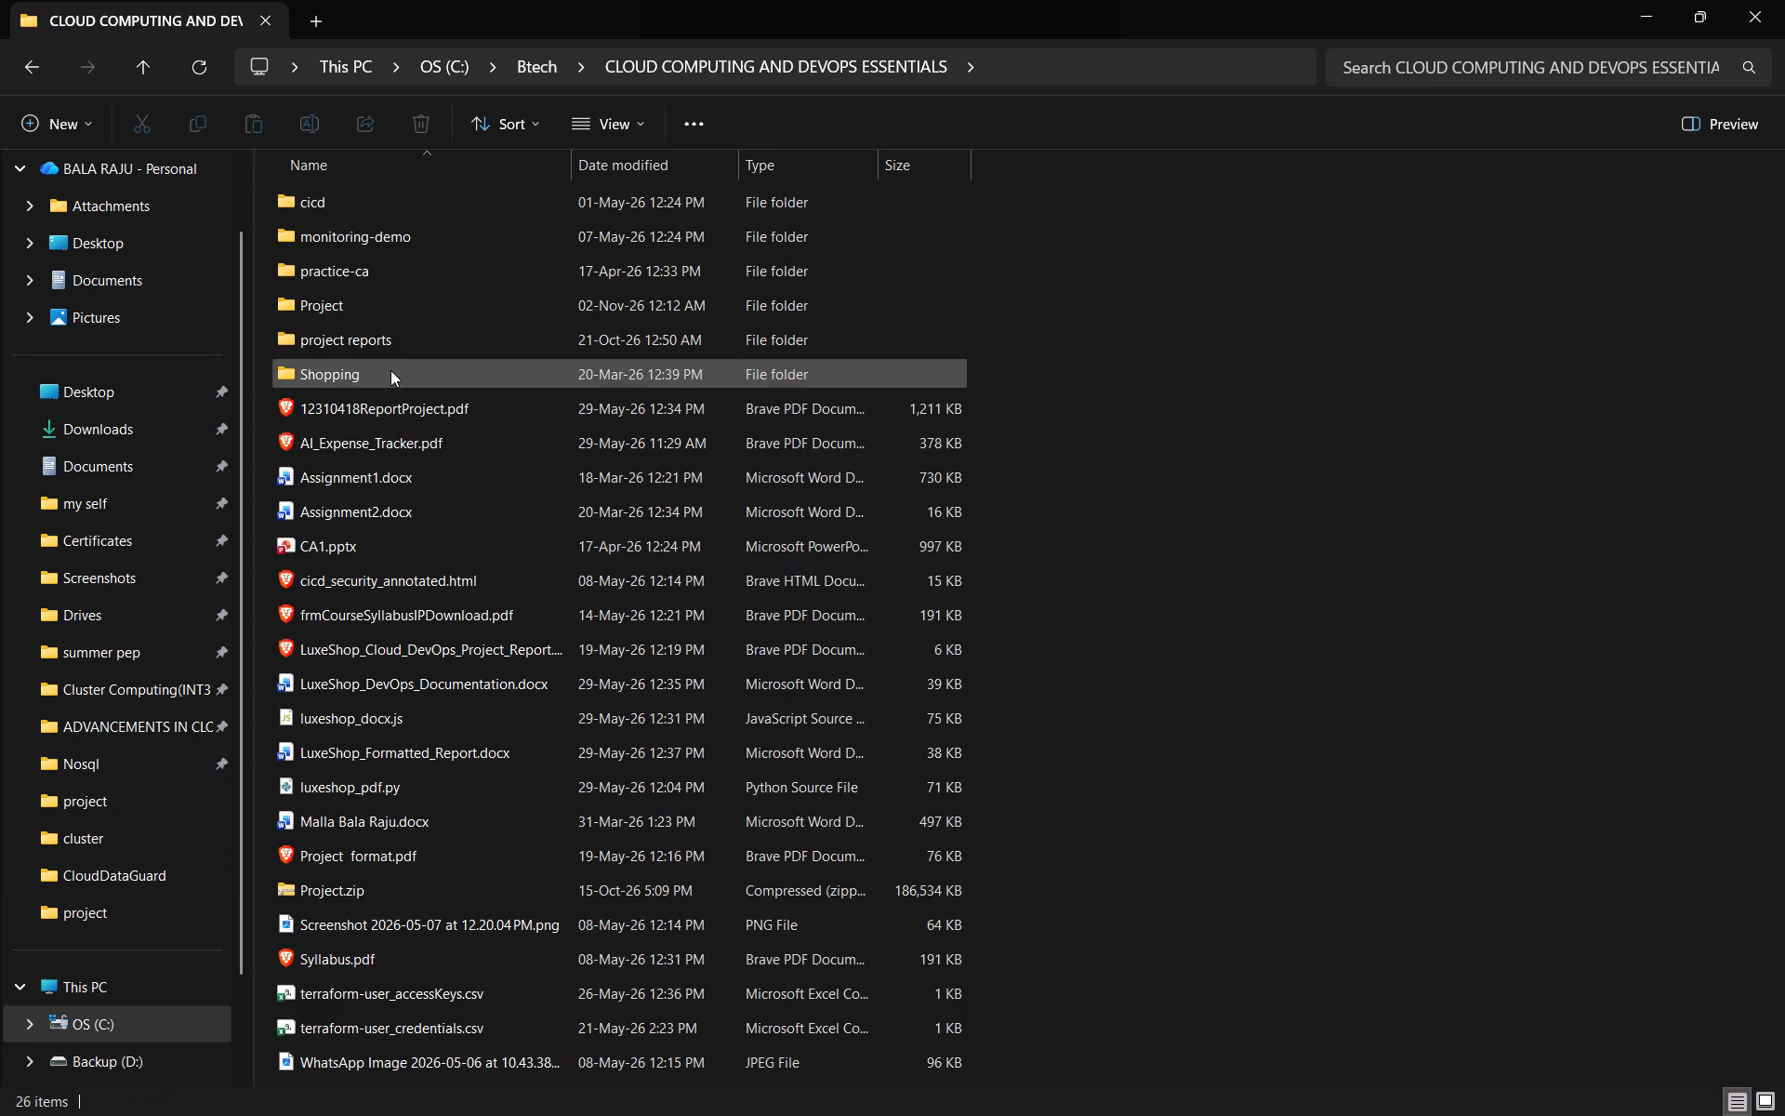
scroll(349, 510, "down", 2)
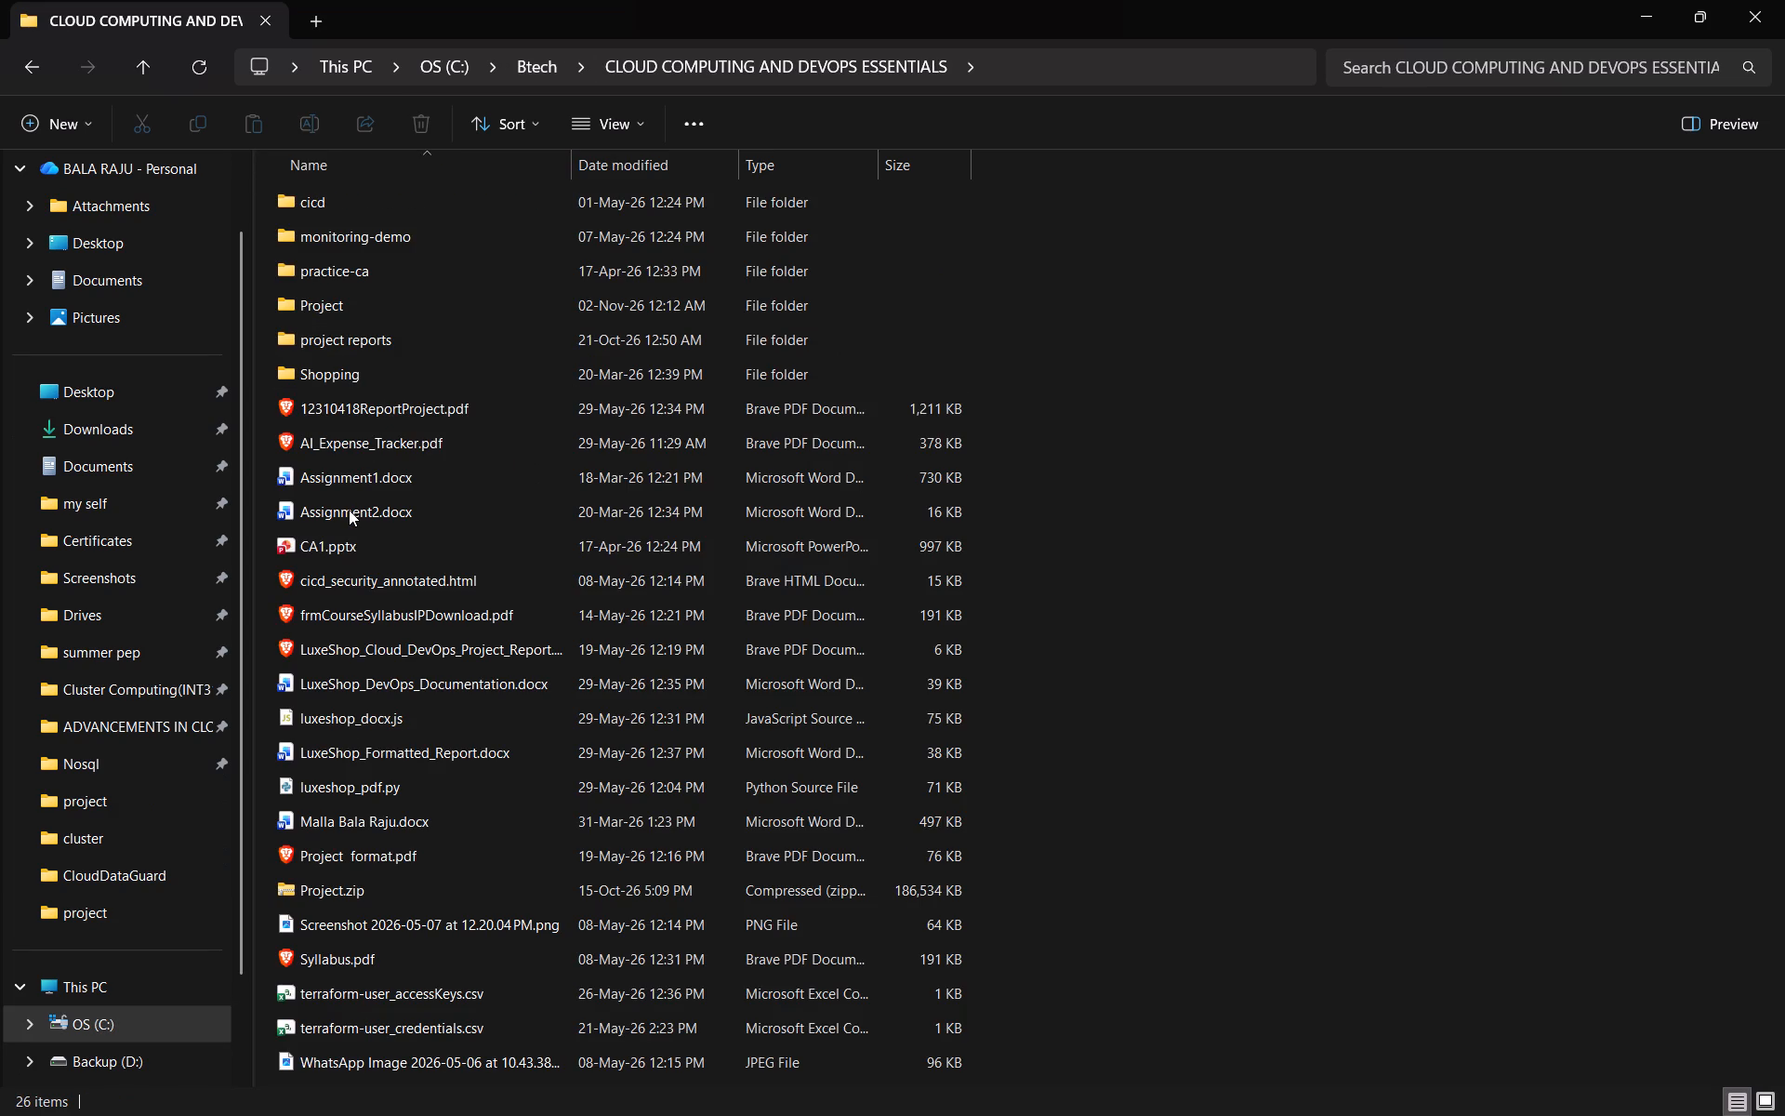
scroll(349, 510, "down", 1)
double_click(356, 295)
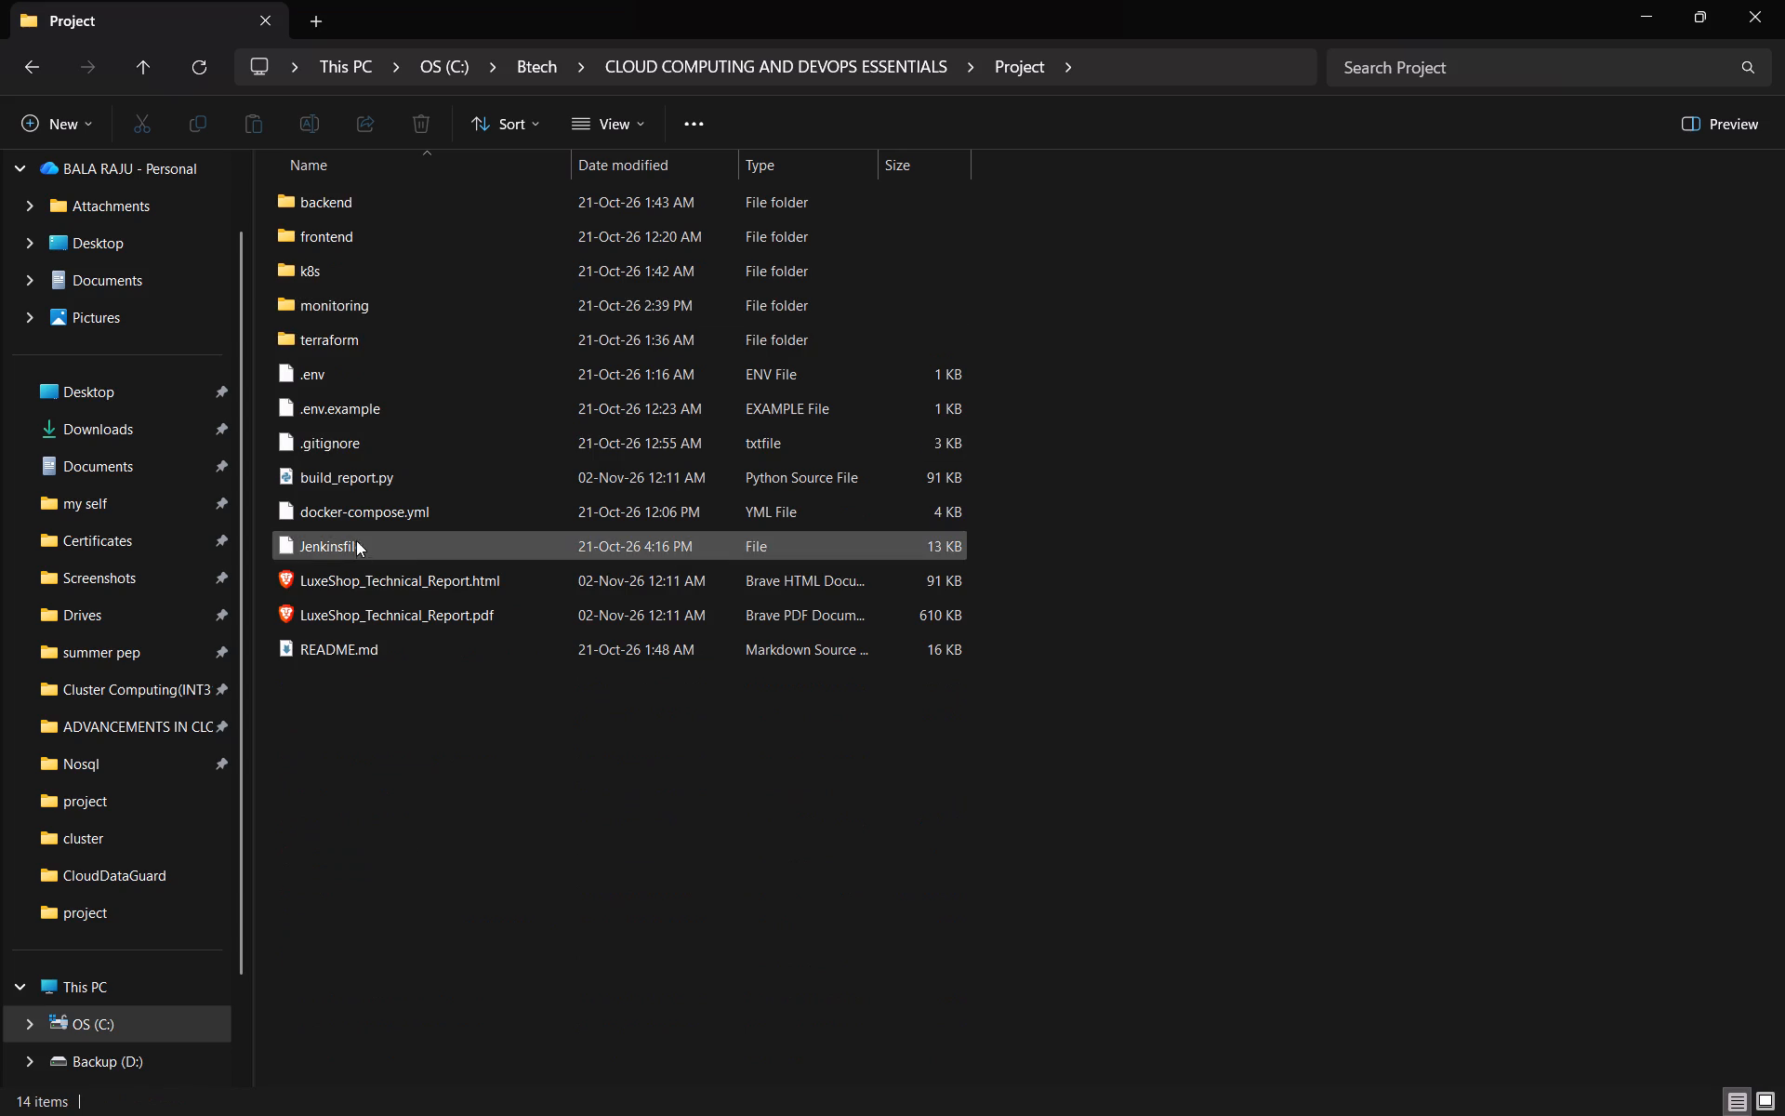
double_click(345, 612)
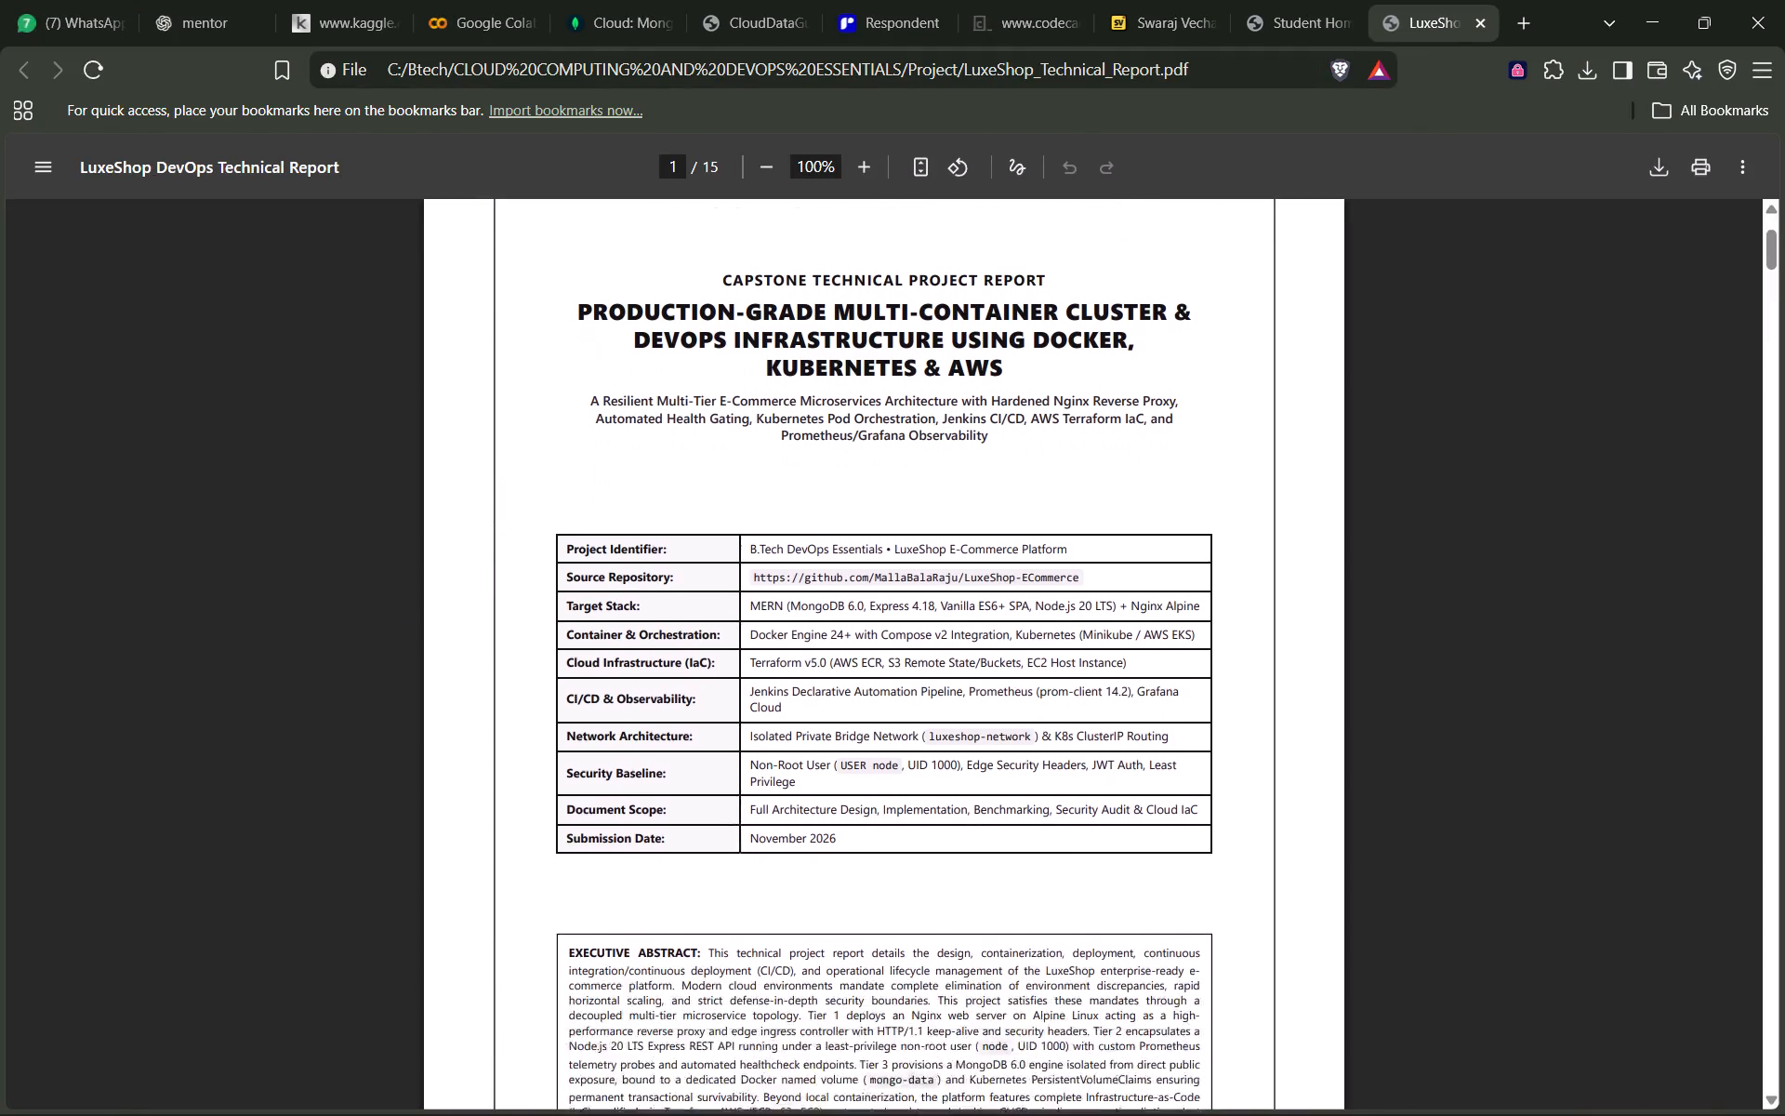
Review the opening pages of the LuxeShop technical report, including the project details table and executive abstract.
scroll(890, 741, "down", 3)
scroll(890, 741, "up", 4)
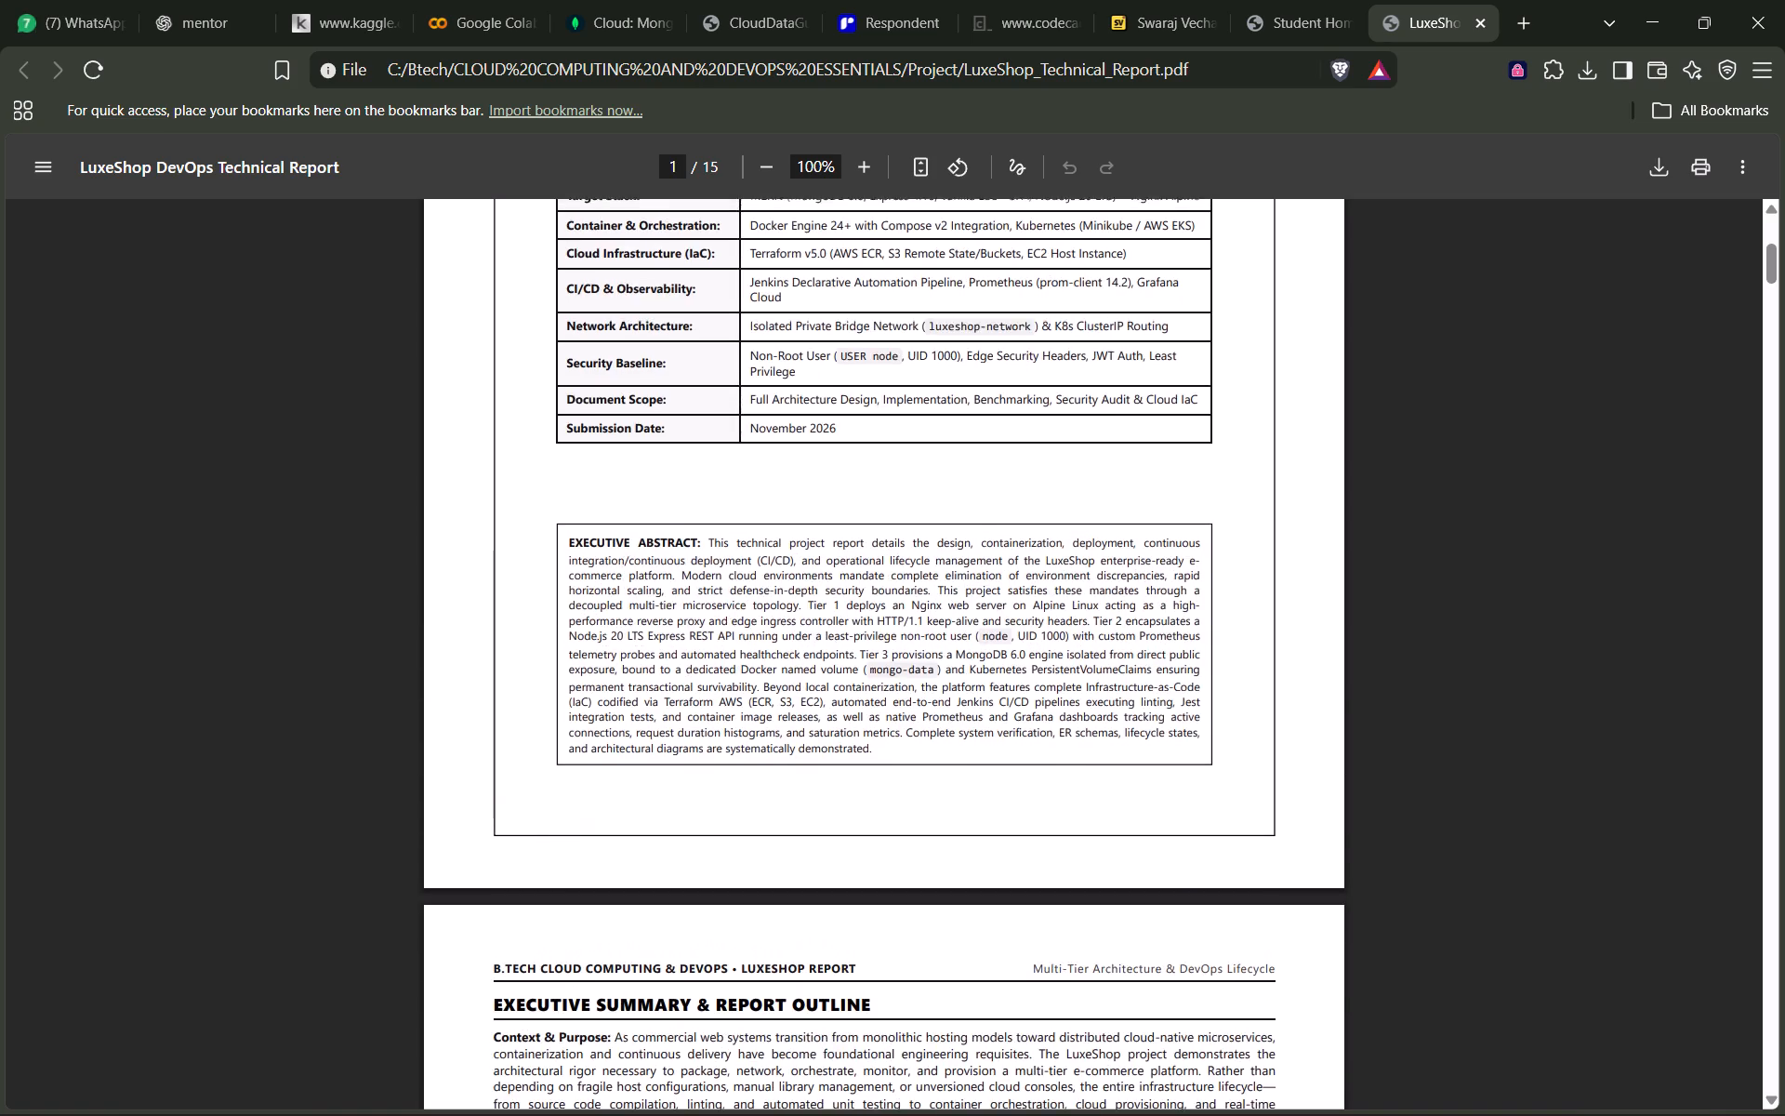
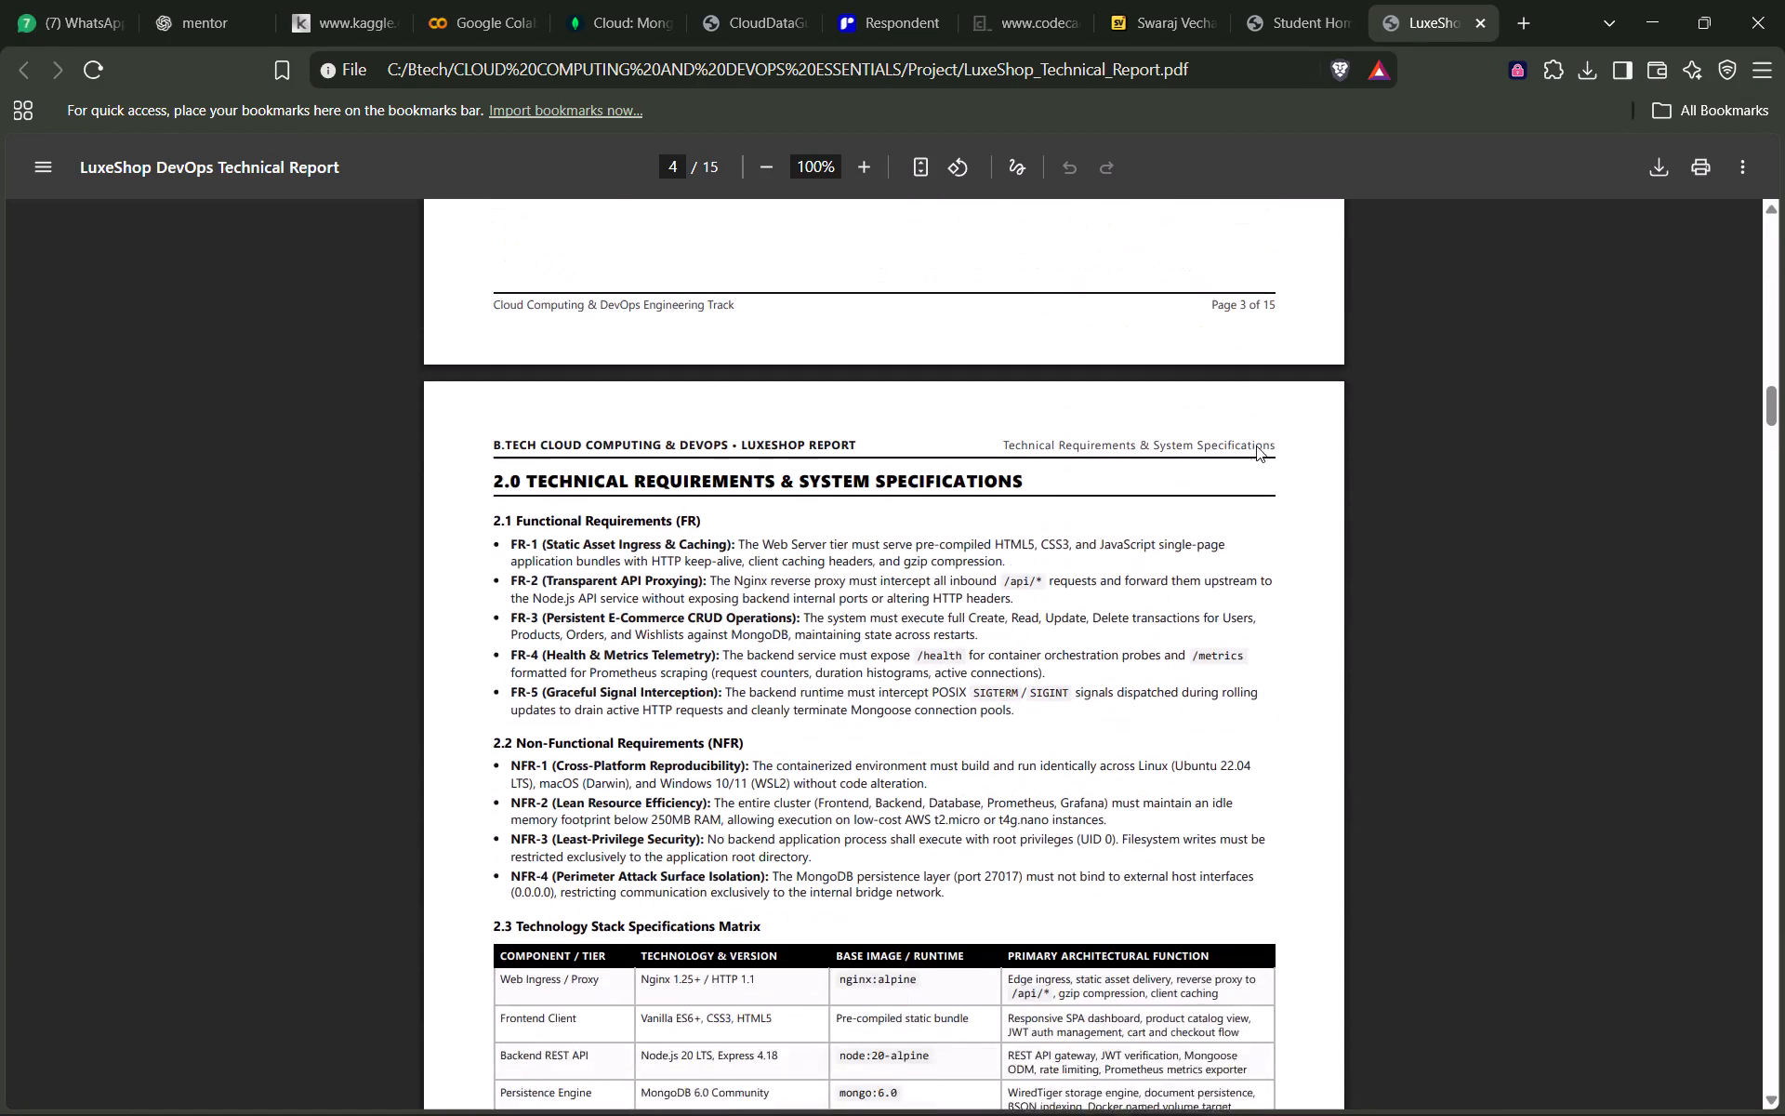
Skim the rest of the LuxeShop technical report, from the technical requirements section through to the bibliography on the last page.
scroll(1256, 445, "down", 14)
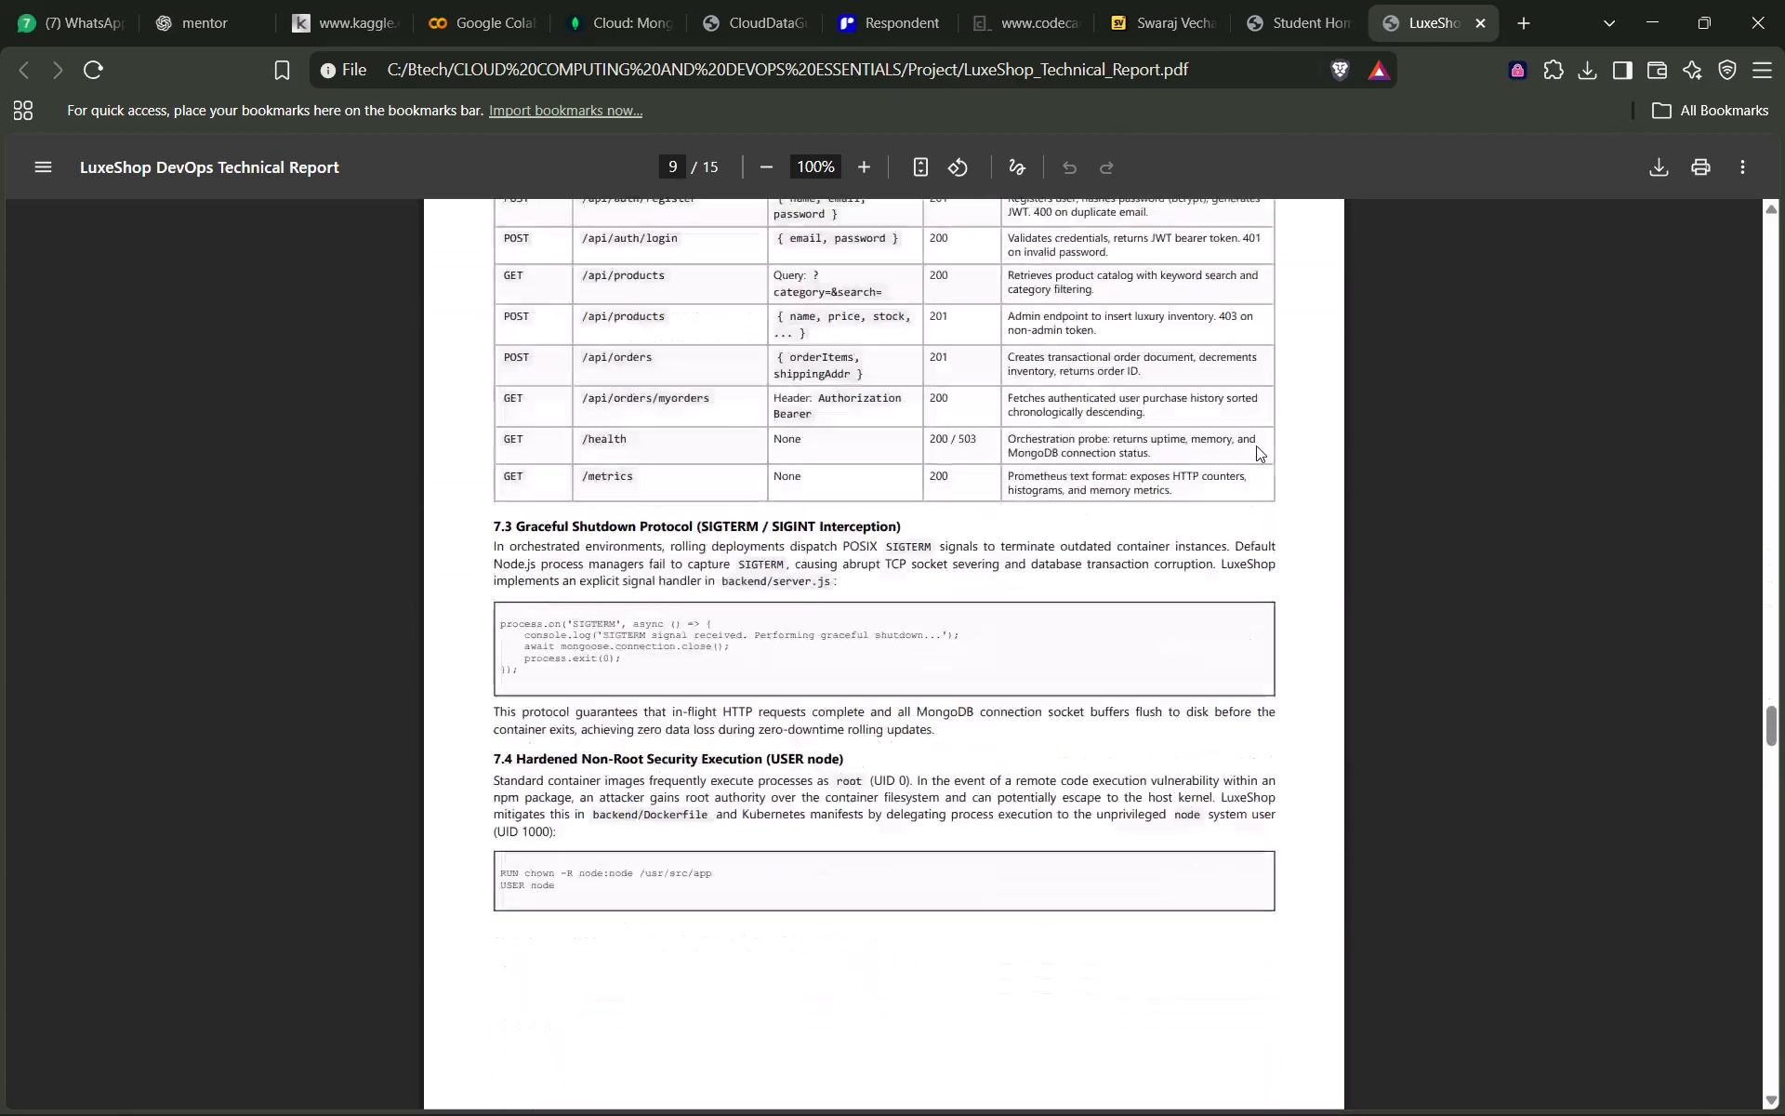
scroll(1256, 445, "down", 11)
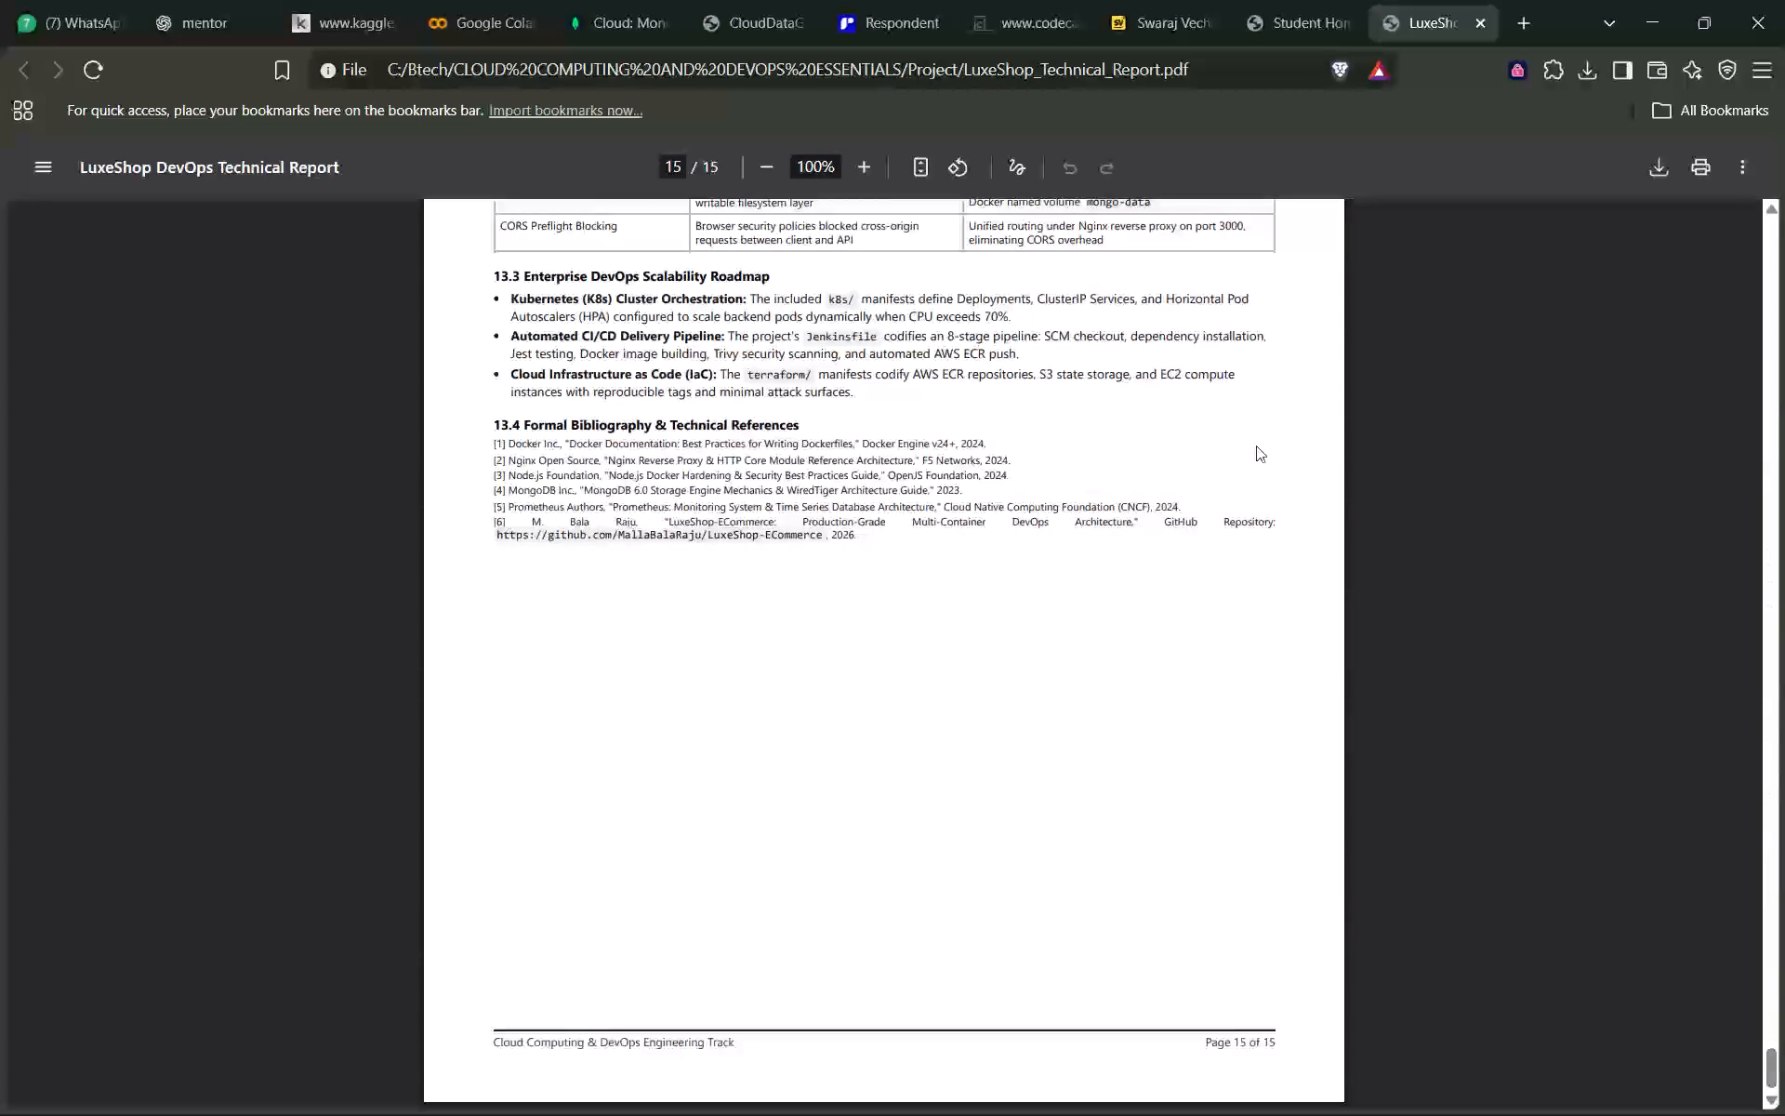
scroll(1256, 445, "down", 3)
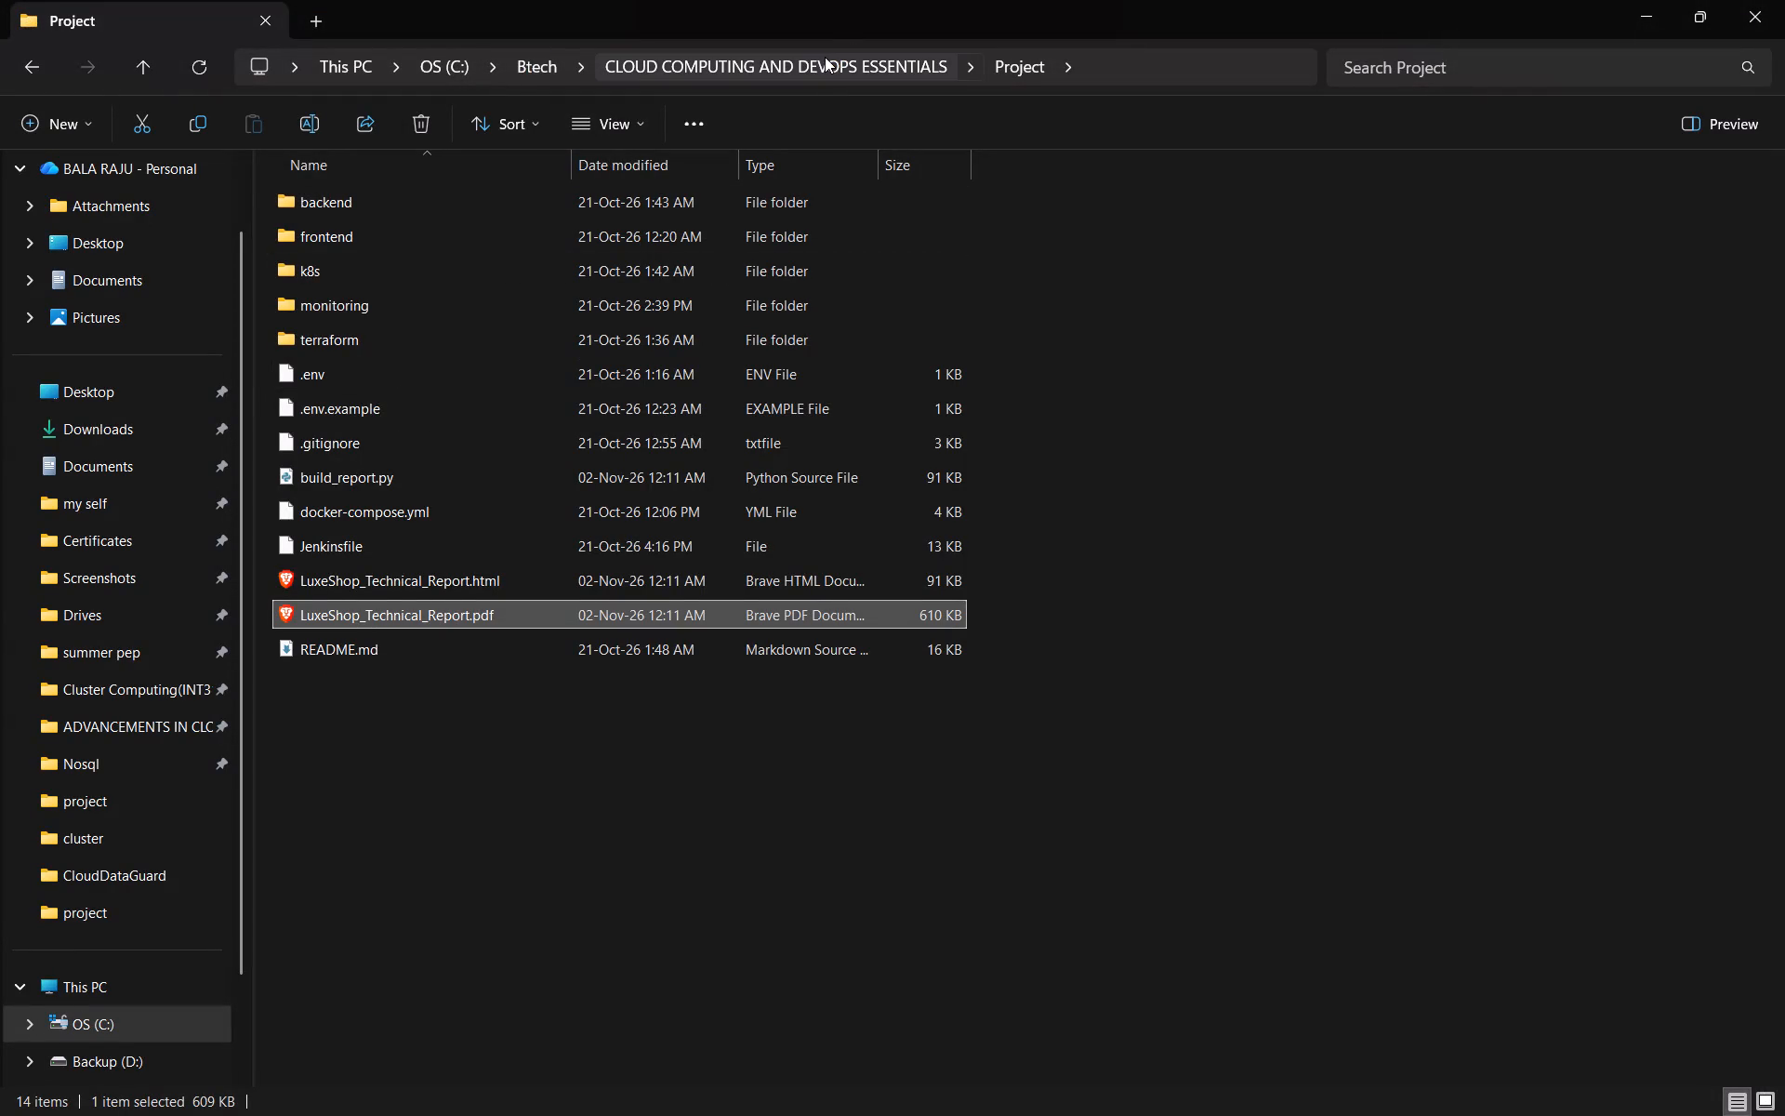
In File Explorer, open LuxeShop_report.pdf from the project reports folder inside CLOUD COMPUTING AND DEVOPS ESSENTIALS.
left_click(825, 57)
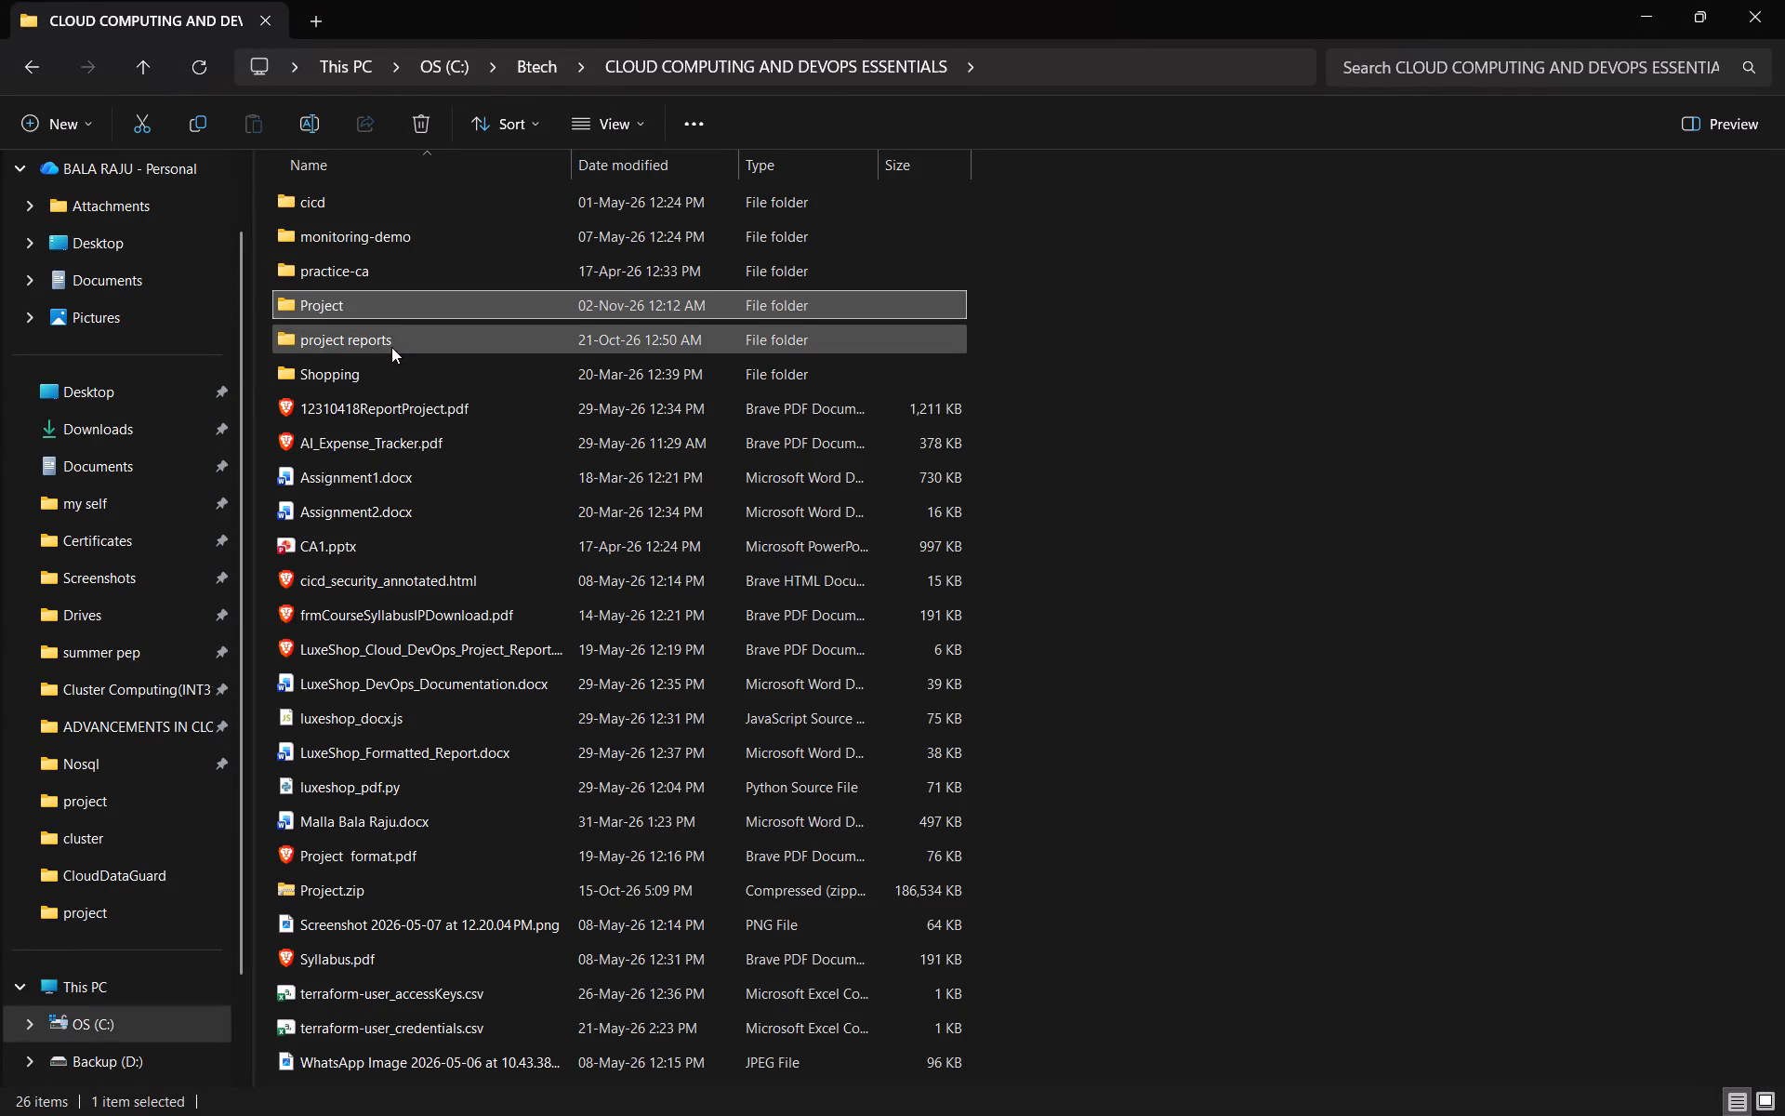
double_click(391, 347)
double_click(403, 272)
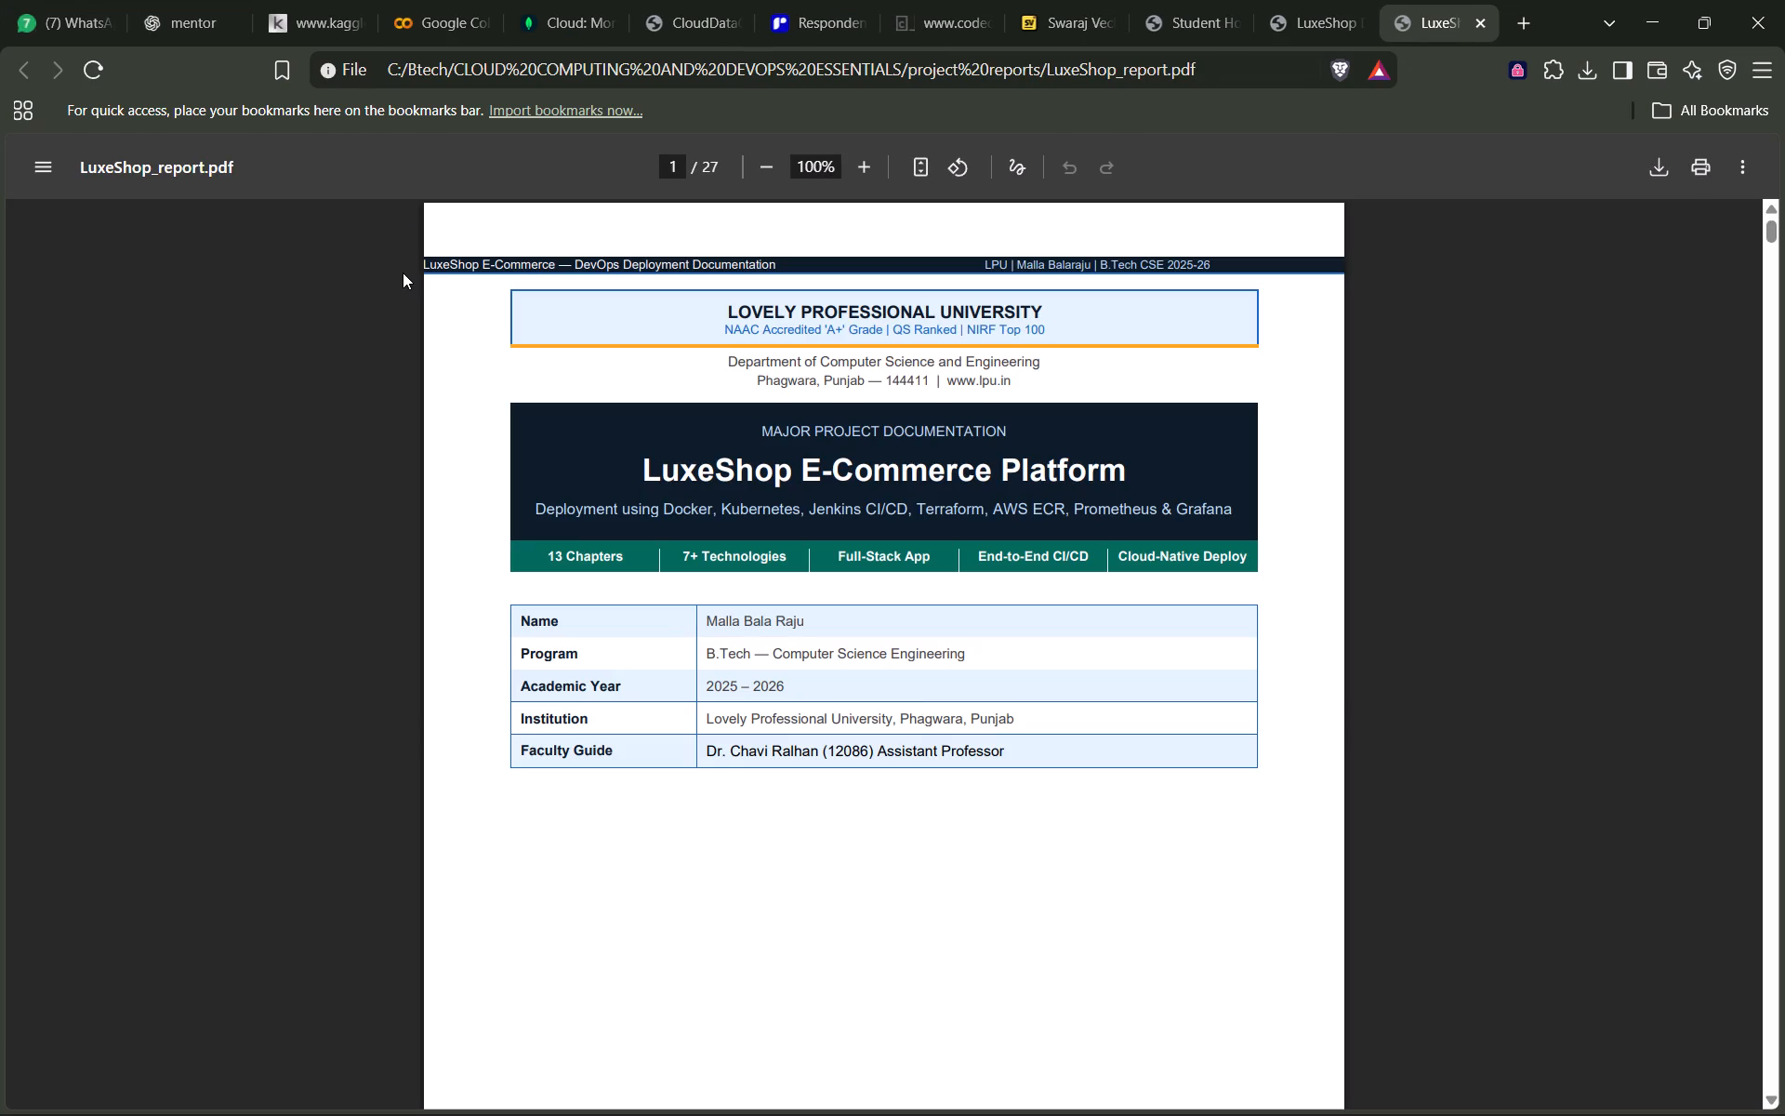
Look through the first chapters of LuxeShop_report.pdf, including the certificate, abstract, objectives and technology tables, and return towards the front pages.
scroll(558, 466, "down", 8)
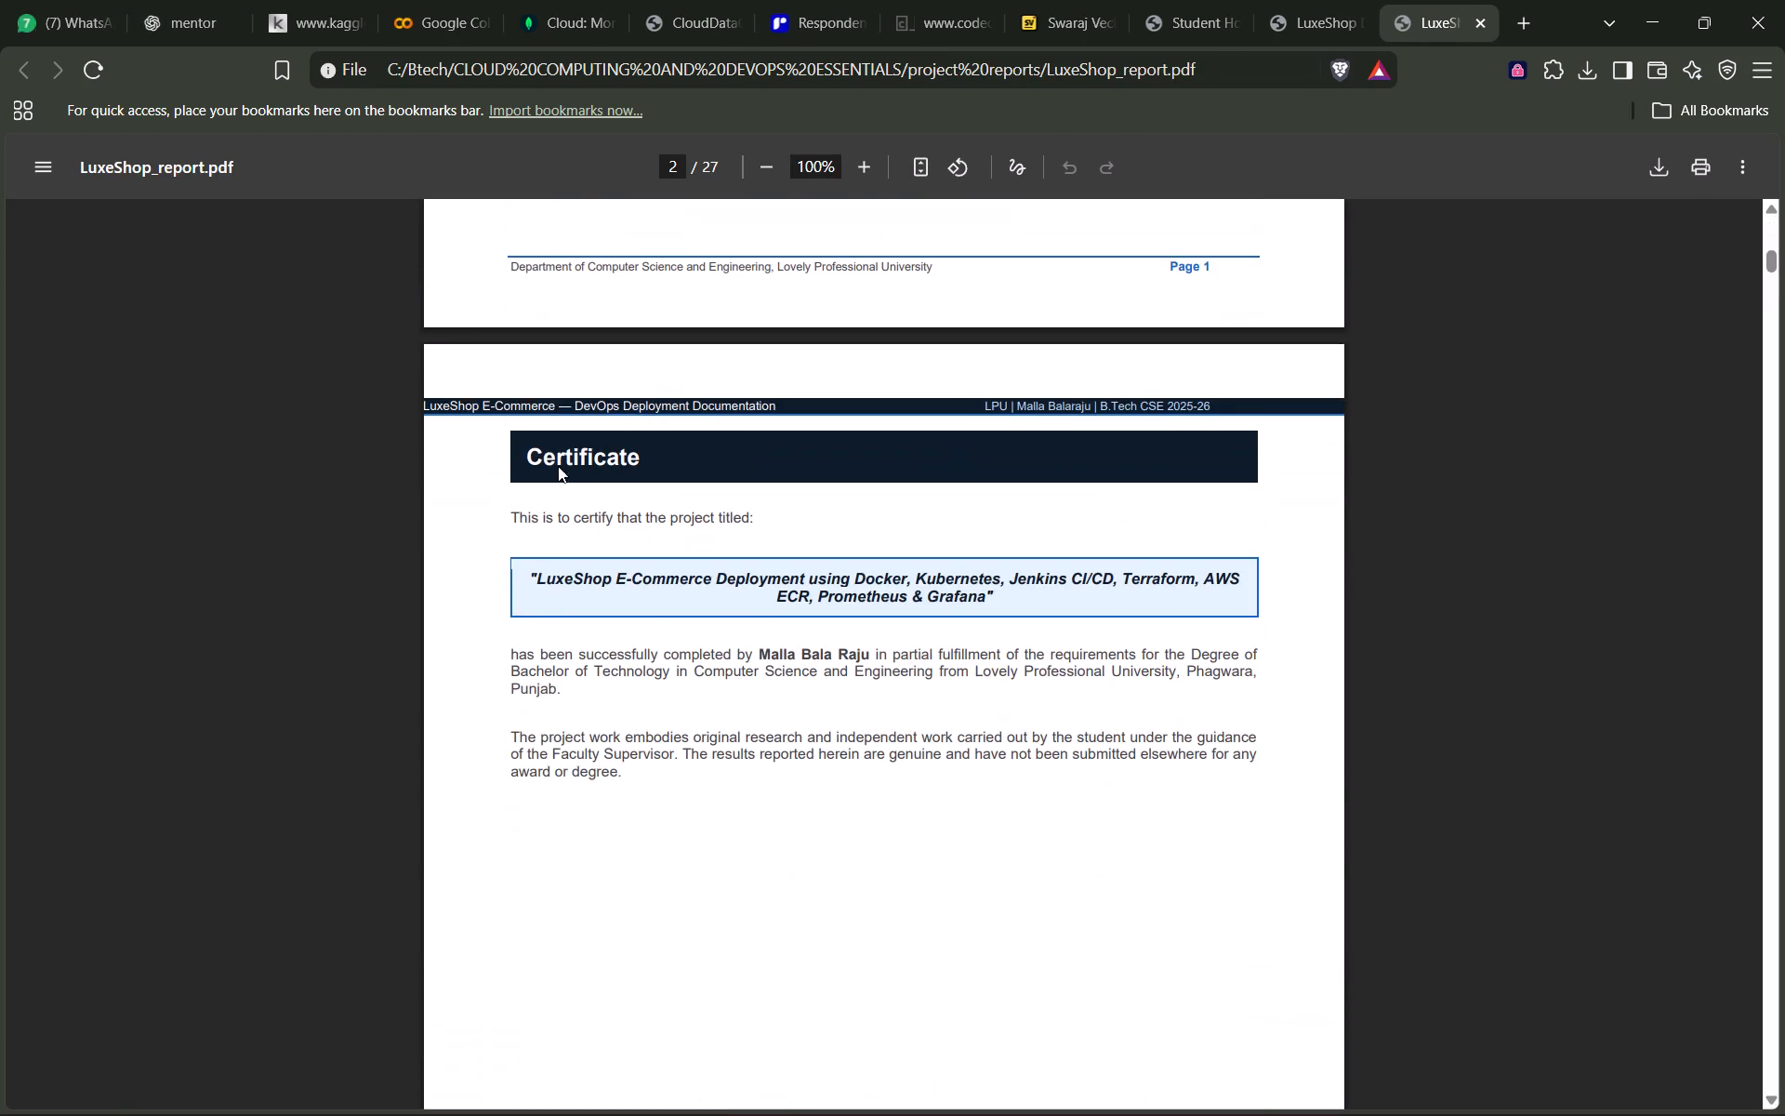
scroll(558, 466, "down", 13)
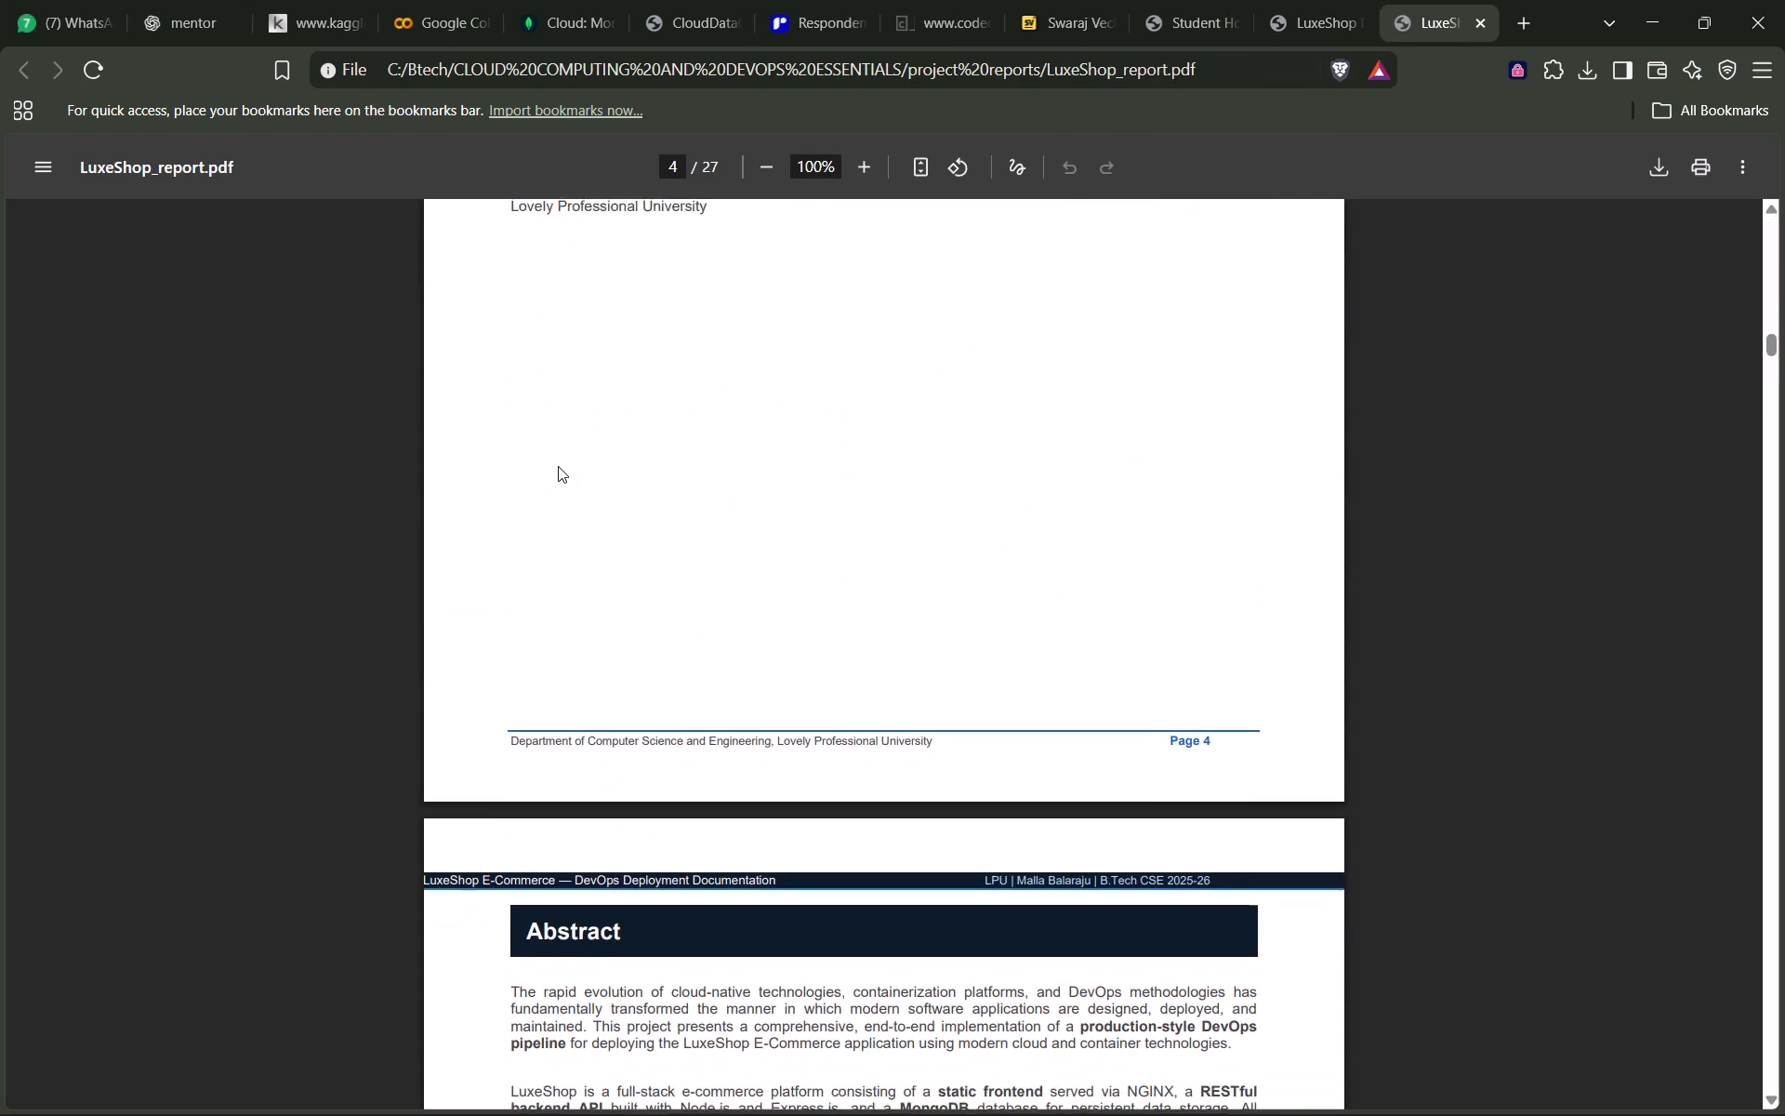
scroll(558, 466, "down", 13)
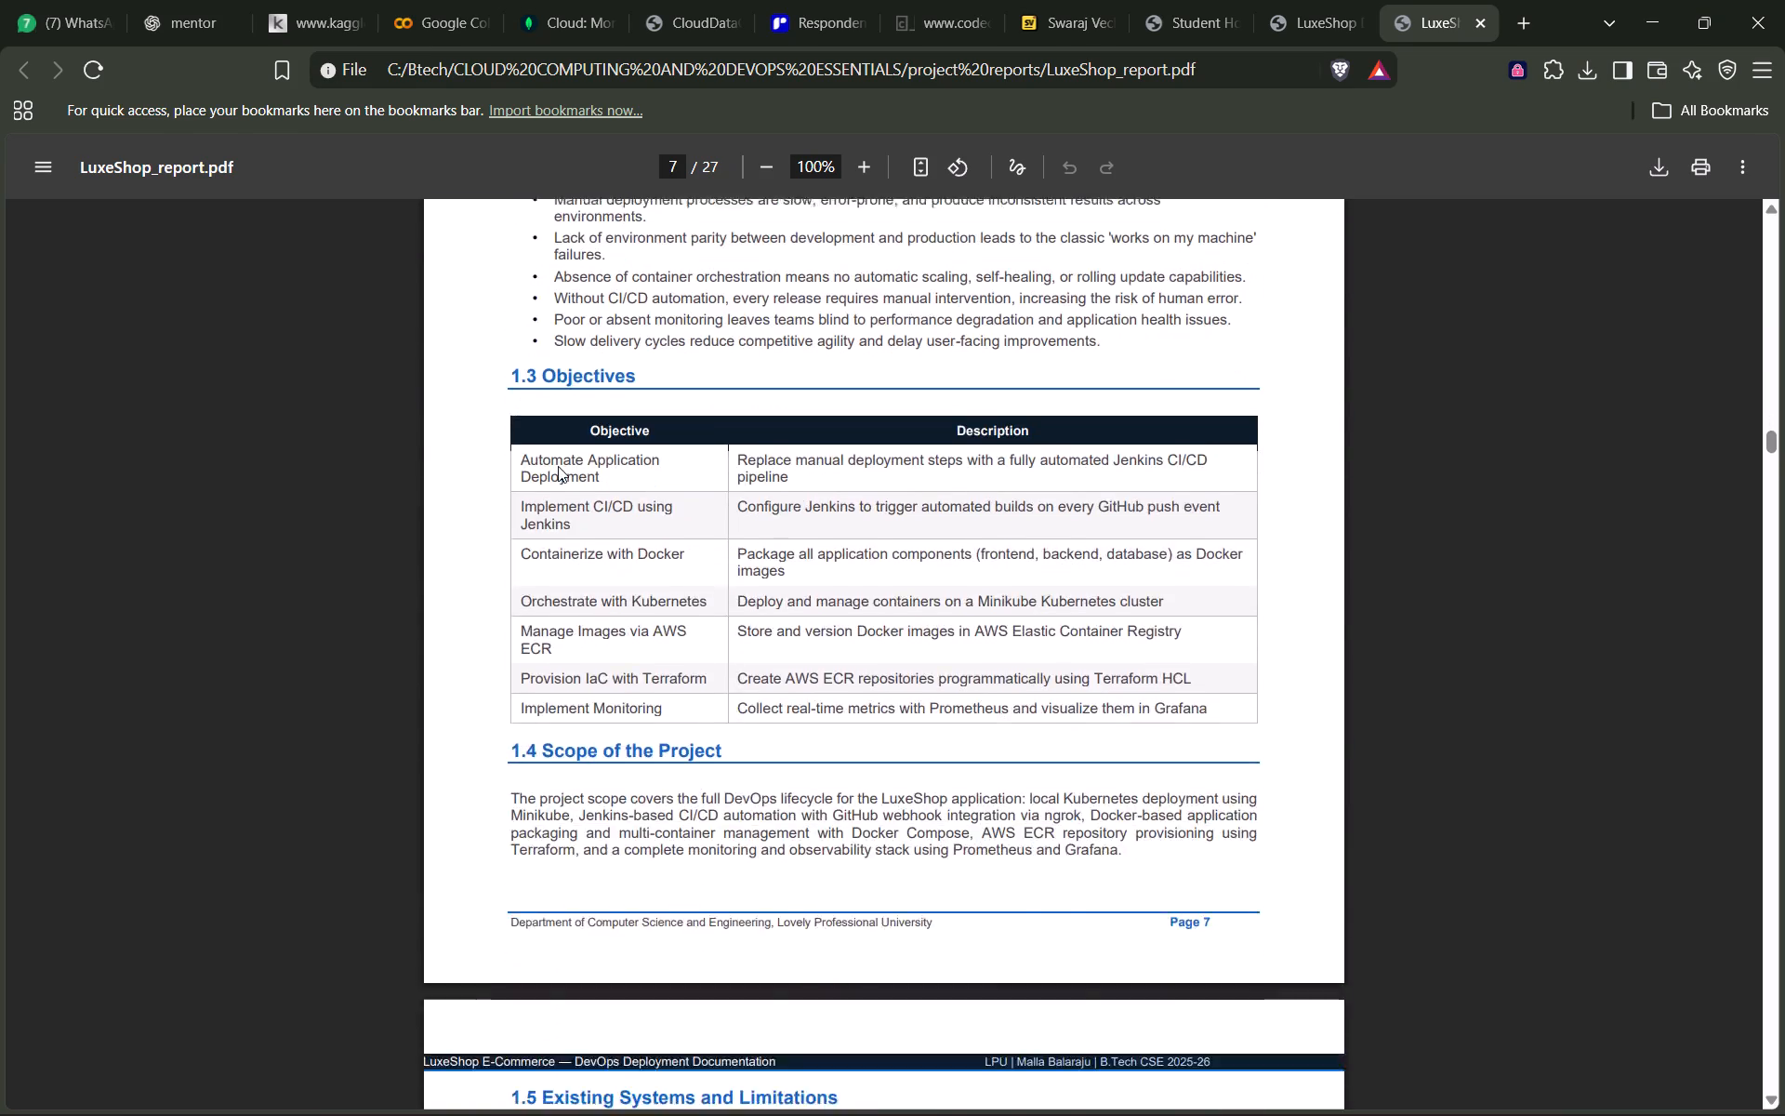
scroll(558, 466, "down", 9)
scroll(558, 466, "up", 1)
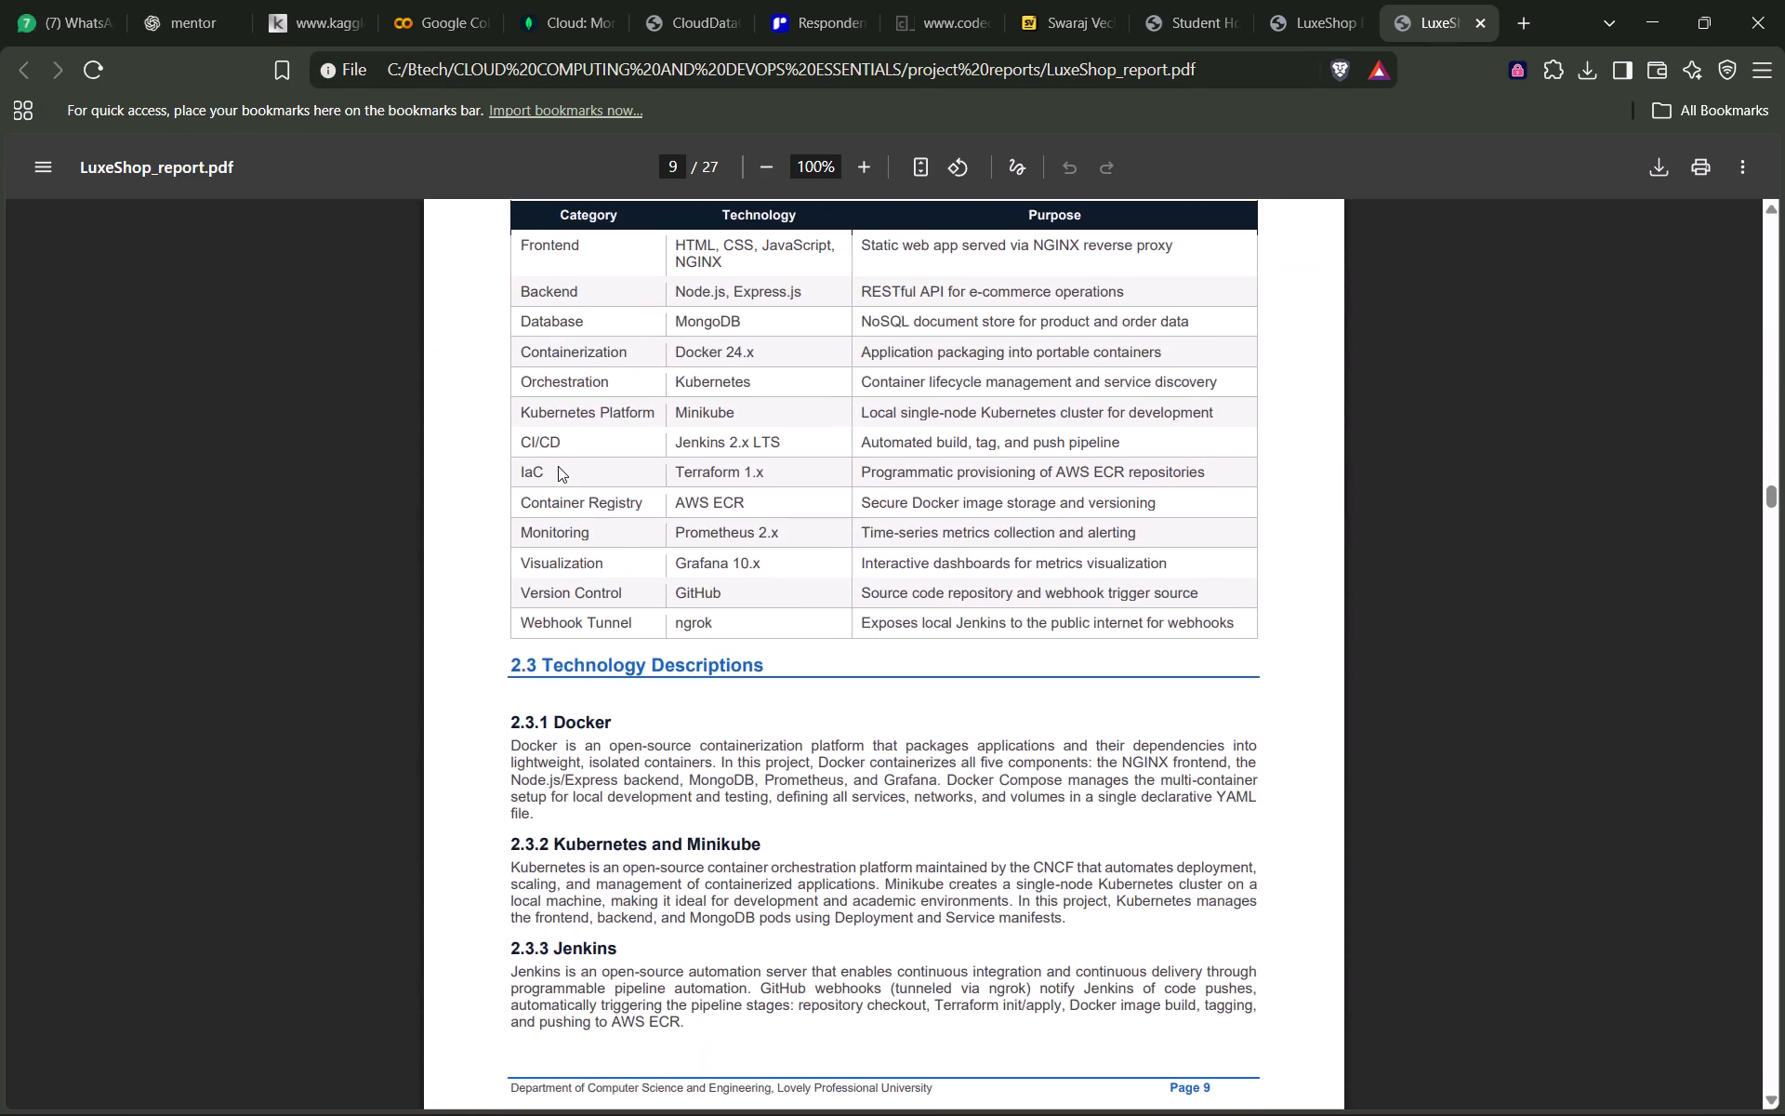
scroll(558, 466, "up", 10)
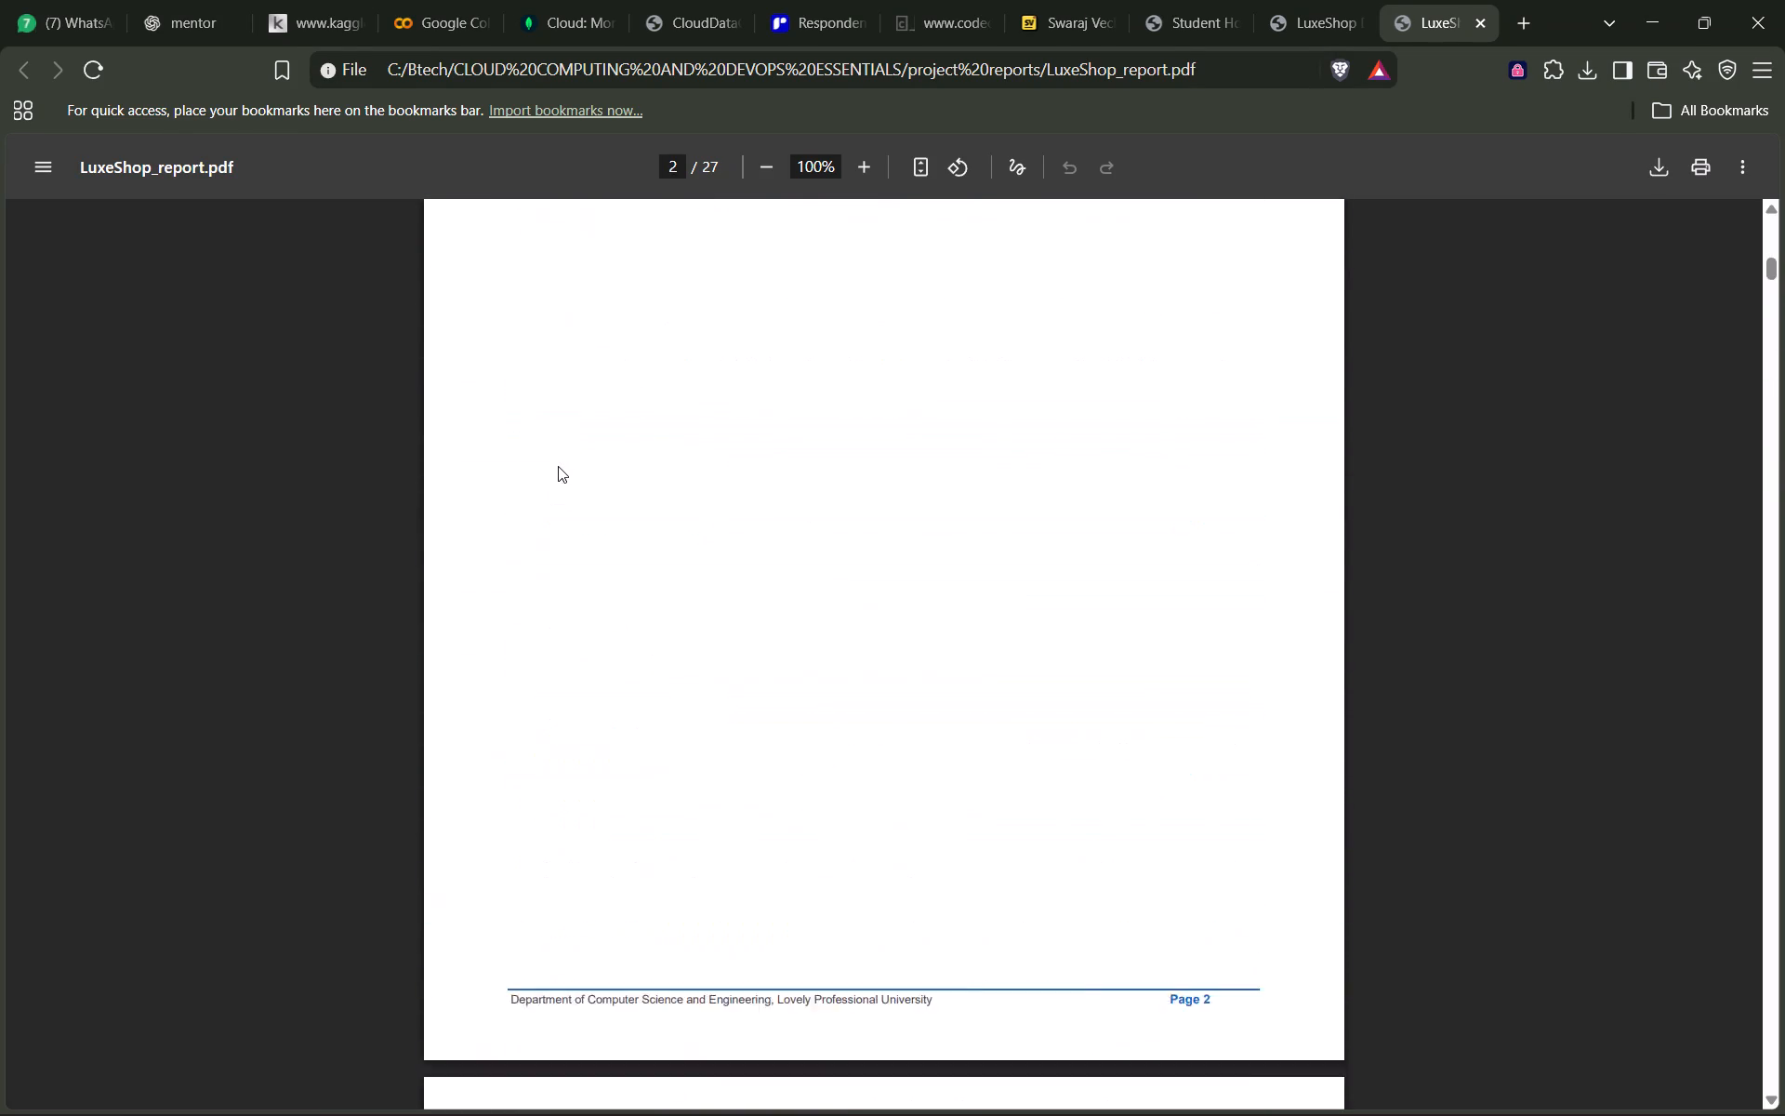
Return to the first page of LuxeShop_report.pdf and examine its title block and student and faculty guide details table.
scroll(558, 466, "up", 10)
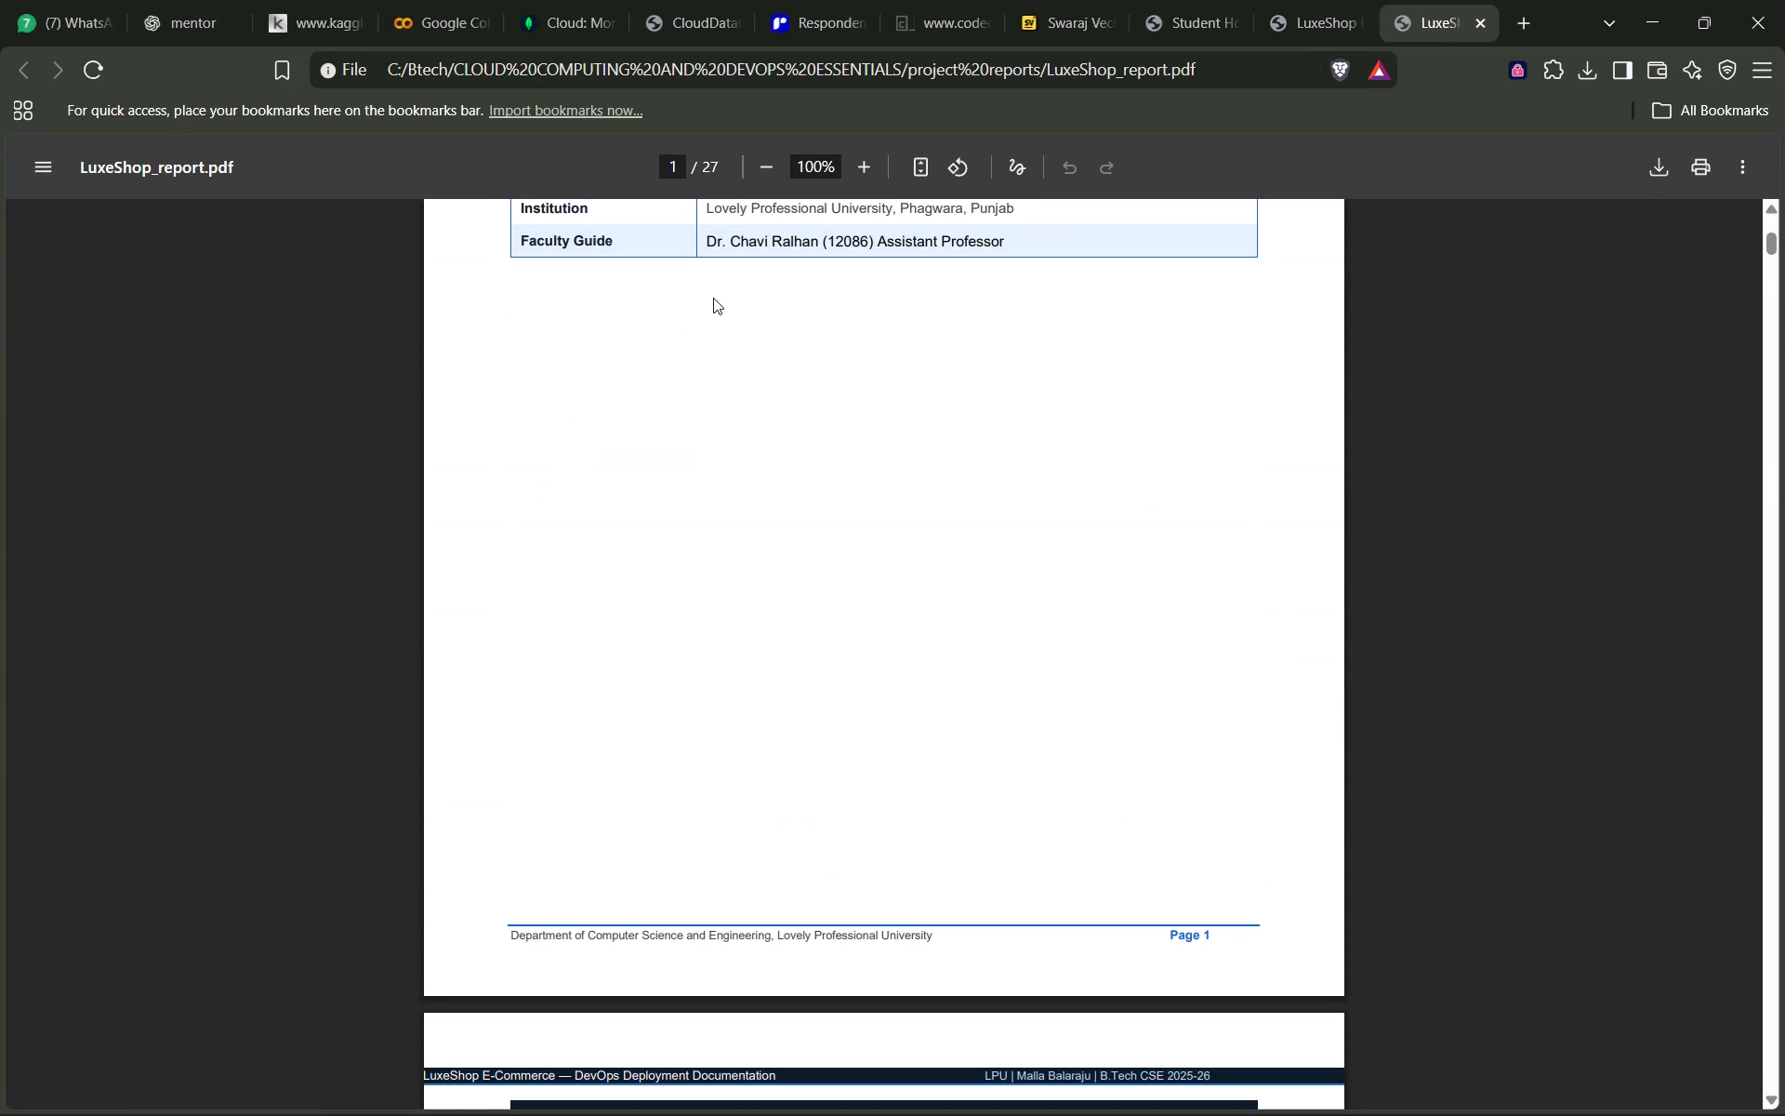
left_click_drag(713, 298, 1015, 308)
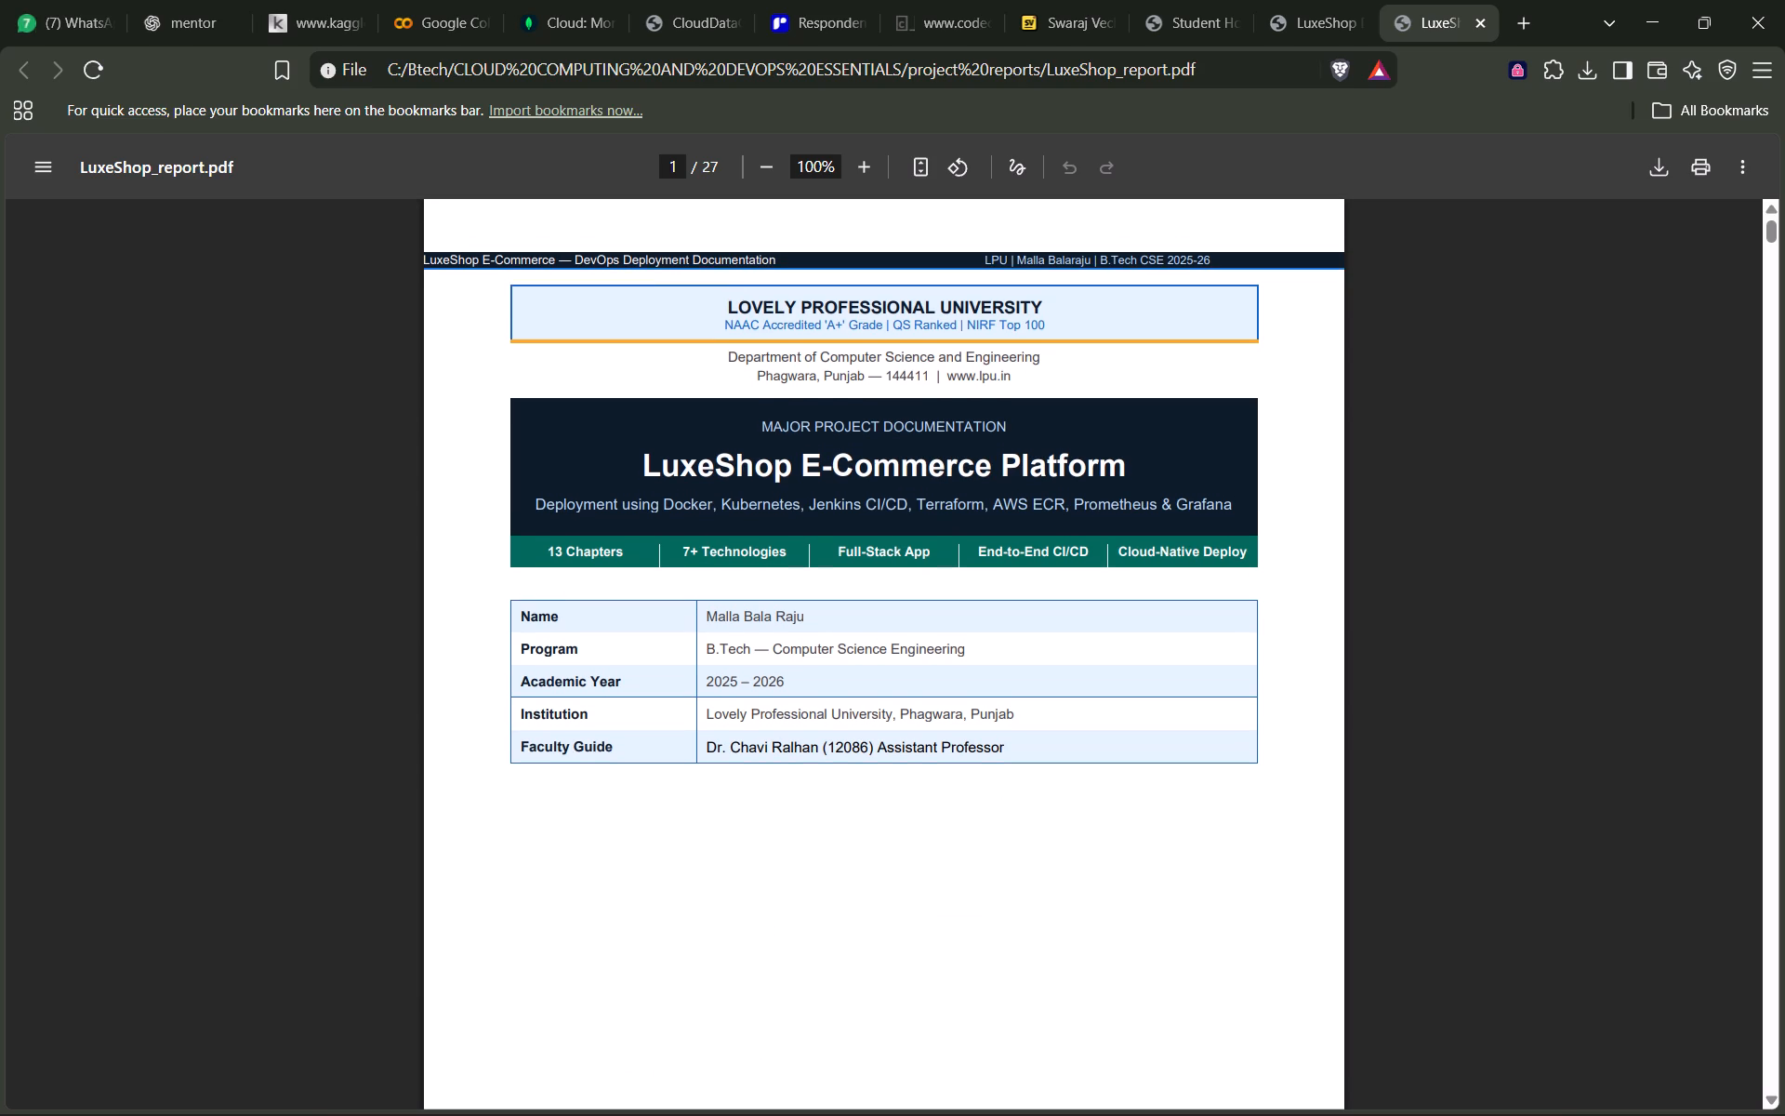
Switch to LuxeShop_Technical_Report.pdf and go back from its last page to the cover page with the project details table.
left_click(1290, 30)
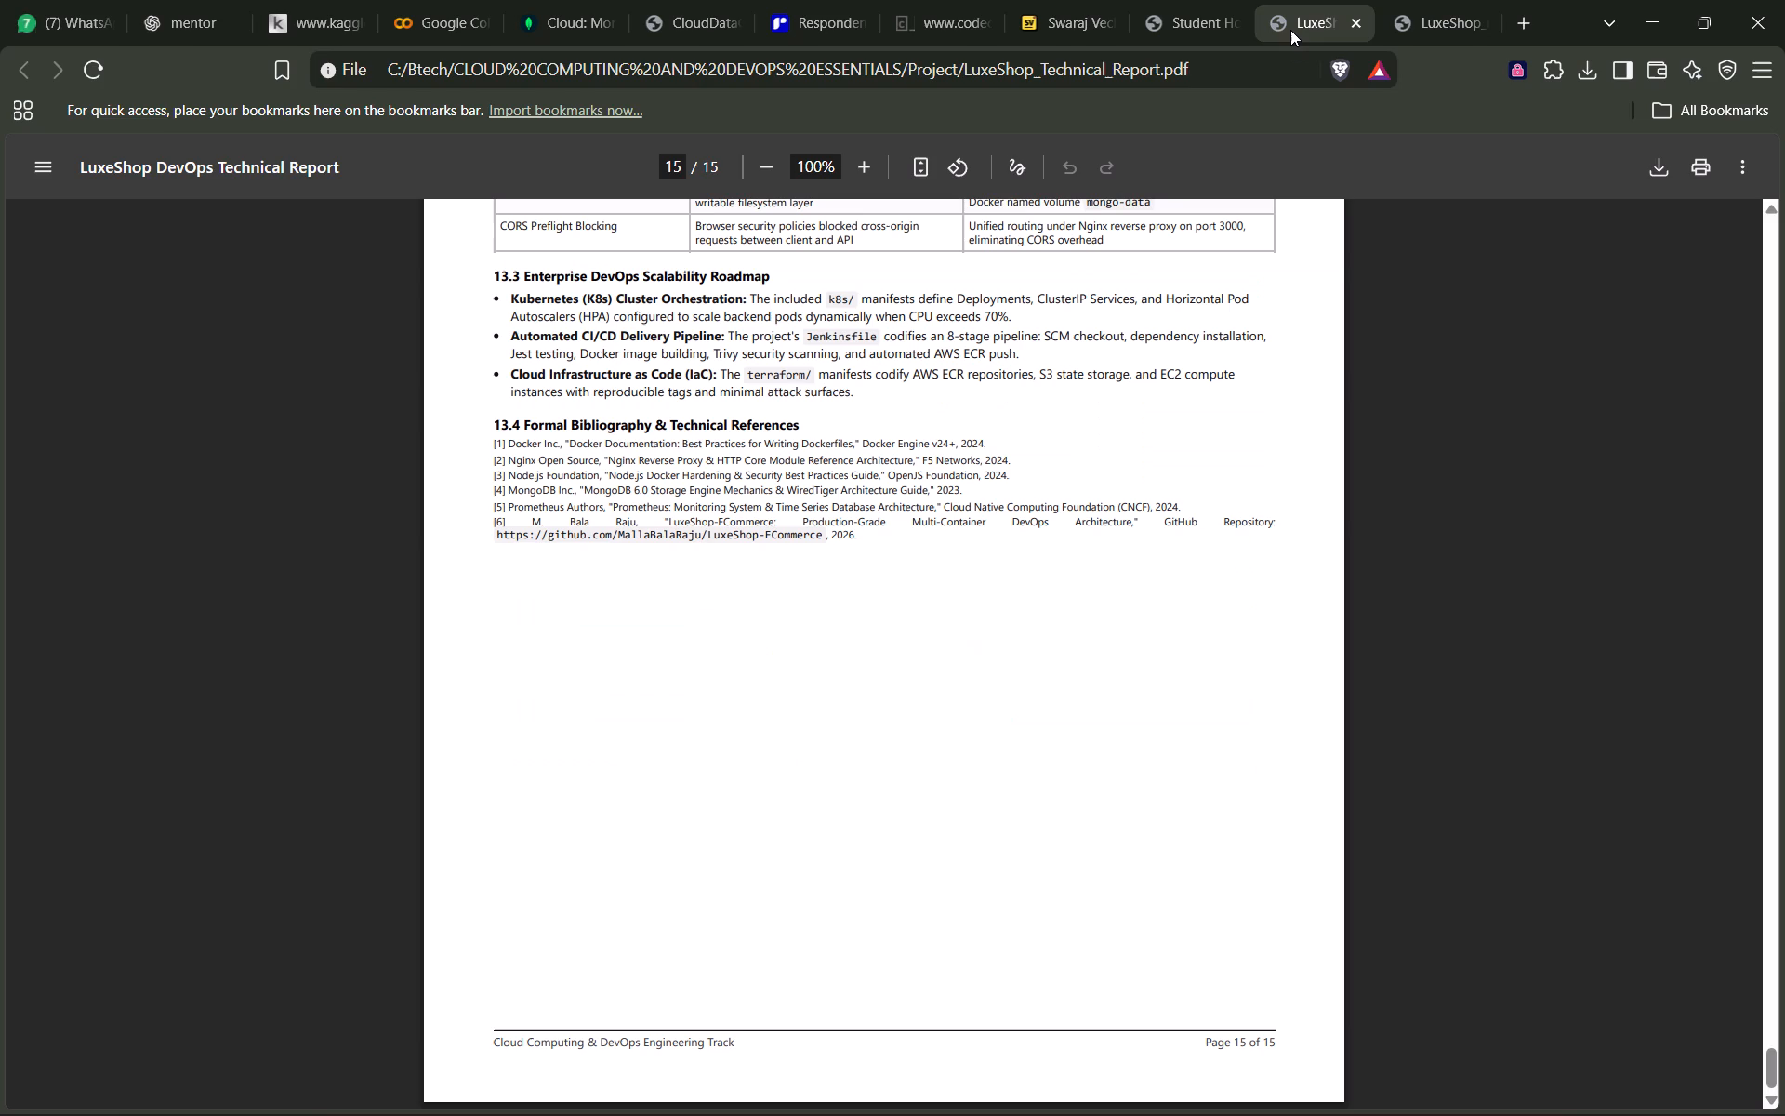
scroll(739, 677, "up", 20)
scroll(739, 677, "up", 11)
scroll(739, 677, "up", 10)
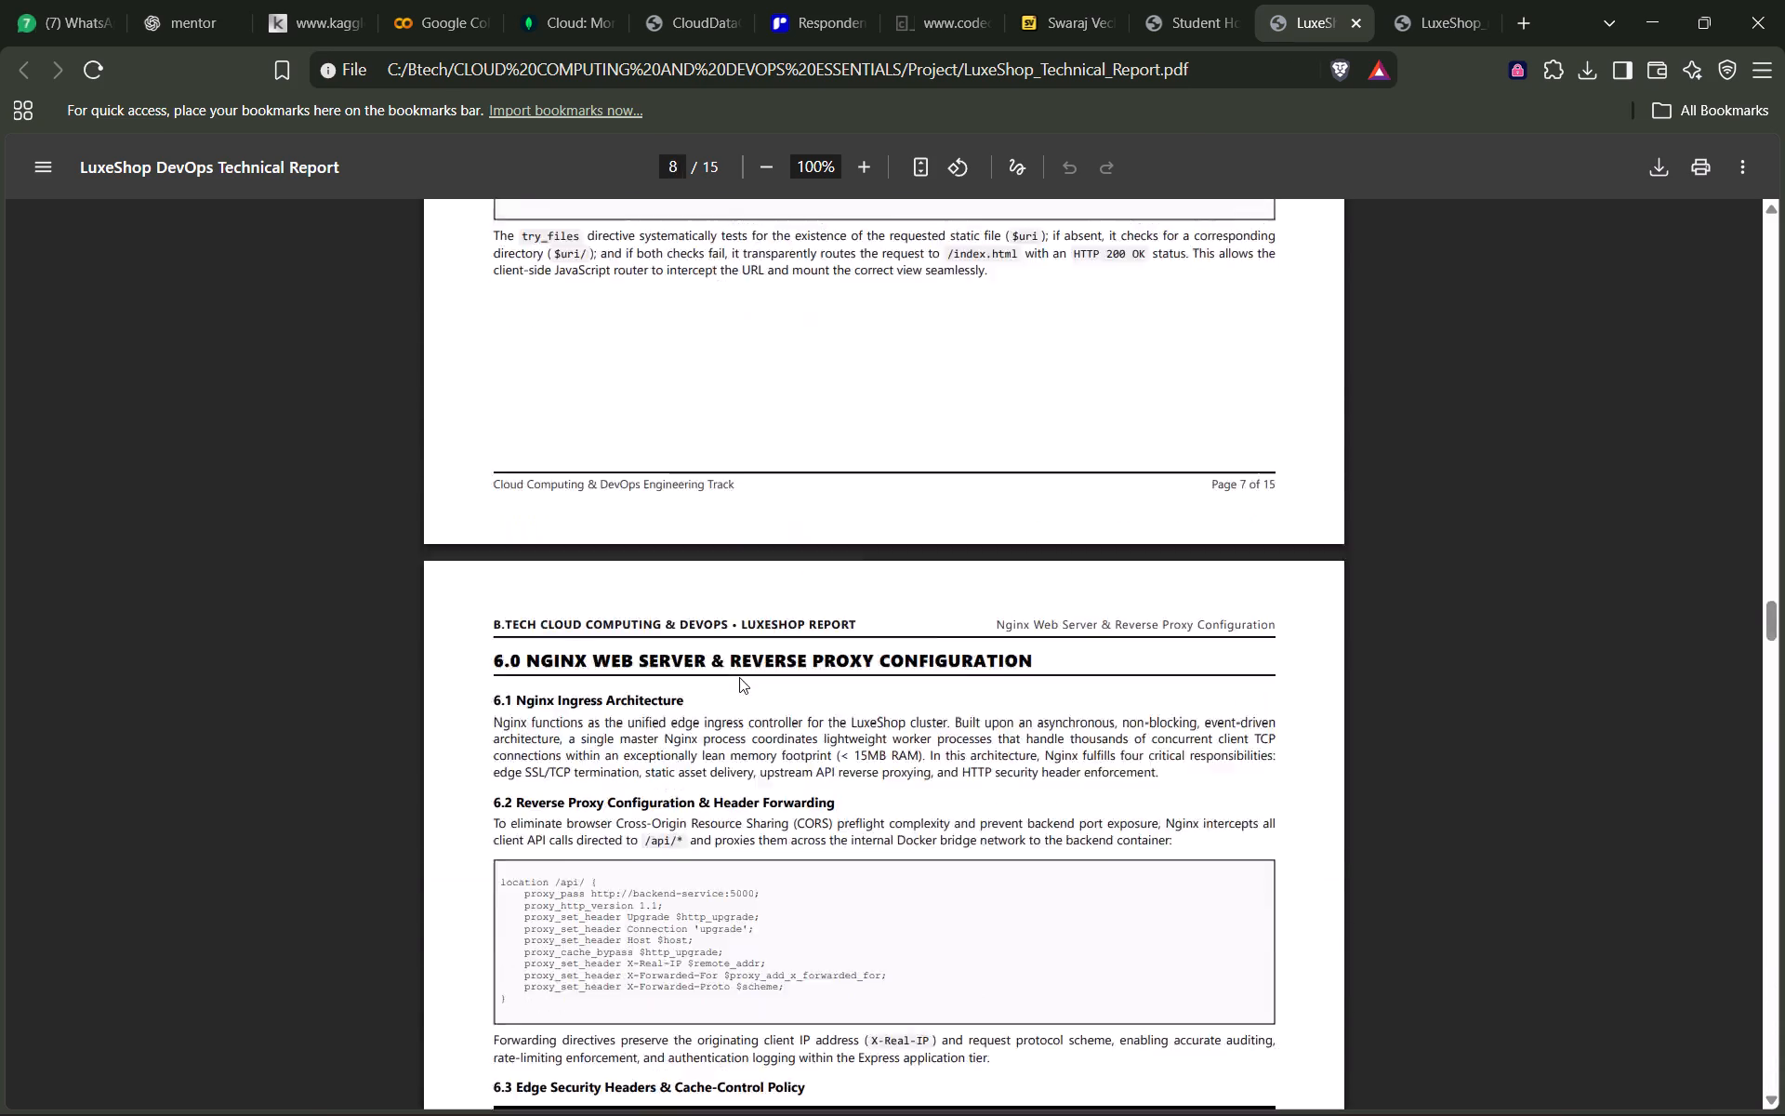
scroll(739, 677, "up", 20)
scroll(739, 677, "up", 3)
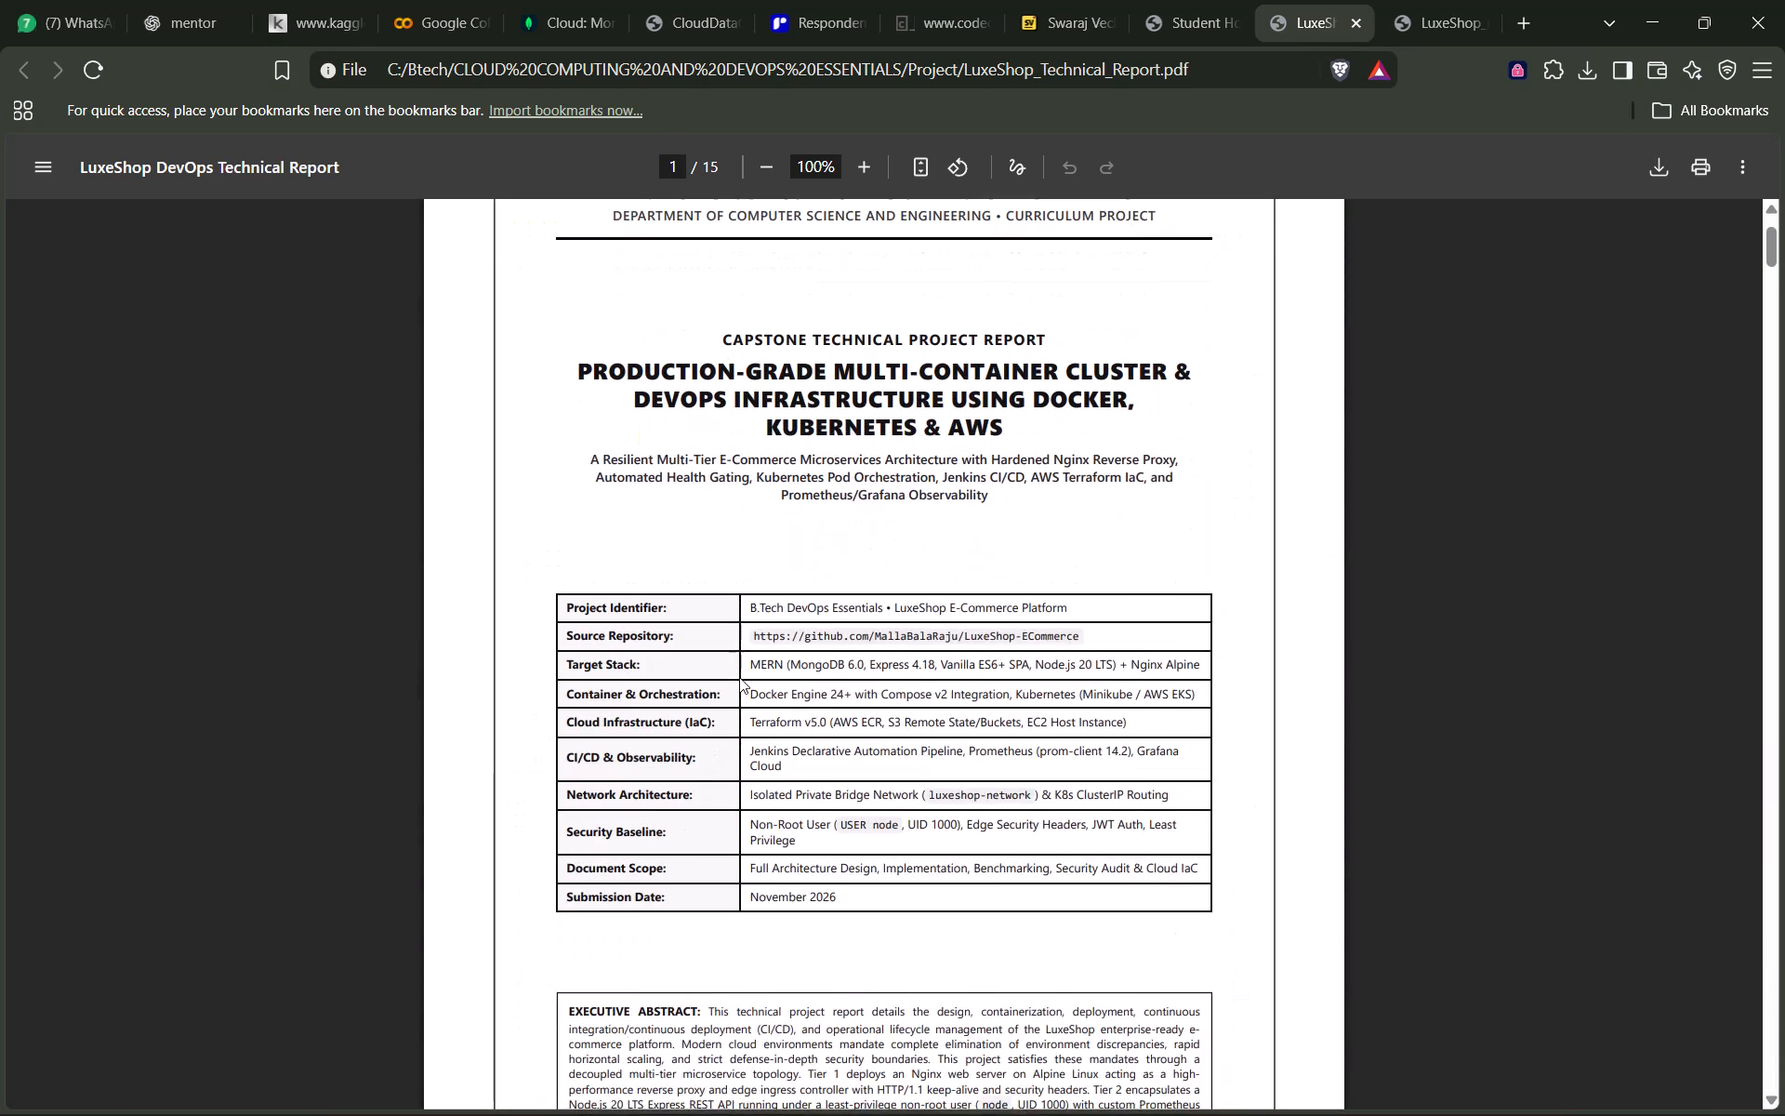
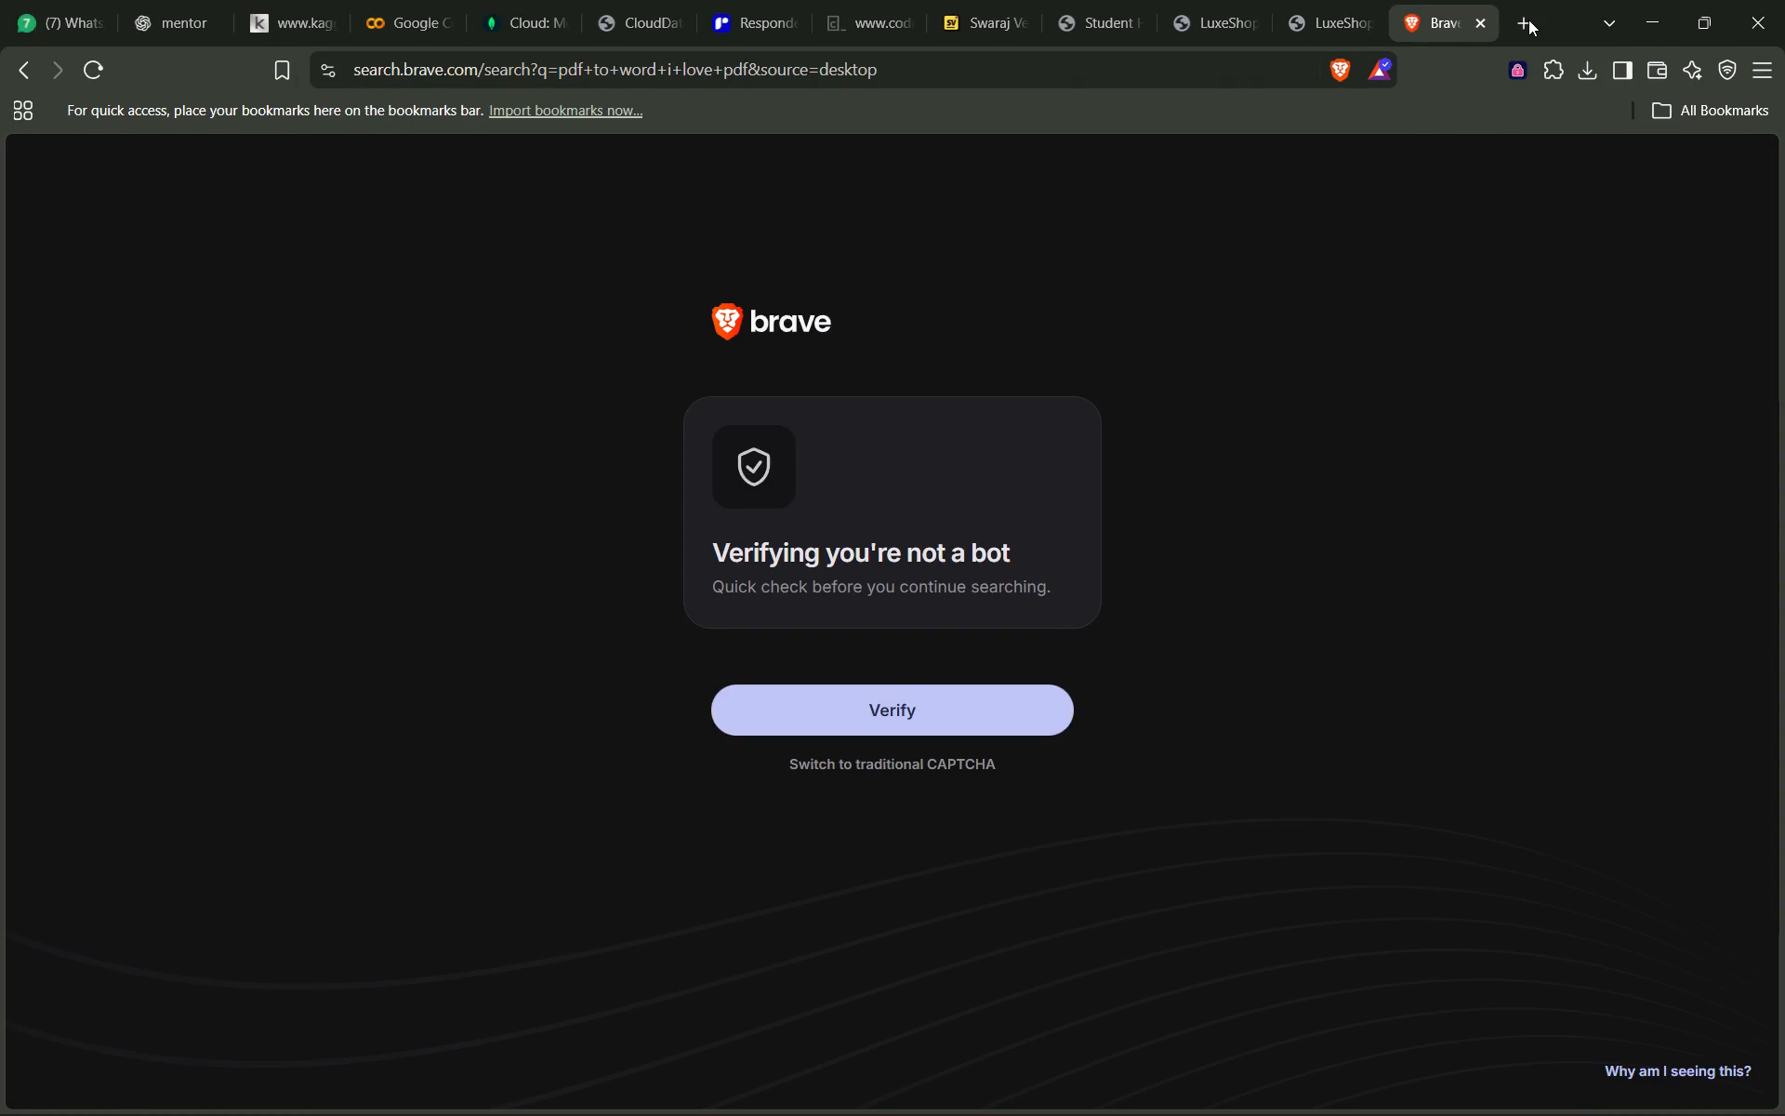
Pass the search engine's bot verification to continue the search for "pdf to word i love pdf".
left_click(900, 706)
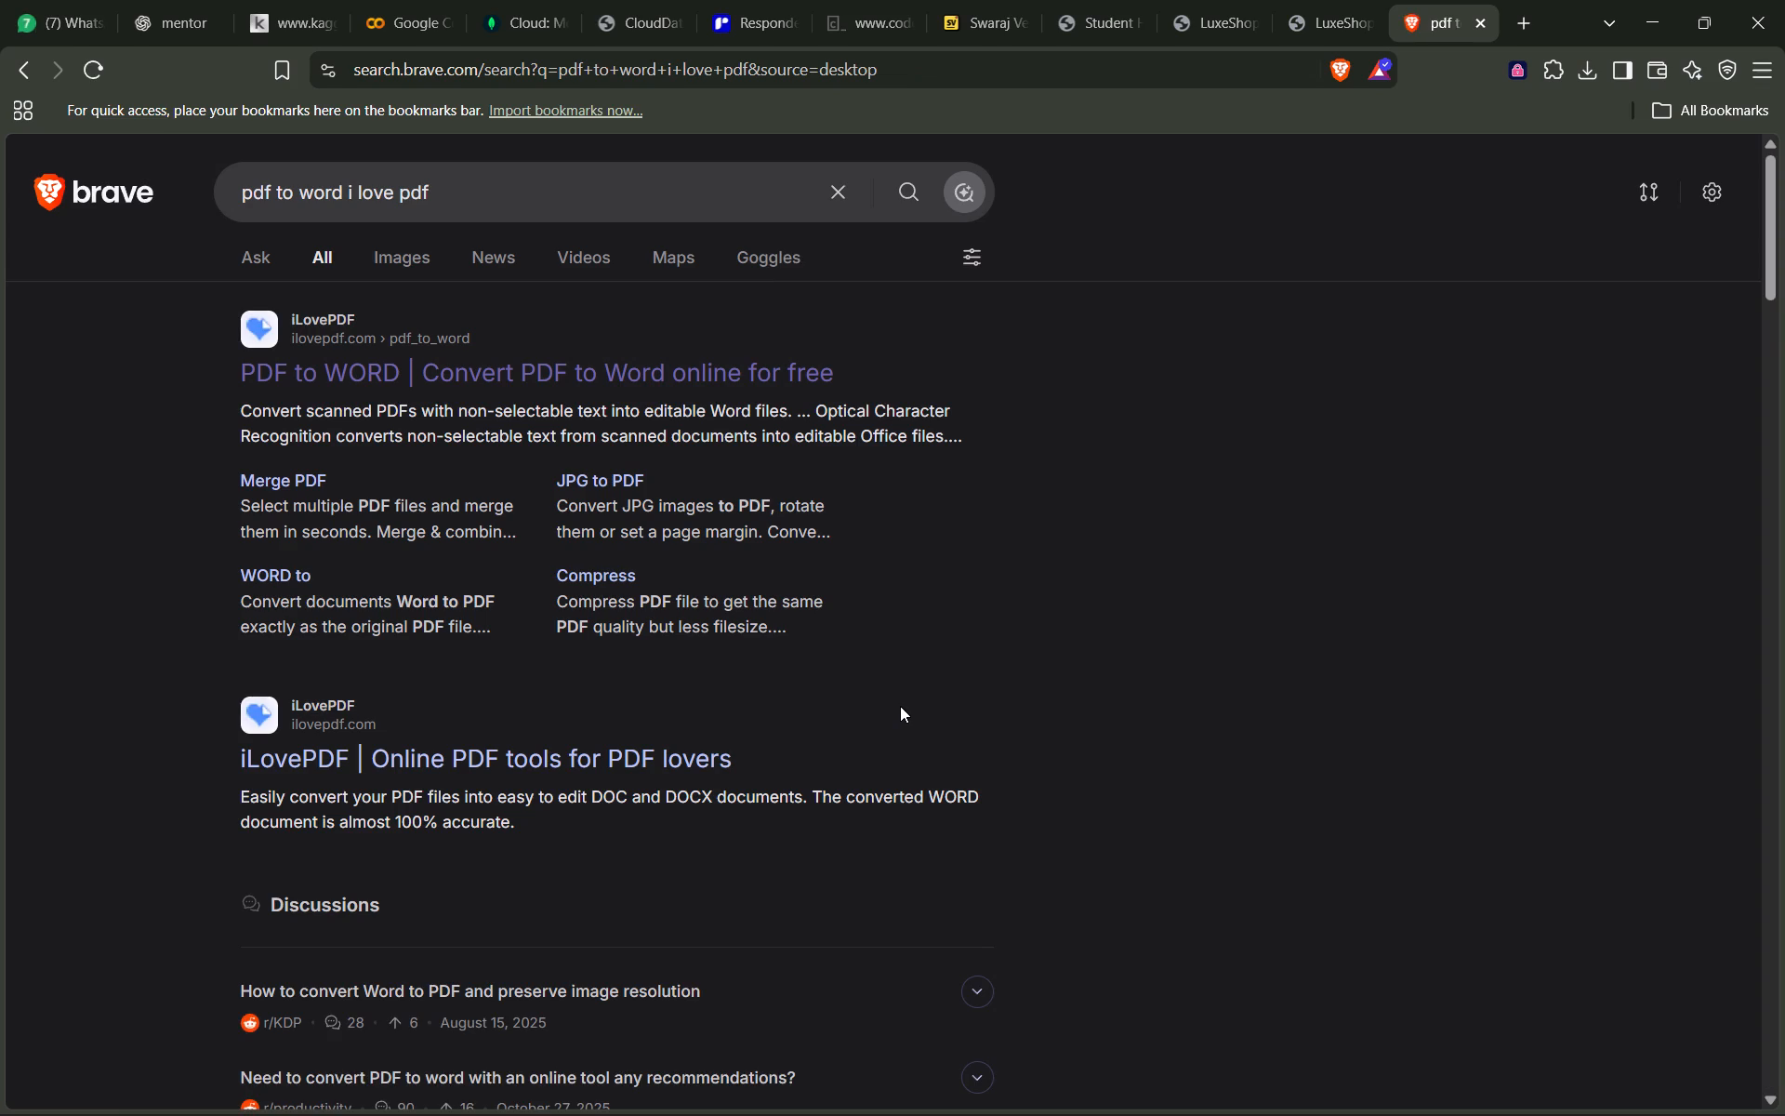
Convert LuxeShop_report.pdf from the project reports folder in CLOUD COMPUTING AND DEVOPS ESSENTIALS to Word with iLovePDF's PDF to WORD converter.
left_click(400, 378)
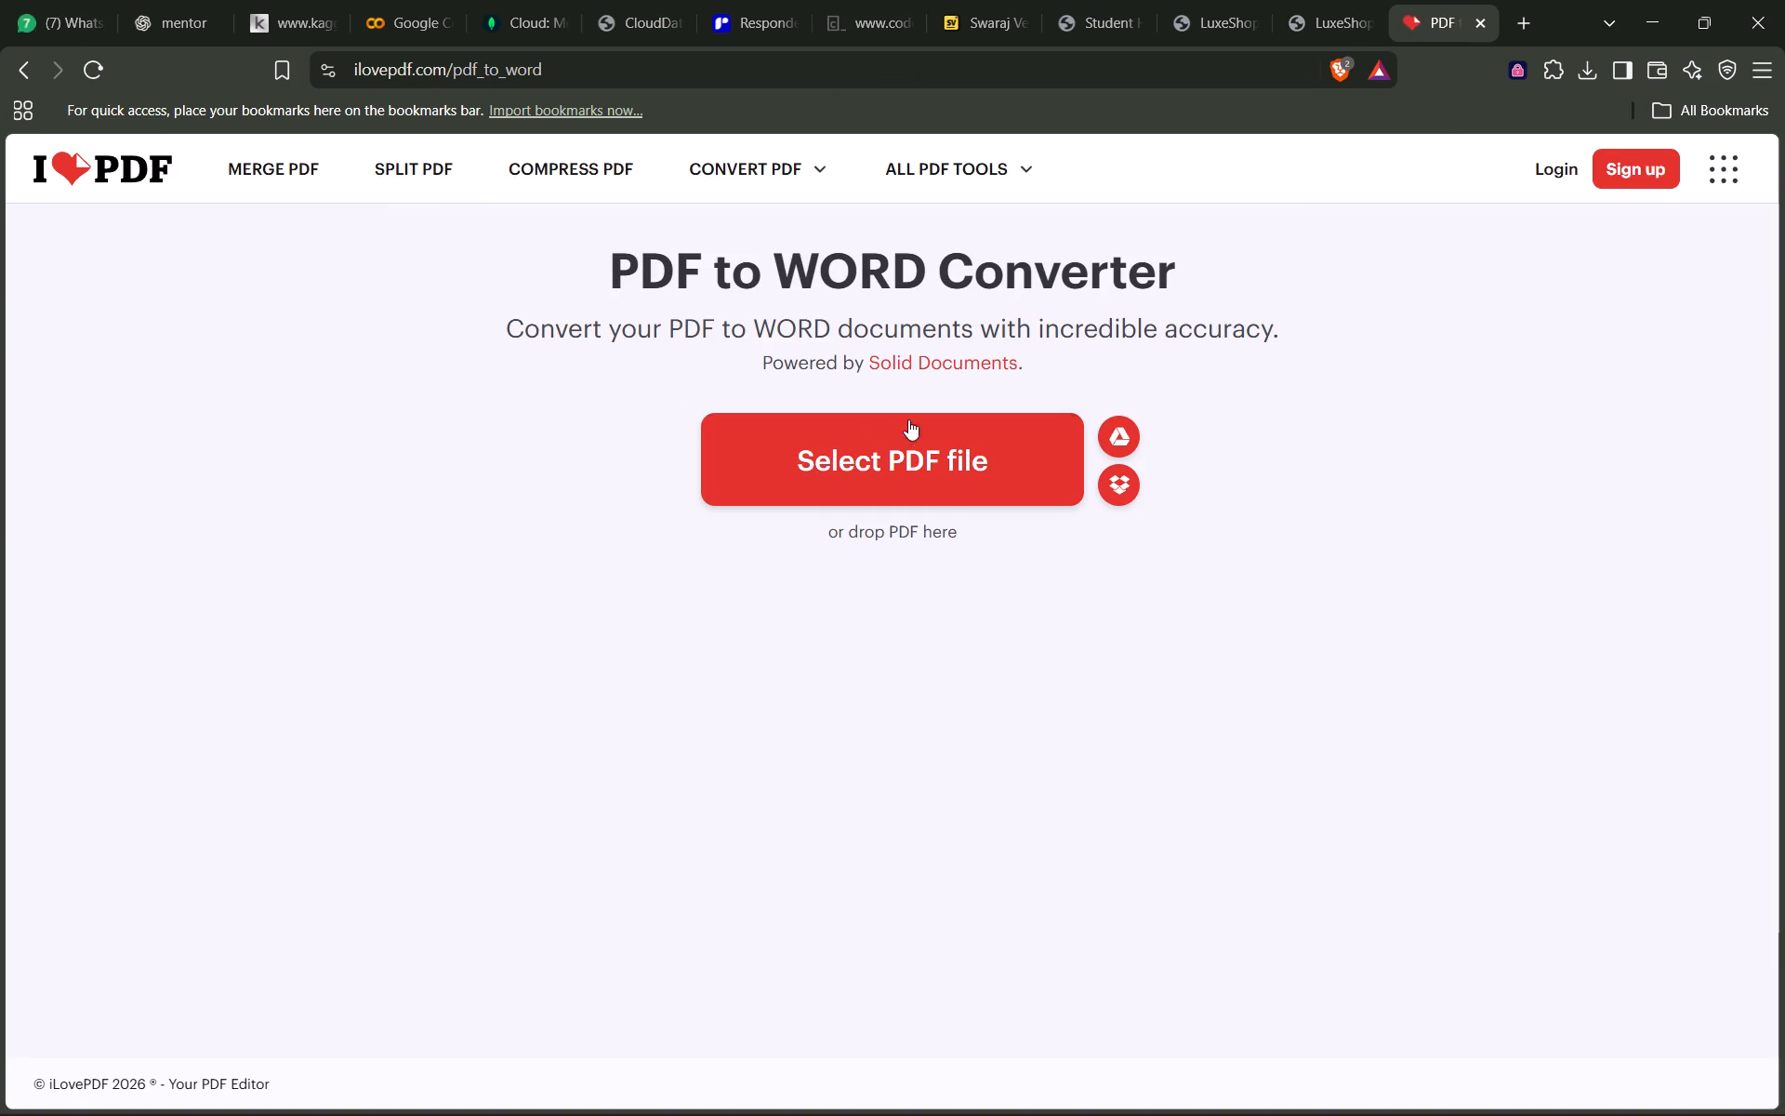
left_click(941, 458)
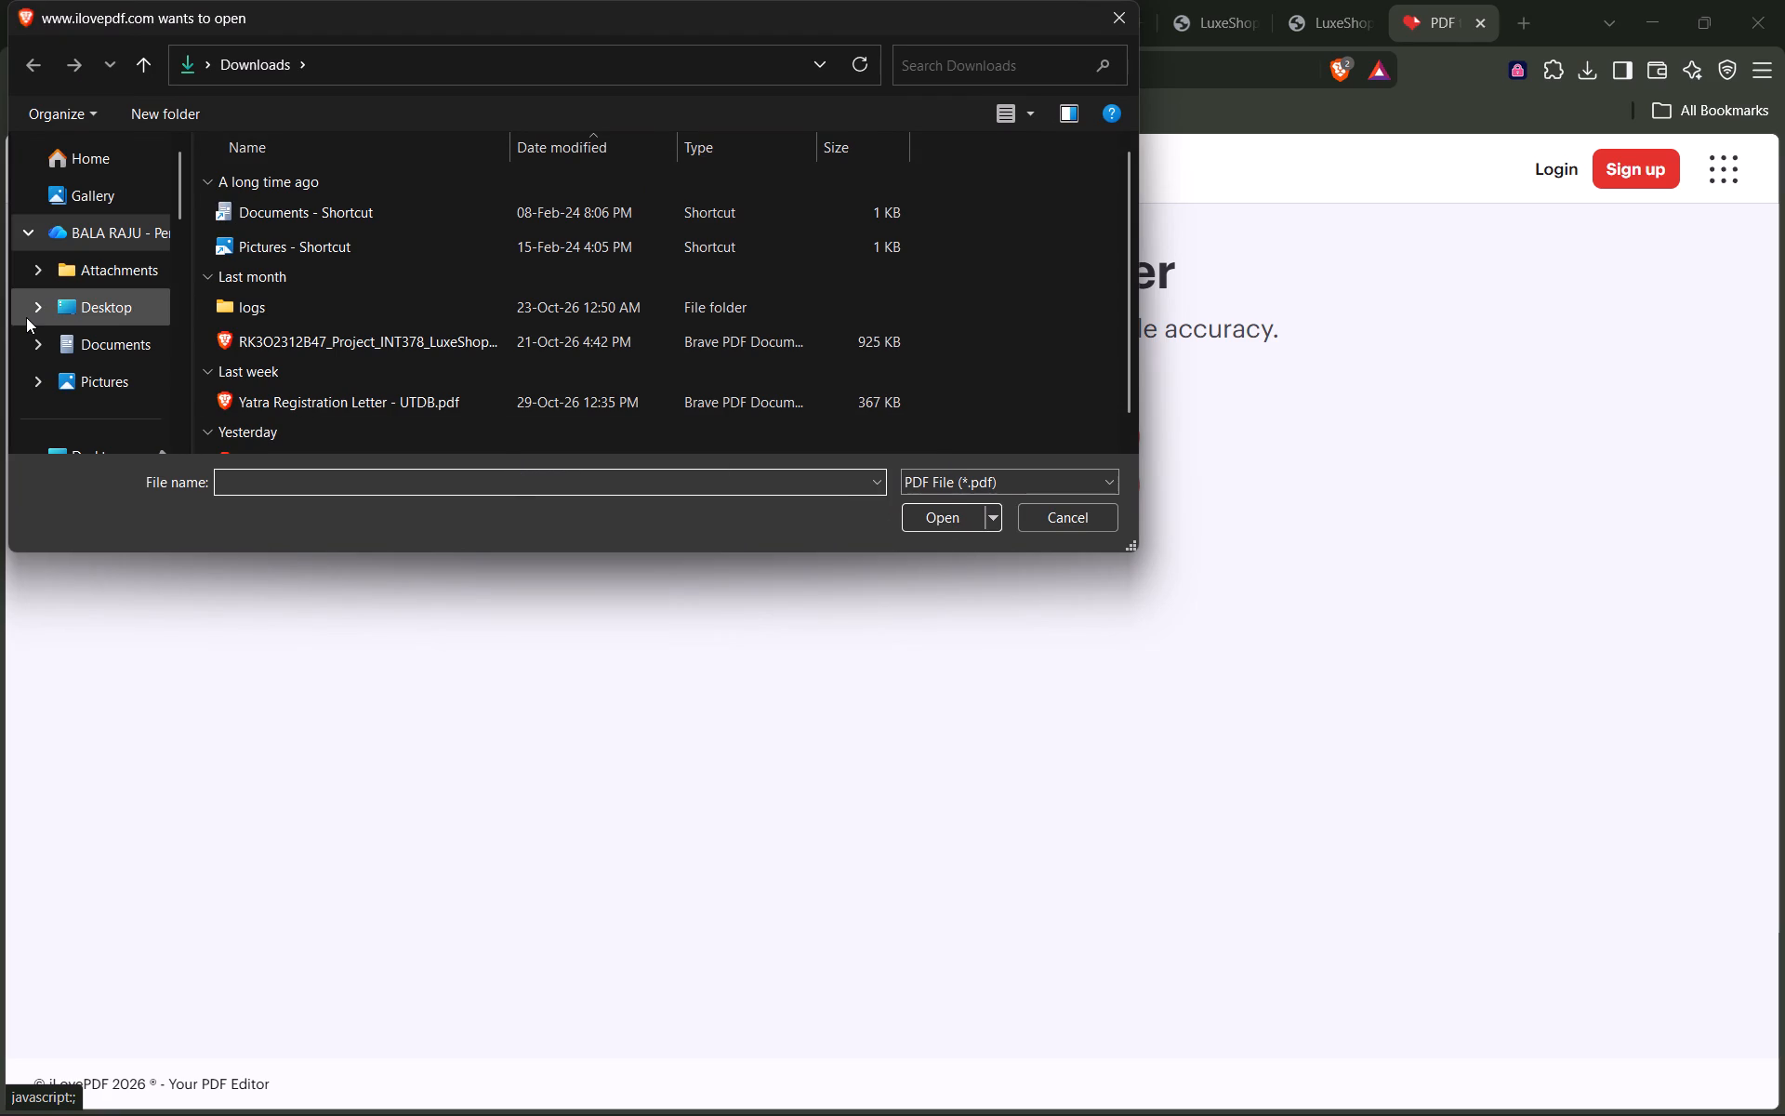
scroll(26, 317, "down", 6)
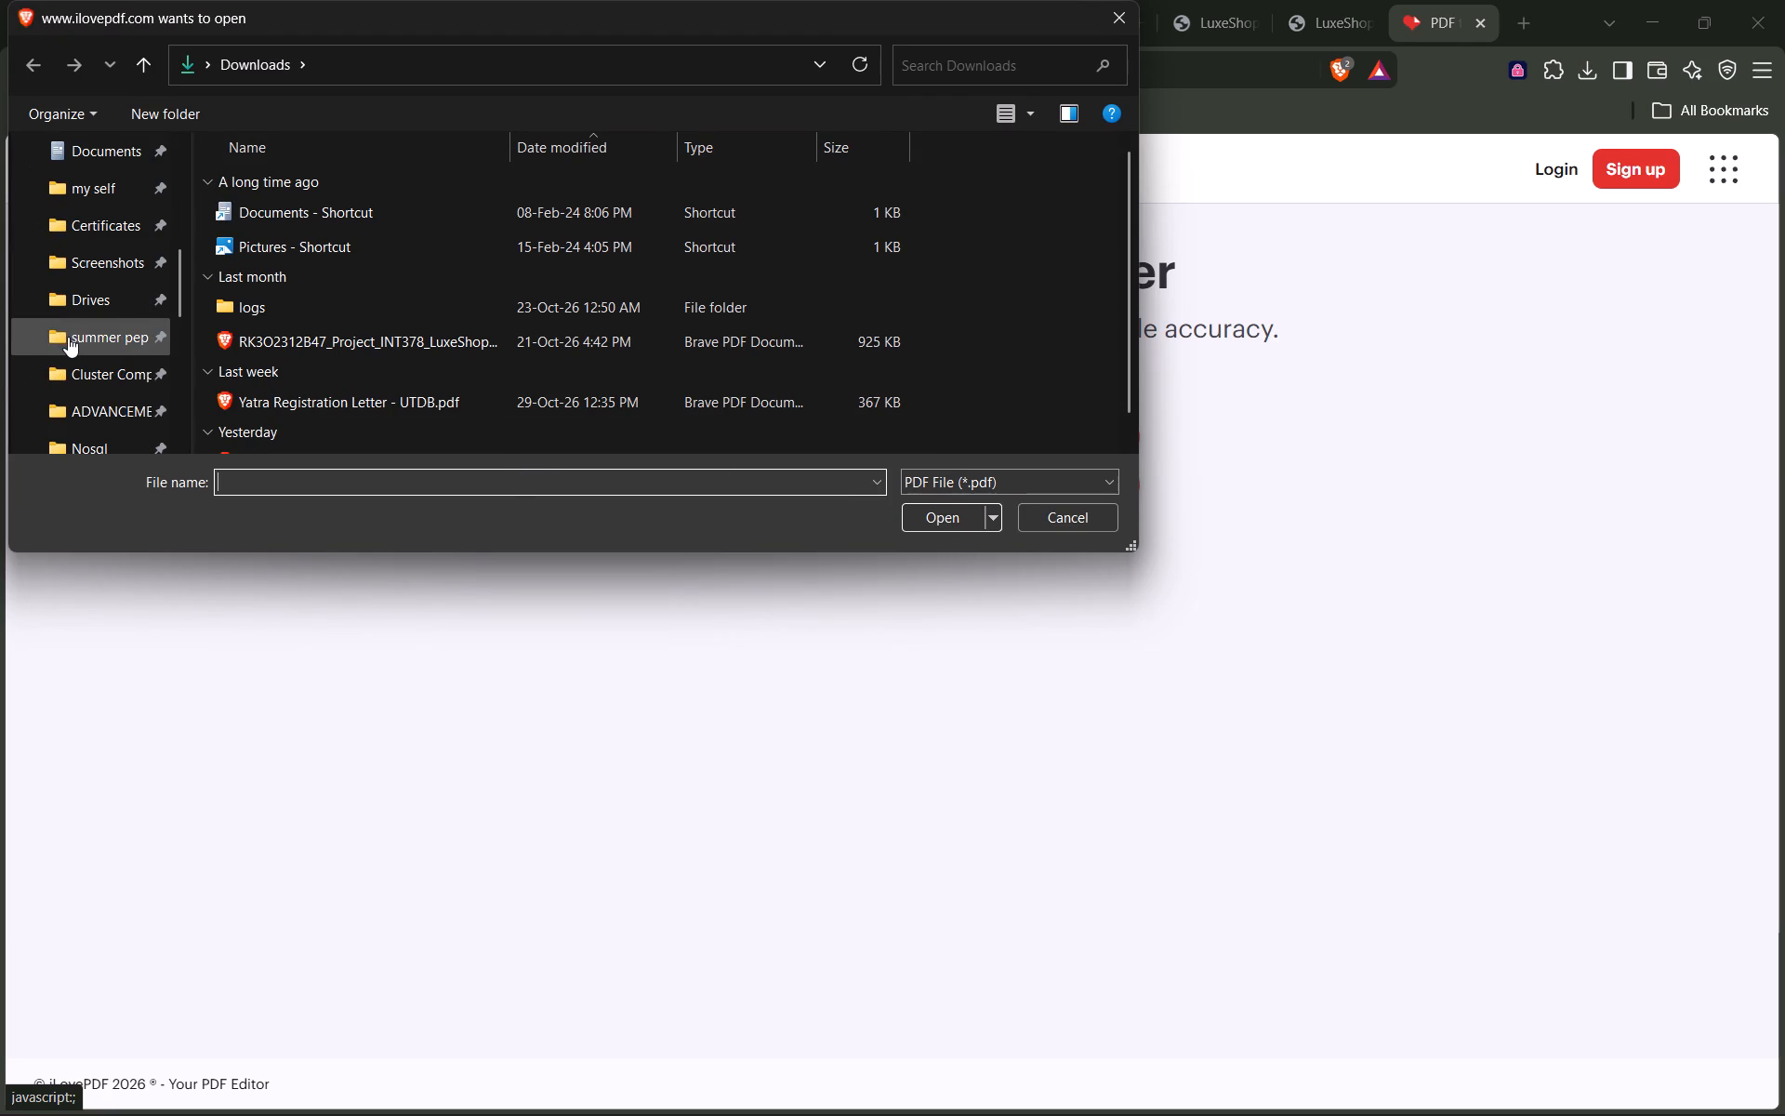
left_click(89, 374)
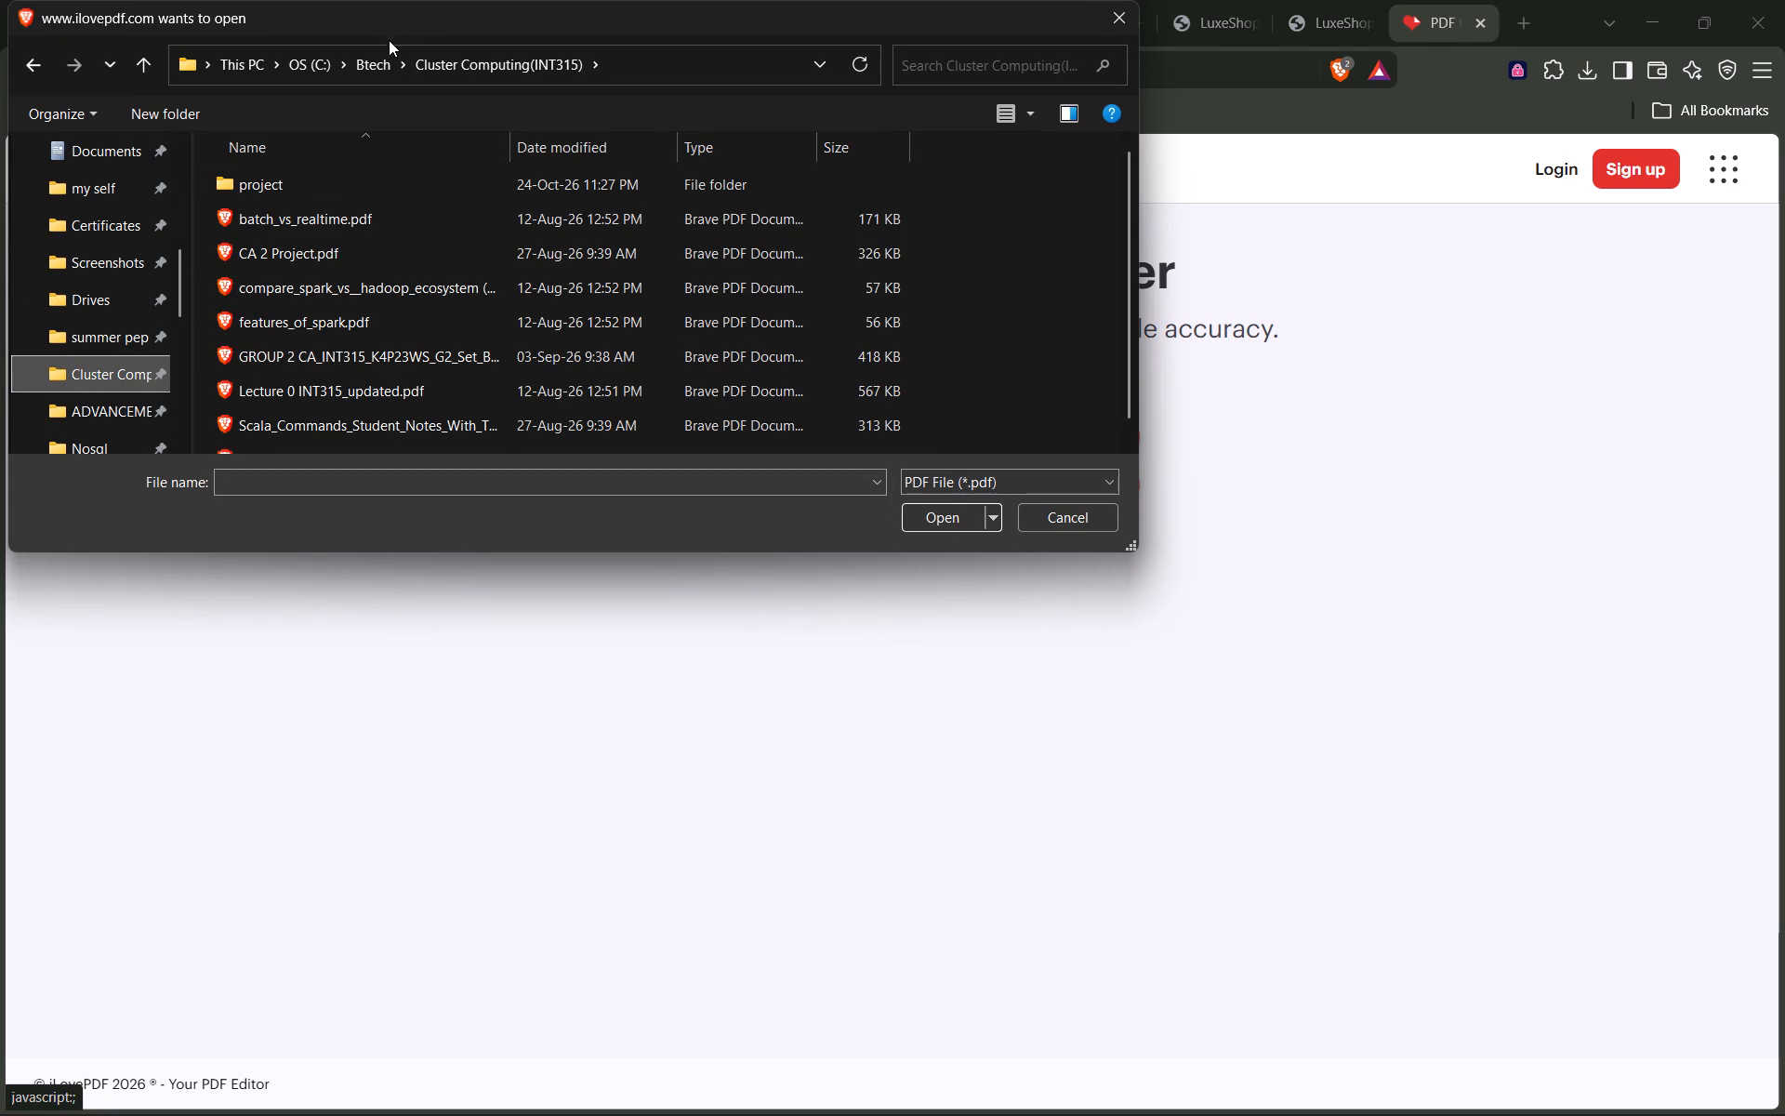
left_click(377, 54)
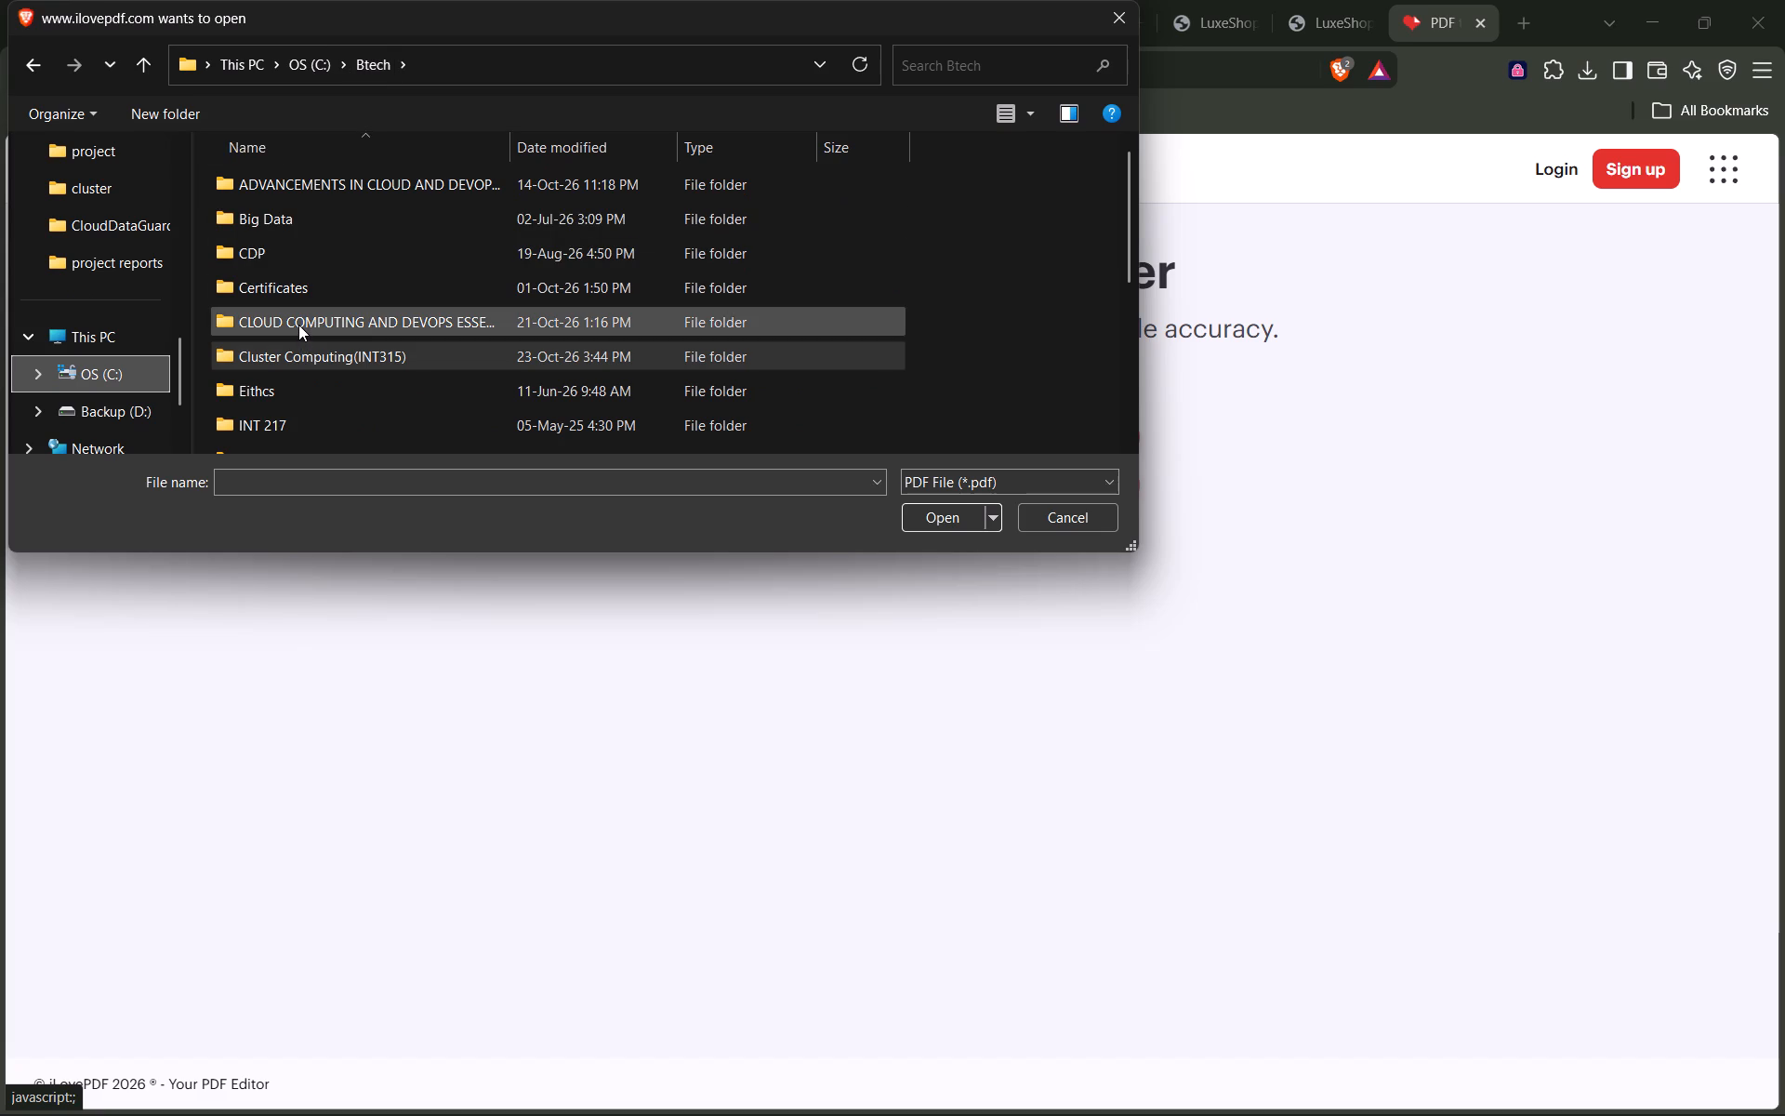
double_click(298, 325)
double_click(296, 312)
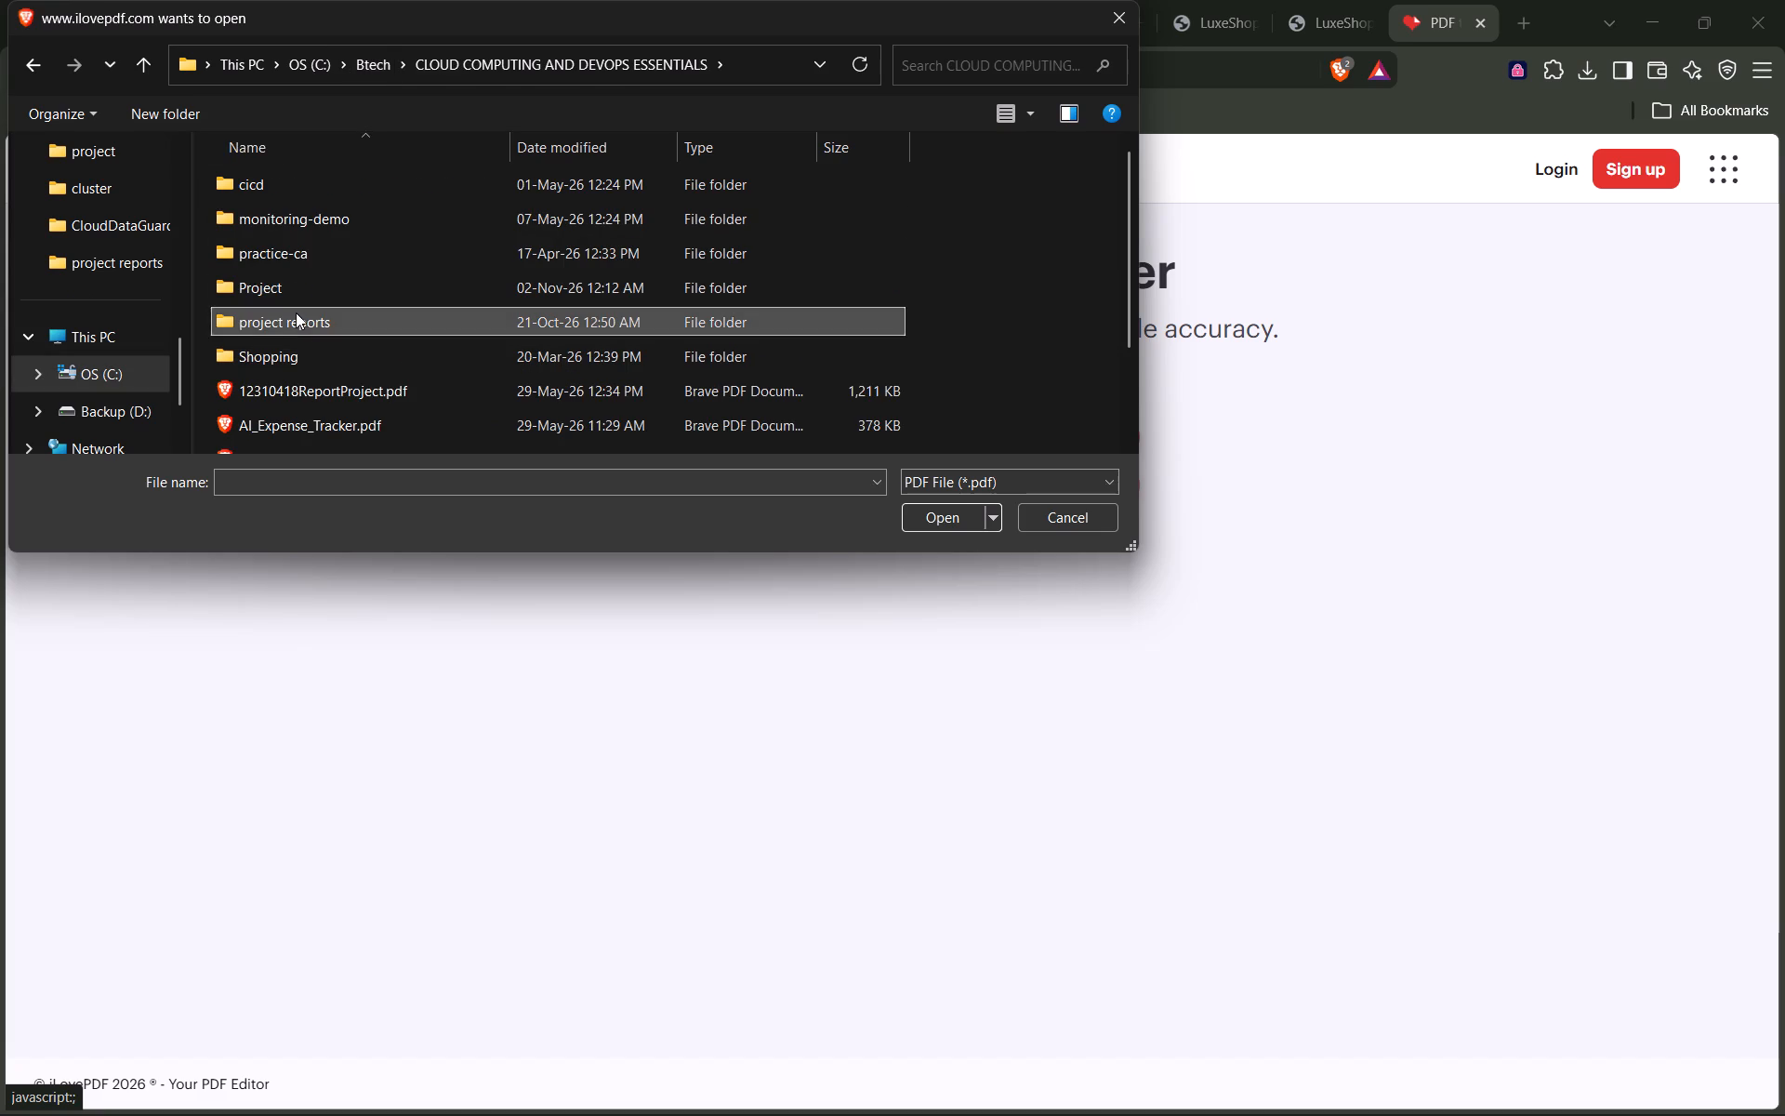
left_click(323, 191)
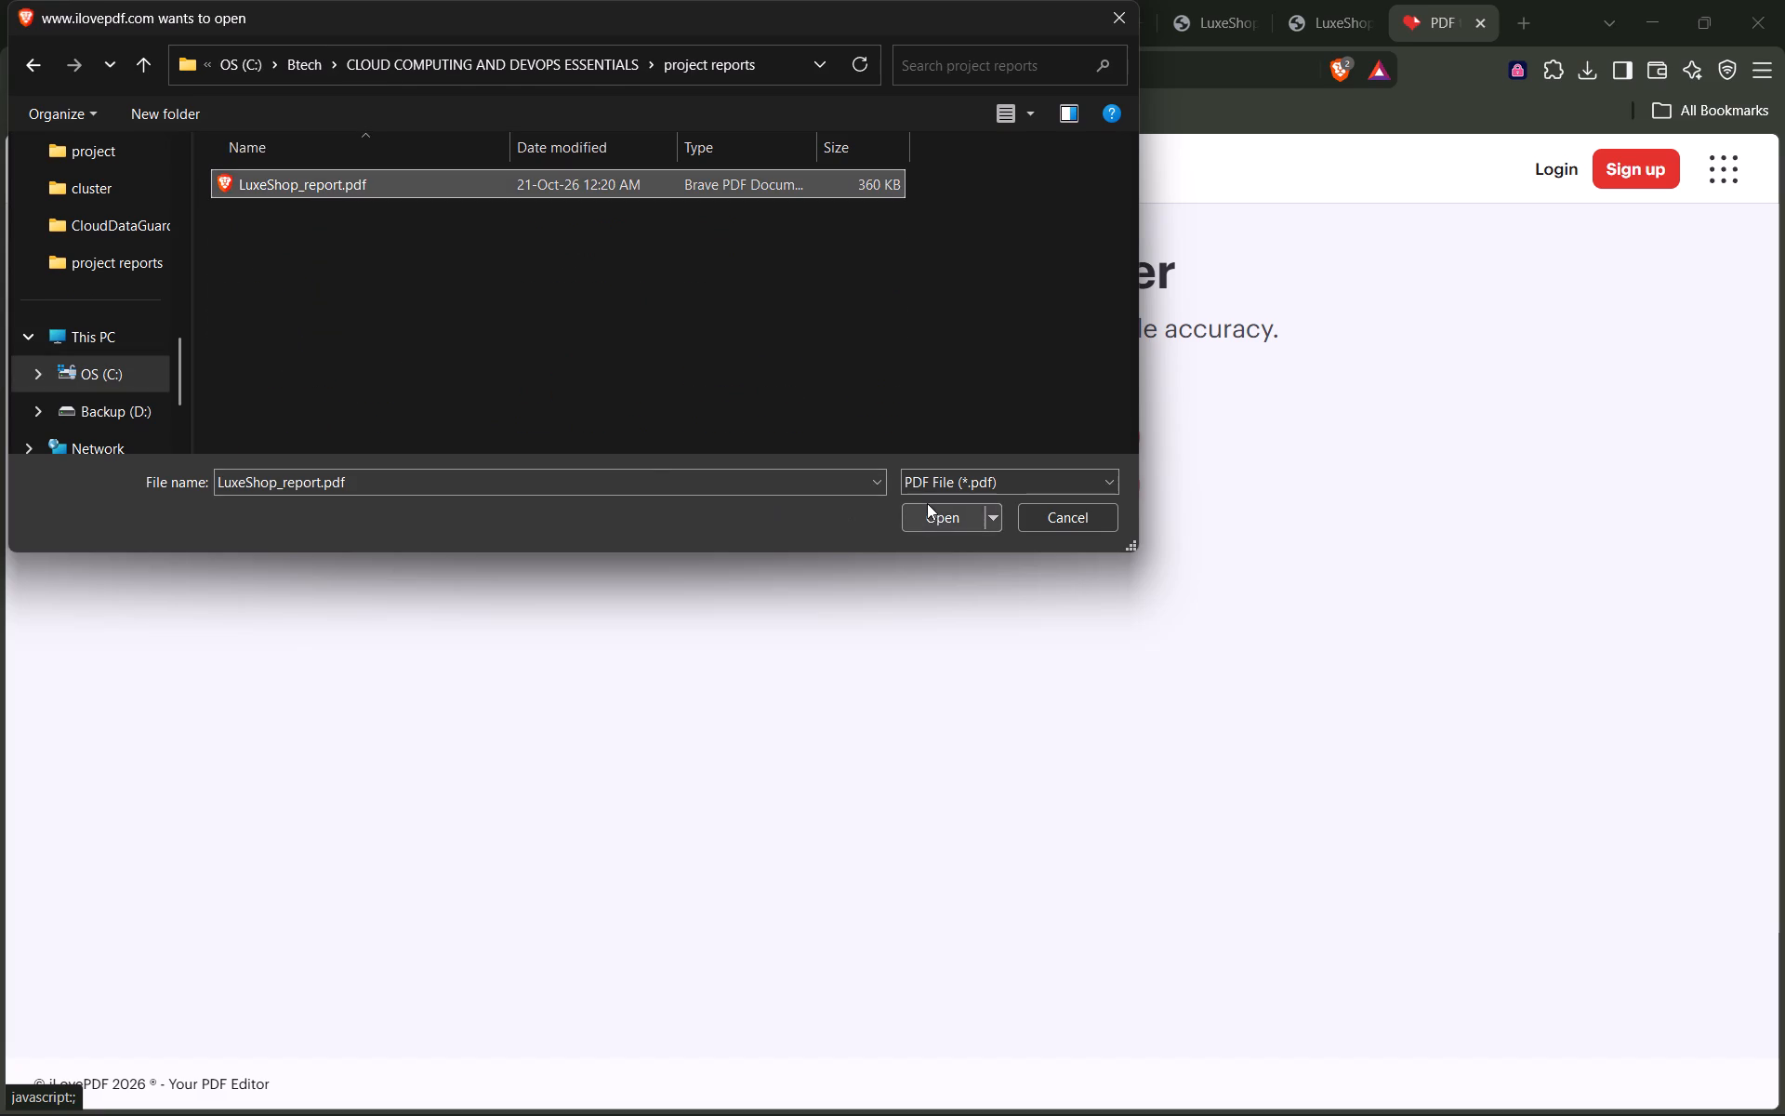
left_click(927, 502)
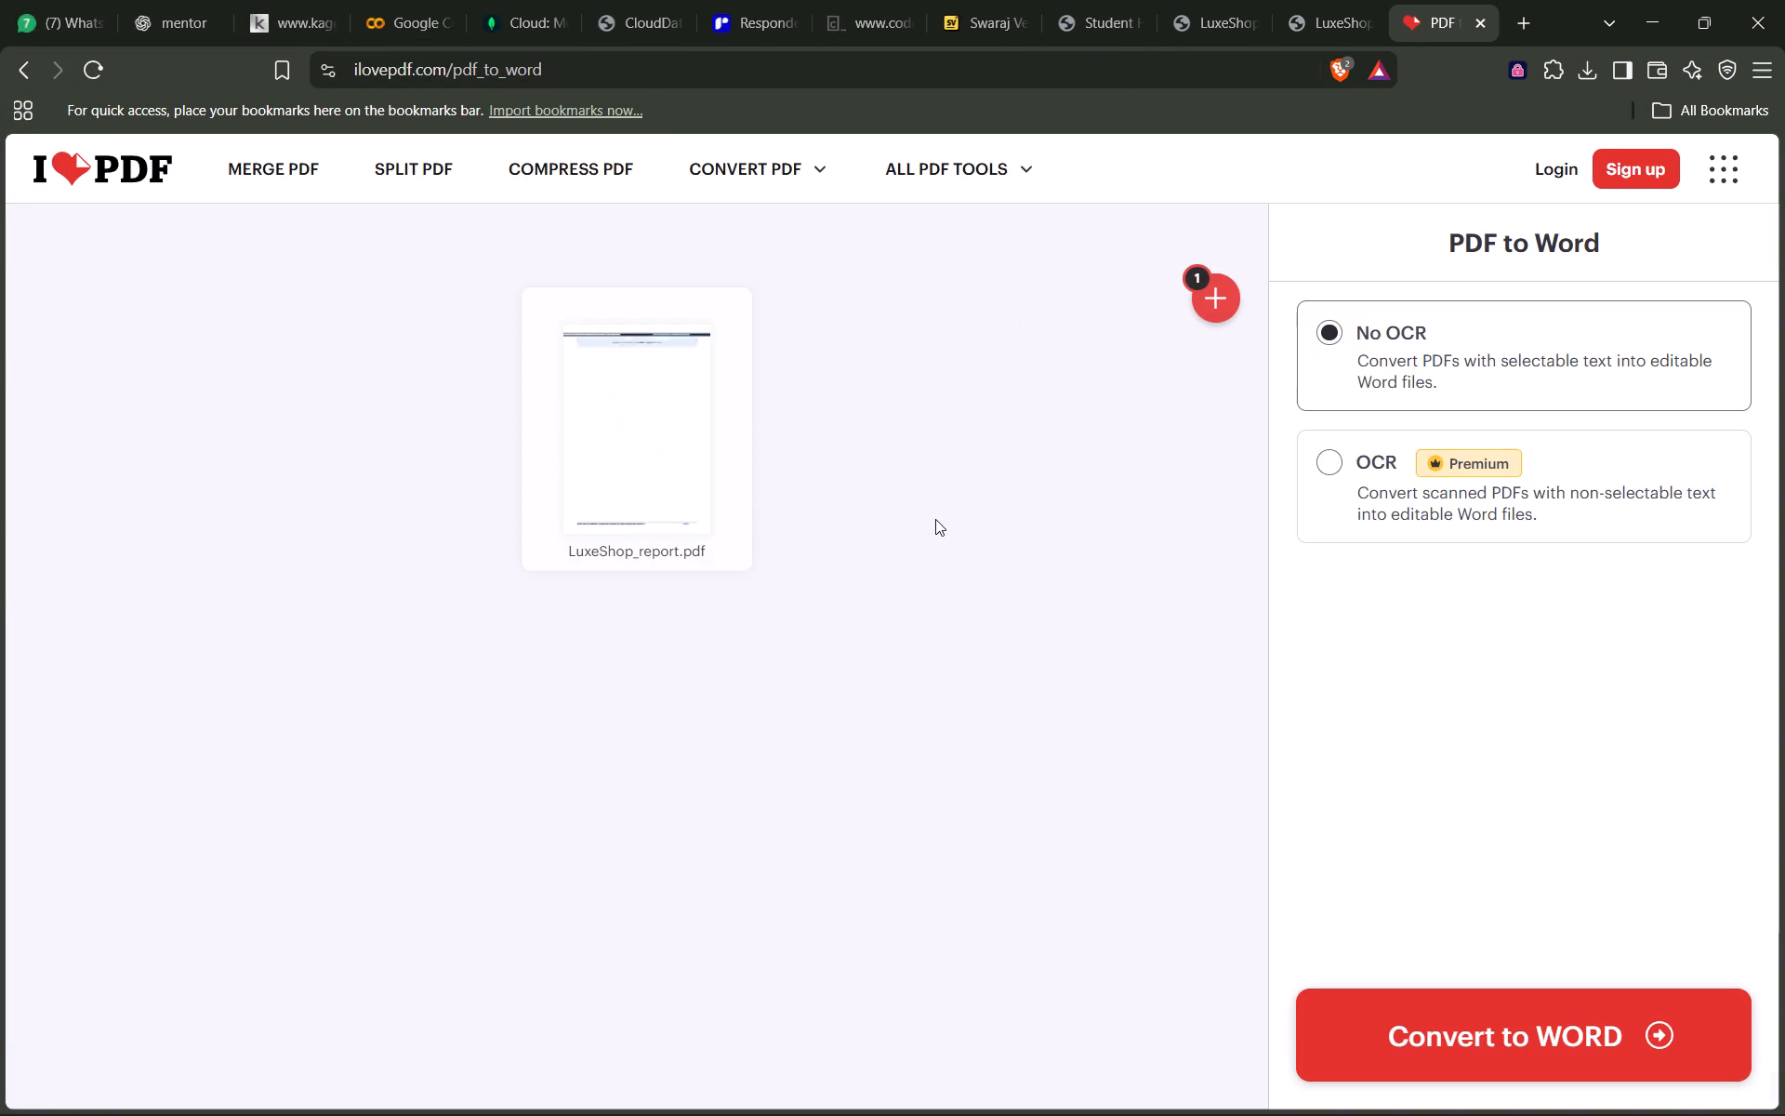
left_click(1582, 1062)
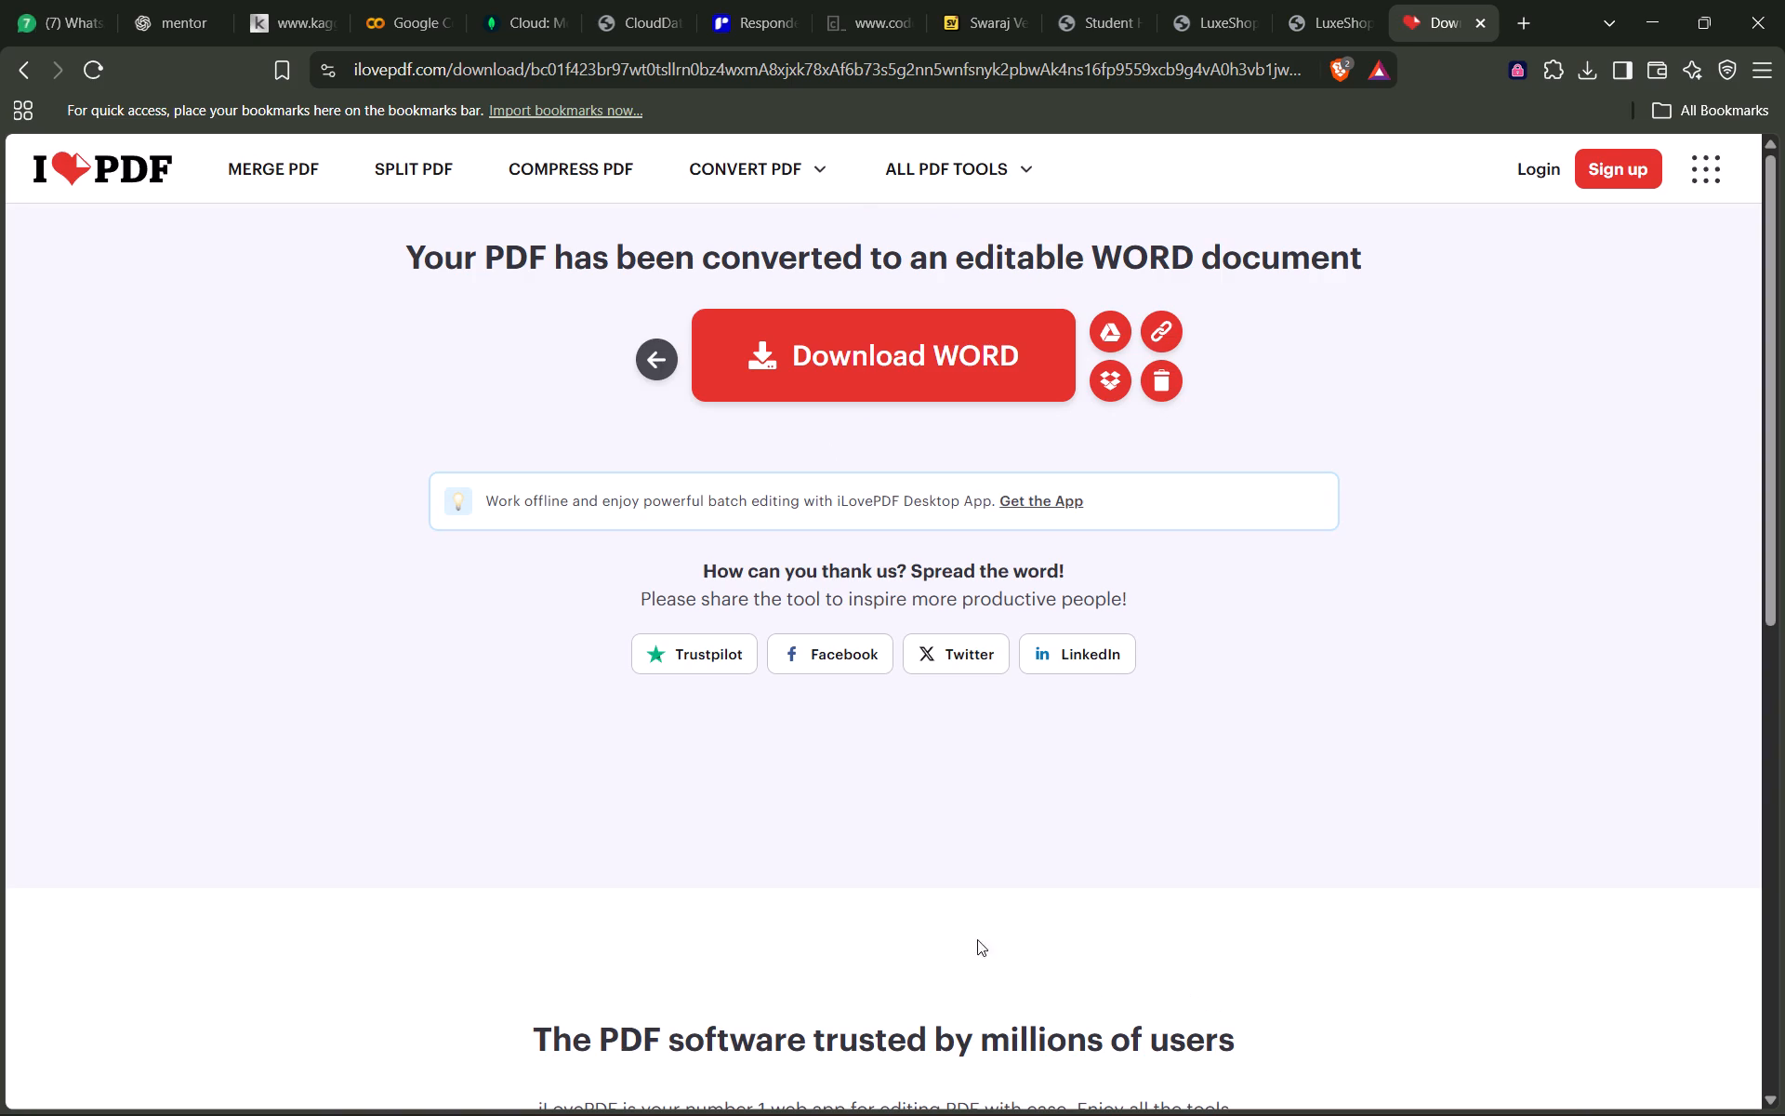
Download the converted document as LuxeShop_report.docx into the project reports folder in CLOUD COMPUTING AND DEVOPS ESSENTIALS, replacing the existing file.
left_click(867, 357)
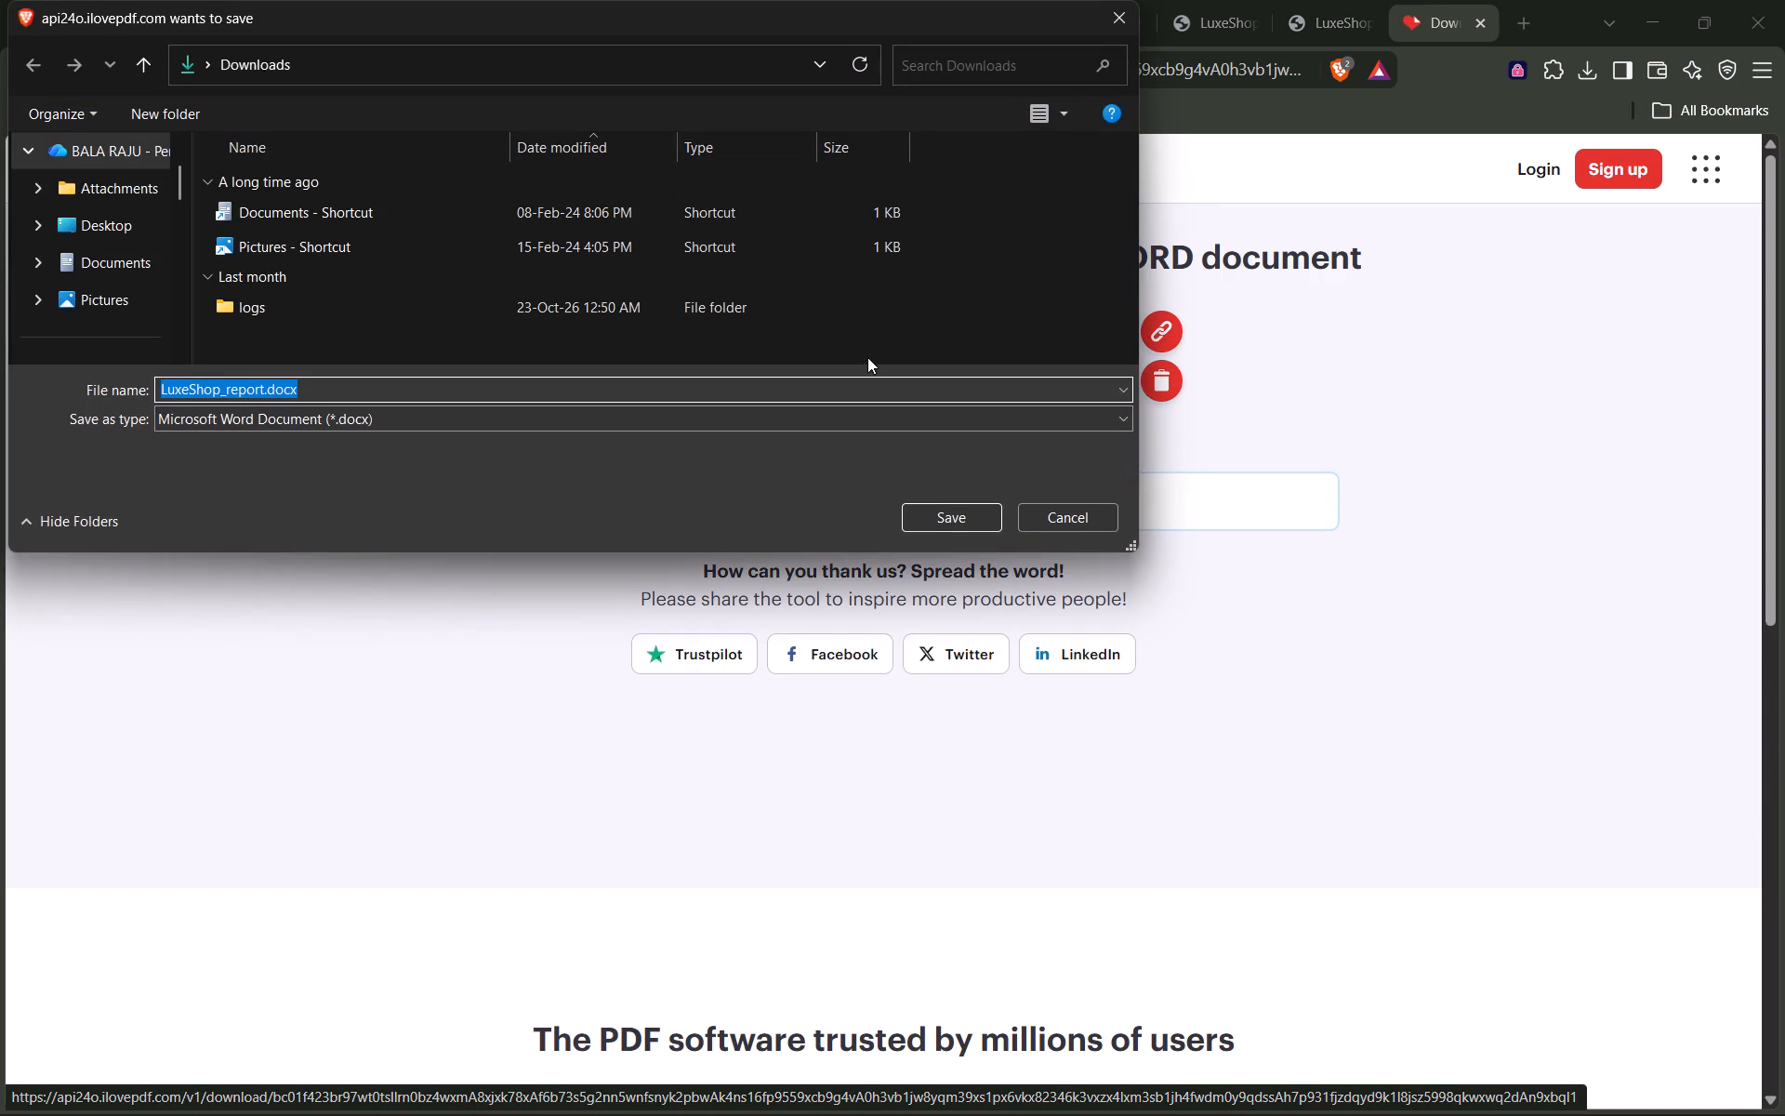
scroll(118, 299, "down", 8)
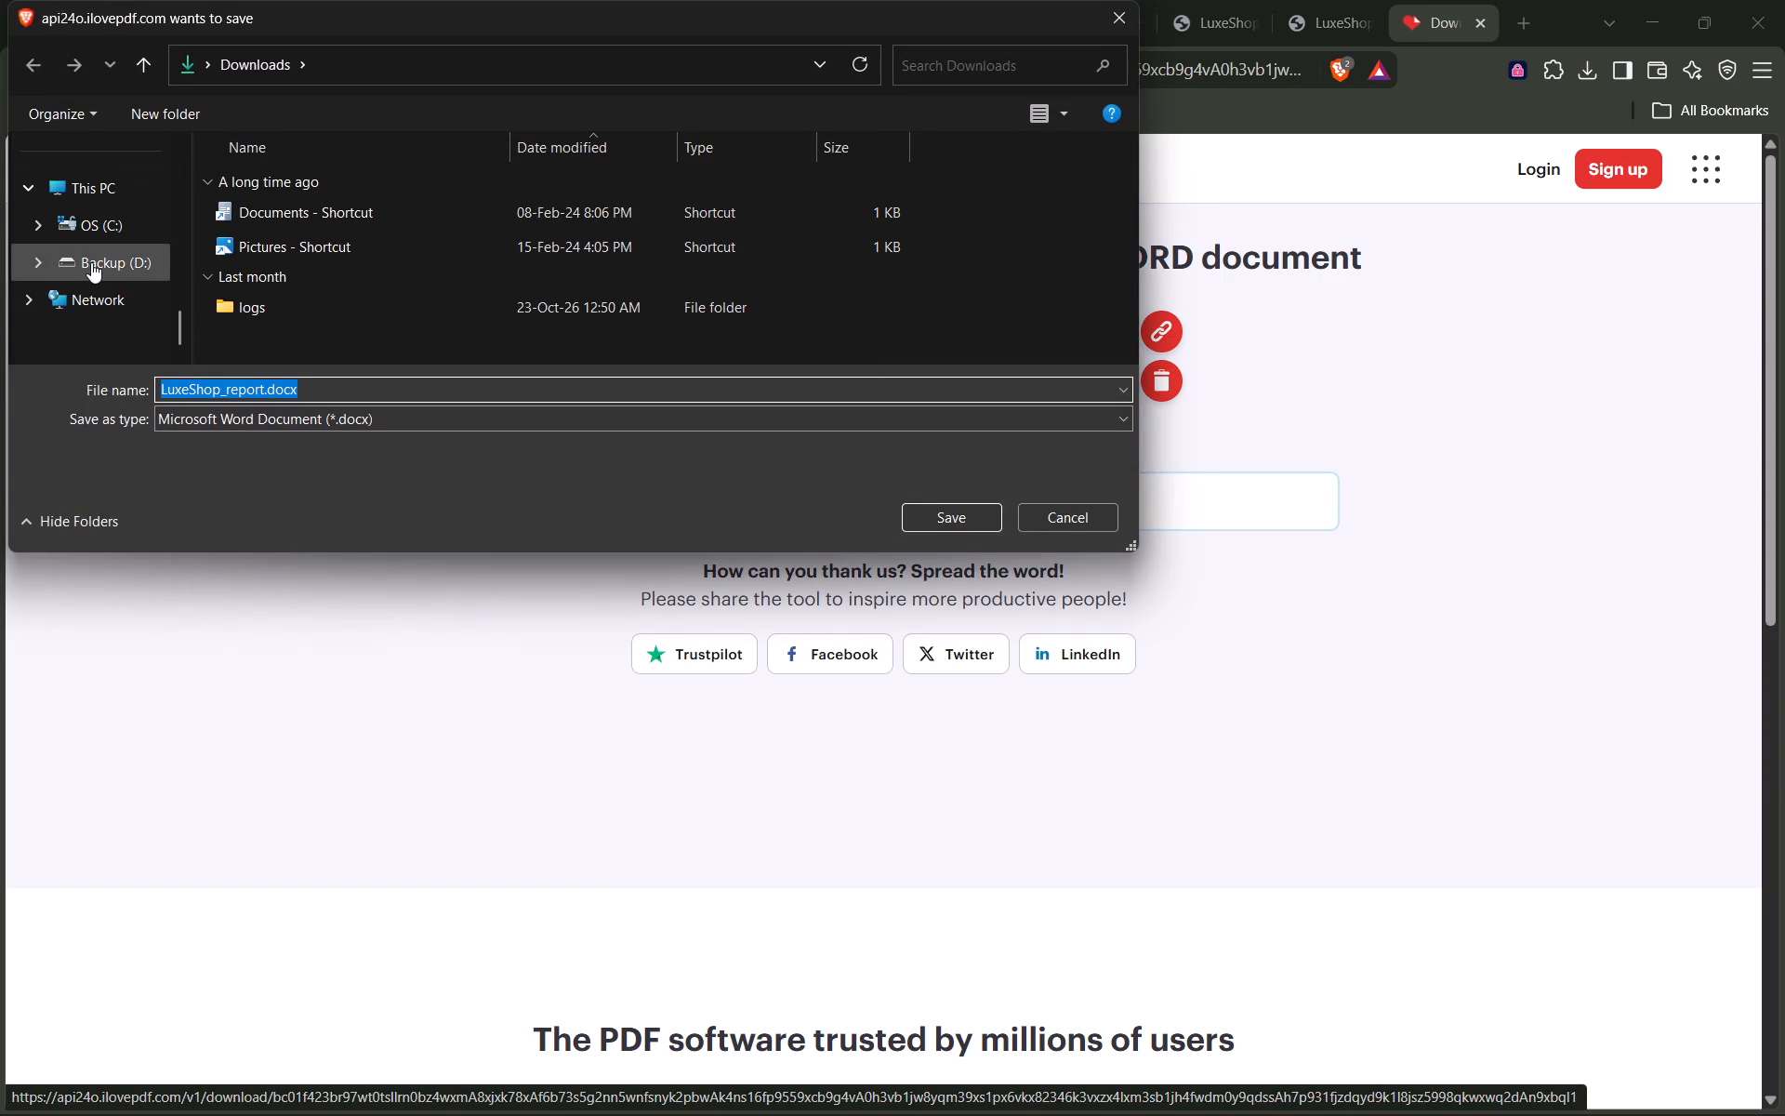
scroll(91, 262, "up", 1)
scroll(91, 262, "down", 1)
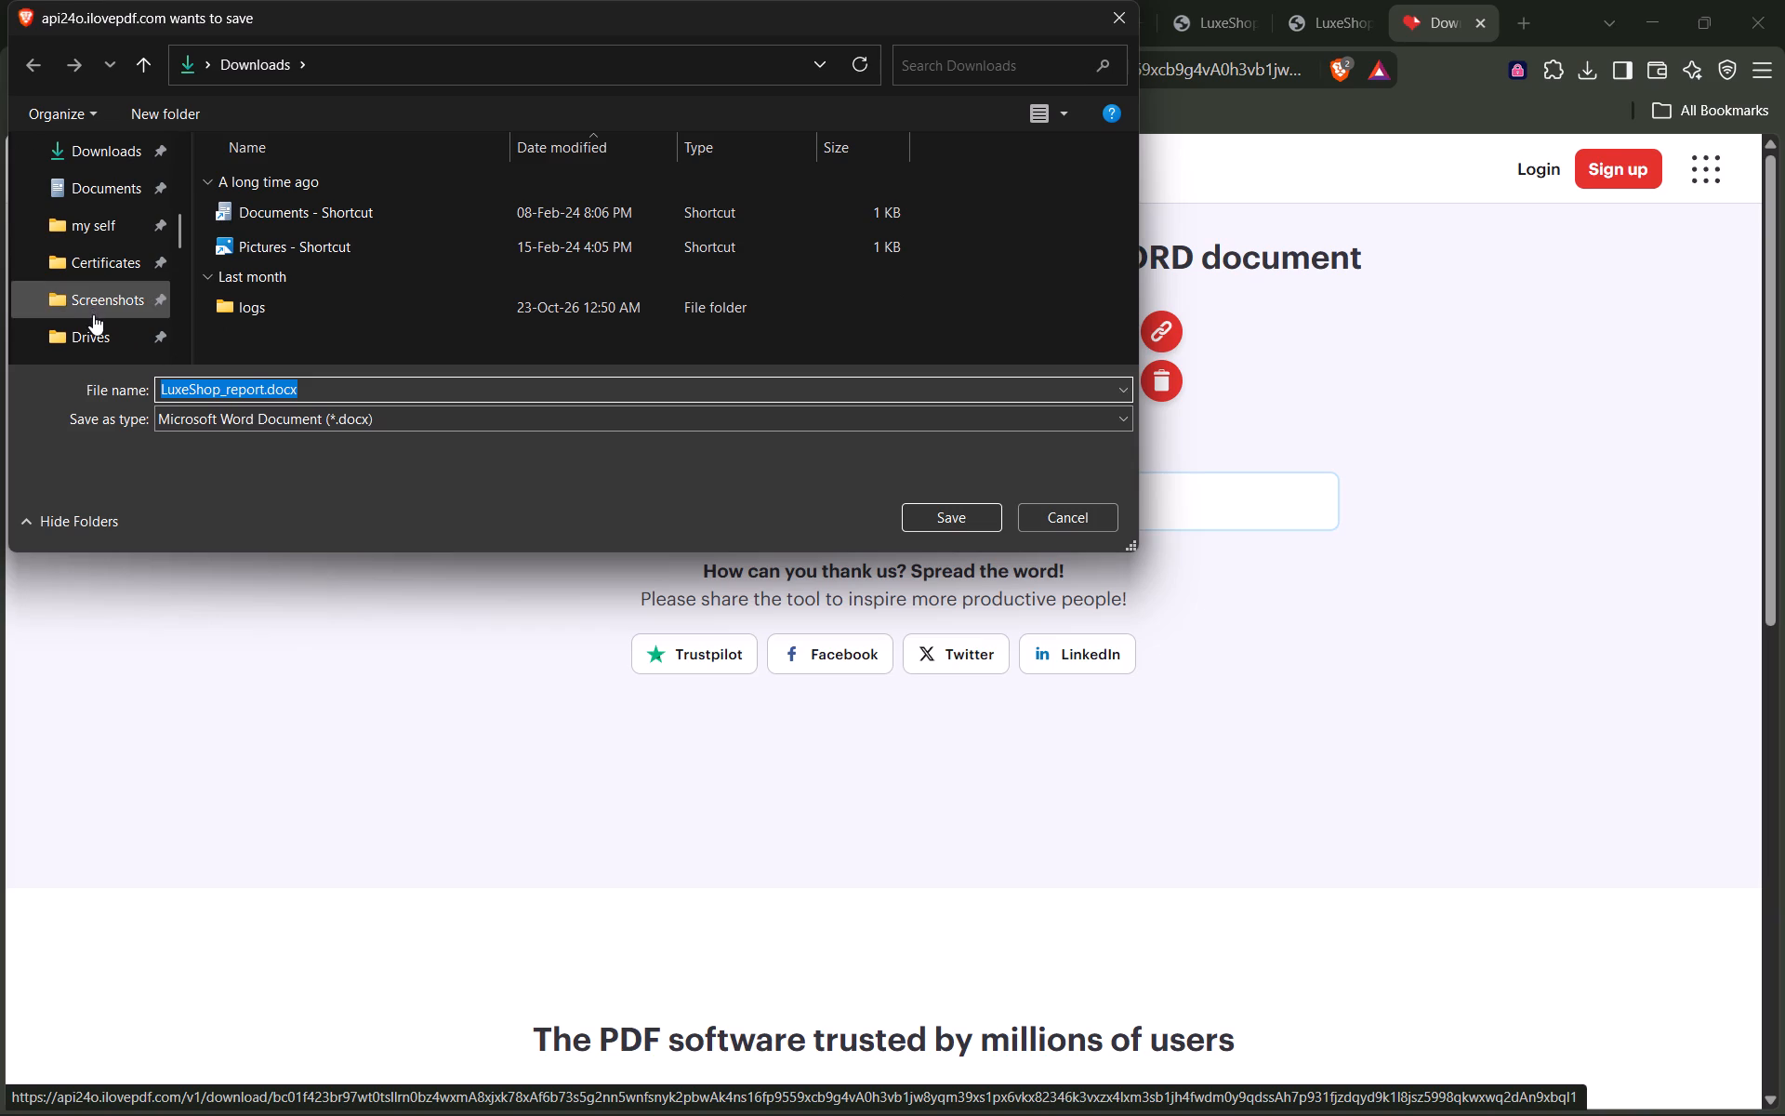
scroll(97, 312, "down", 1)
left_click(97, 308)
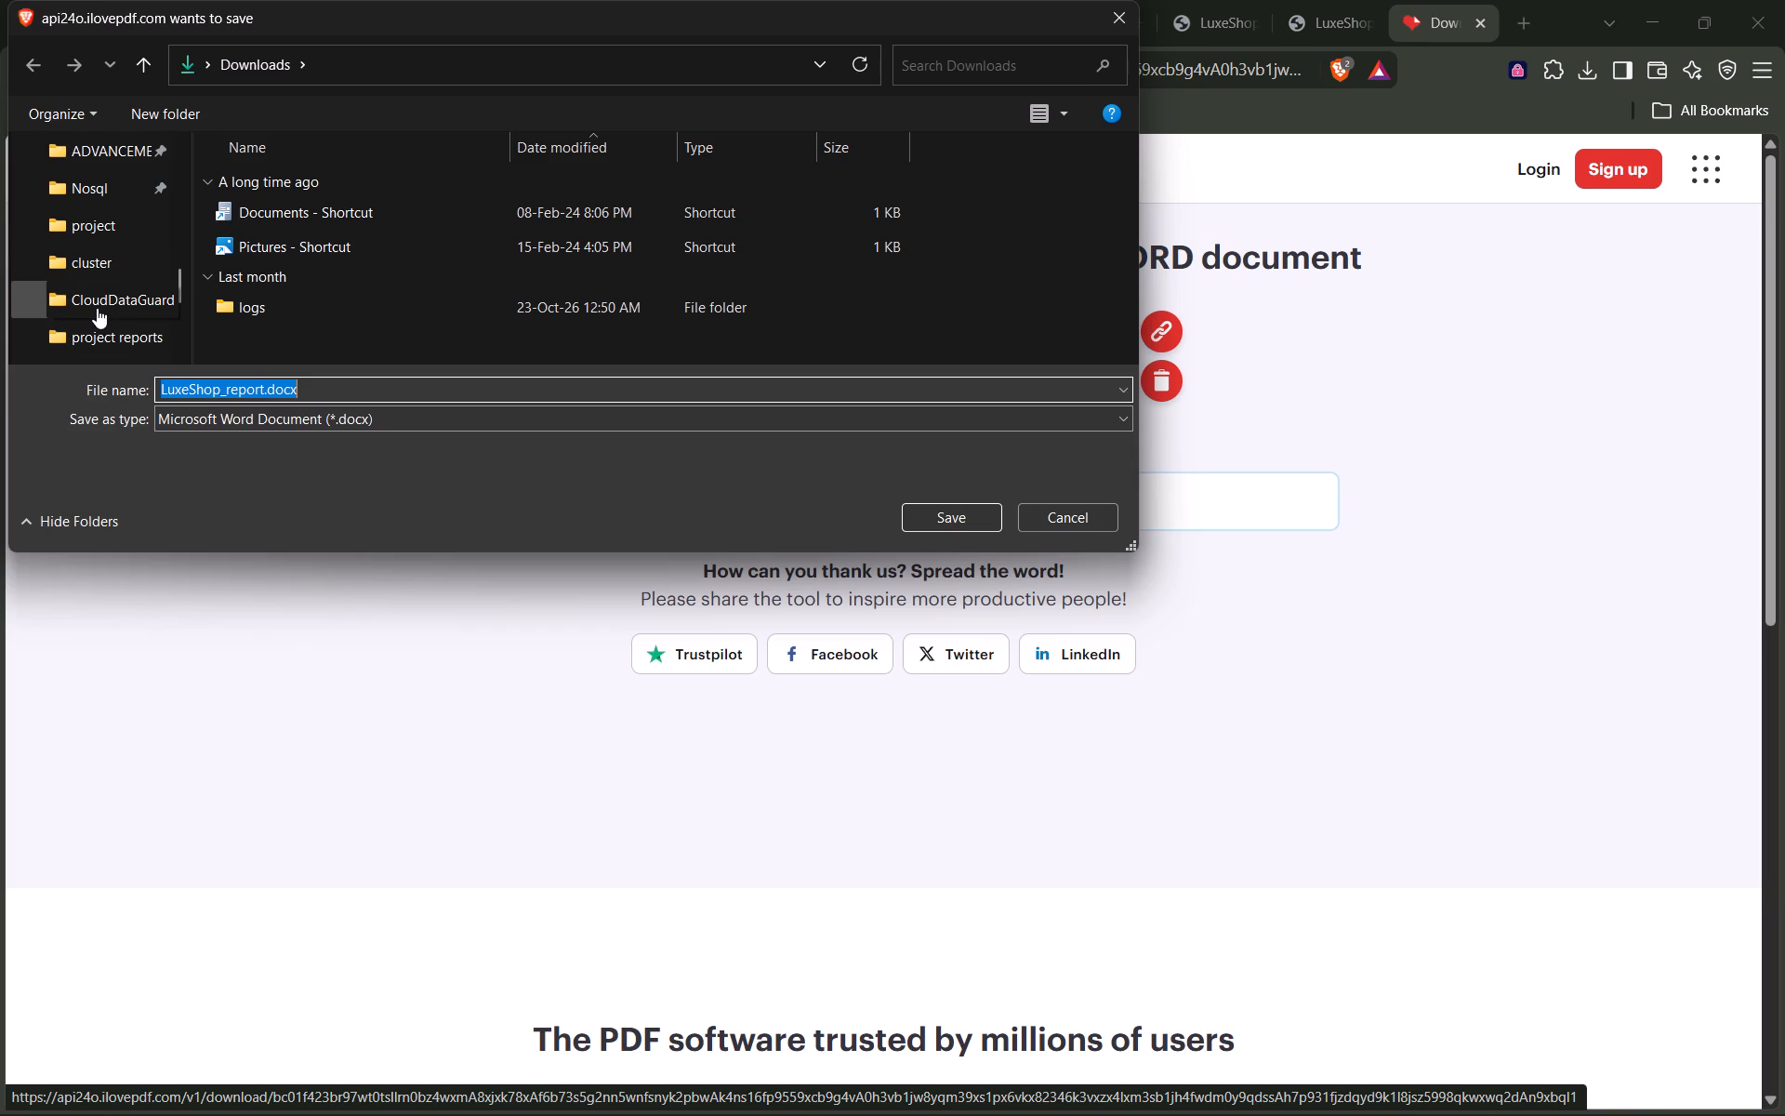
left_click(381, 68)
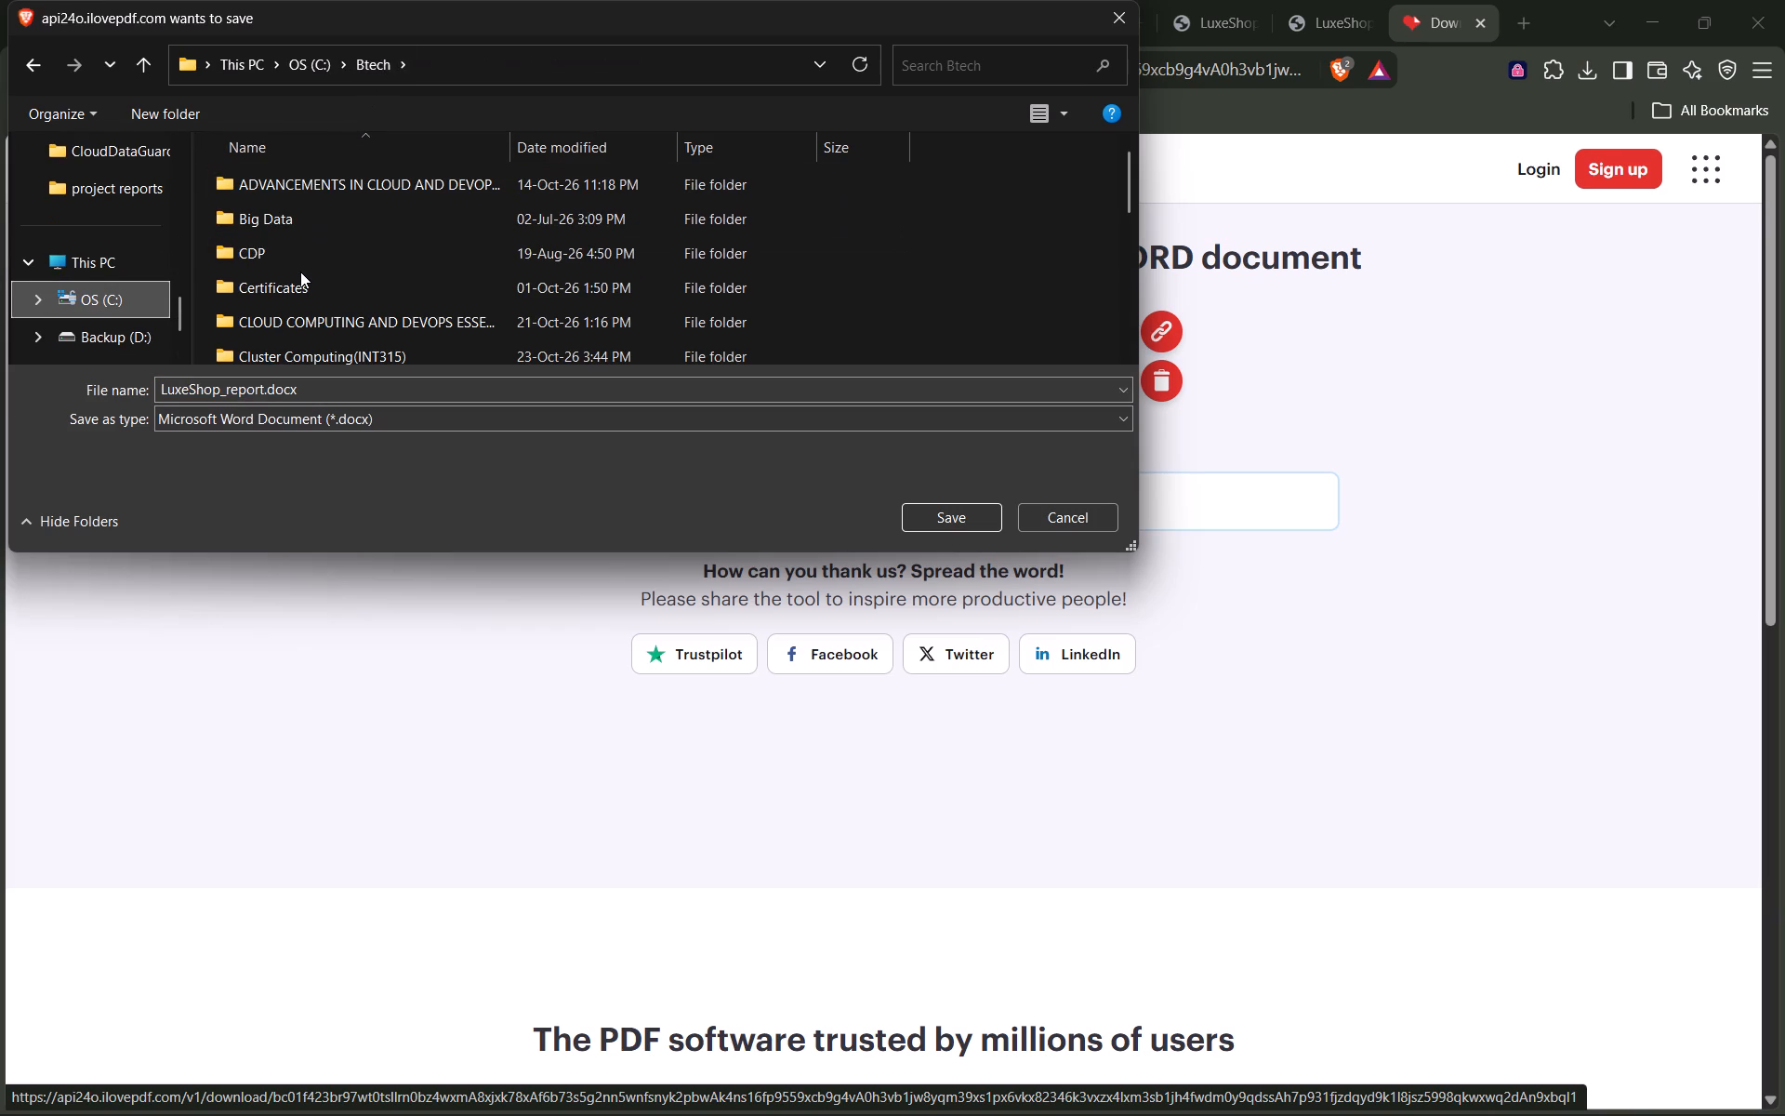
double_click(324, 315)
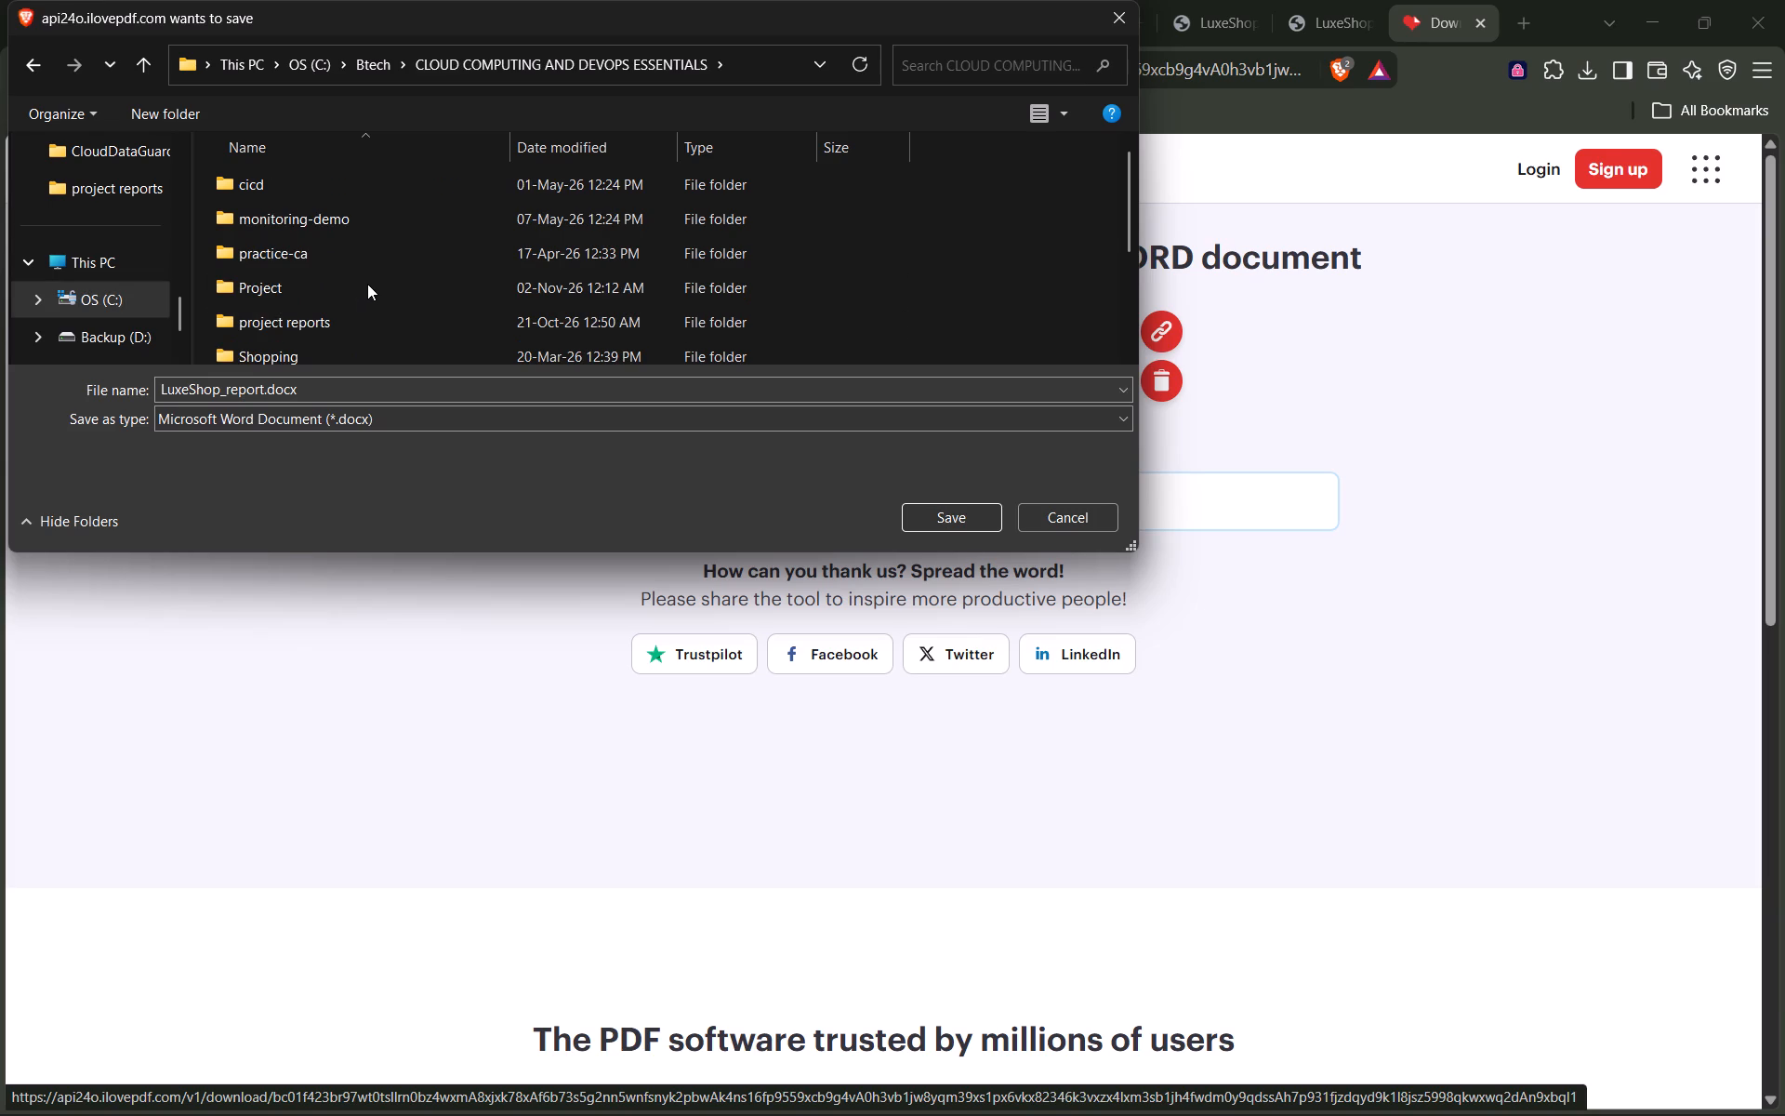
double_click(343, 312)
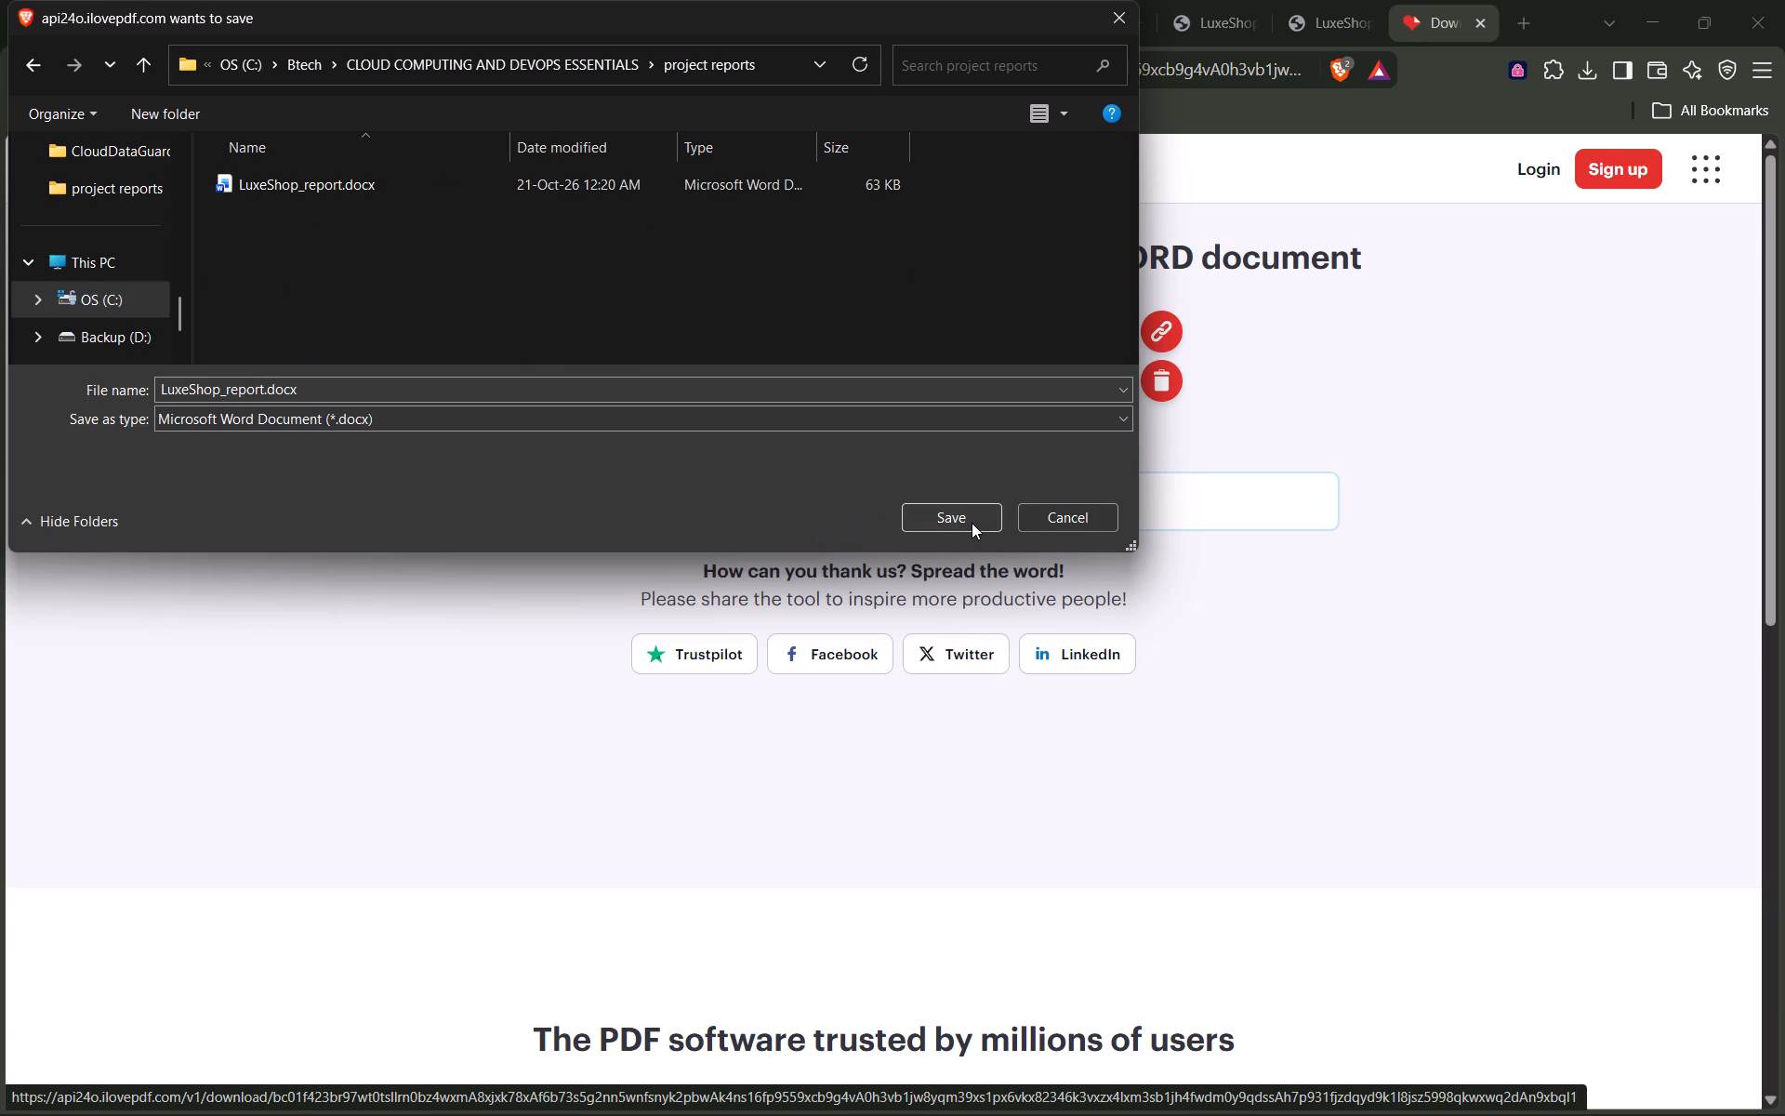
left_click(959, 515)
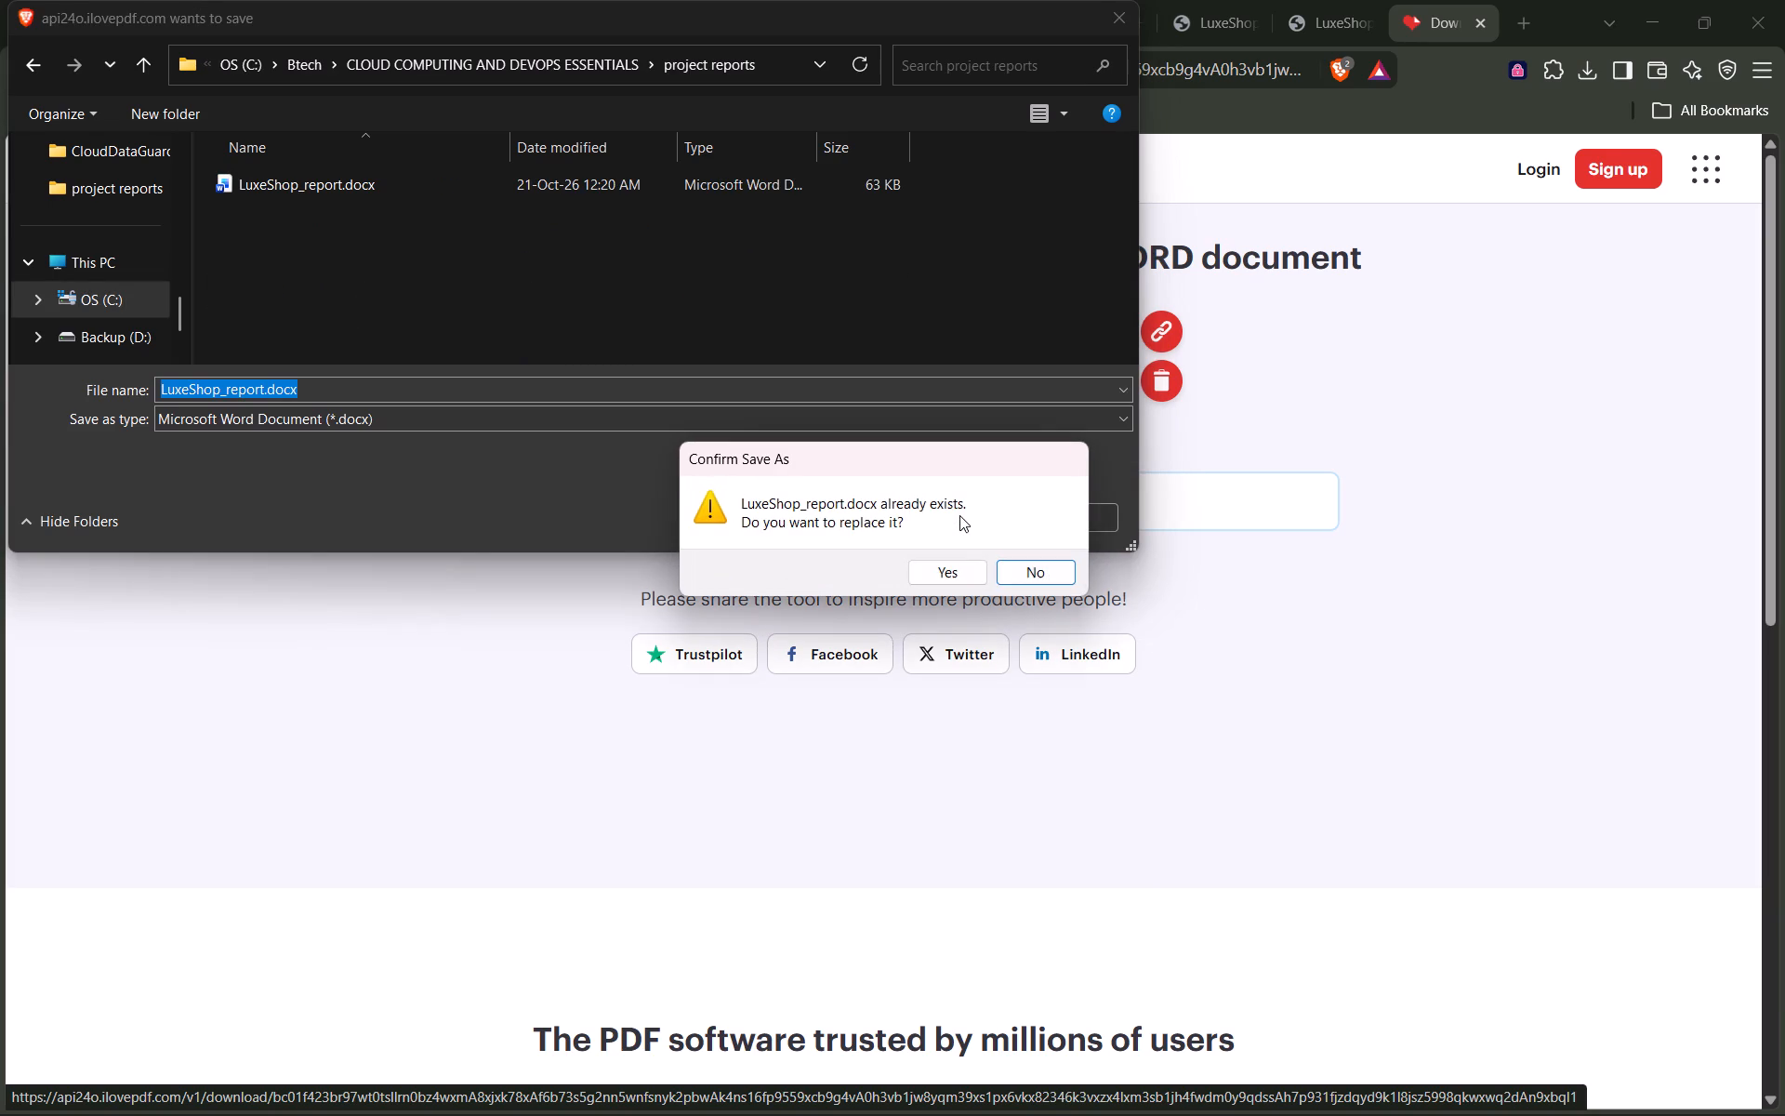
left_click(958, 578)
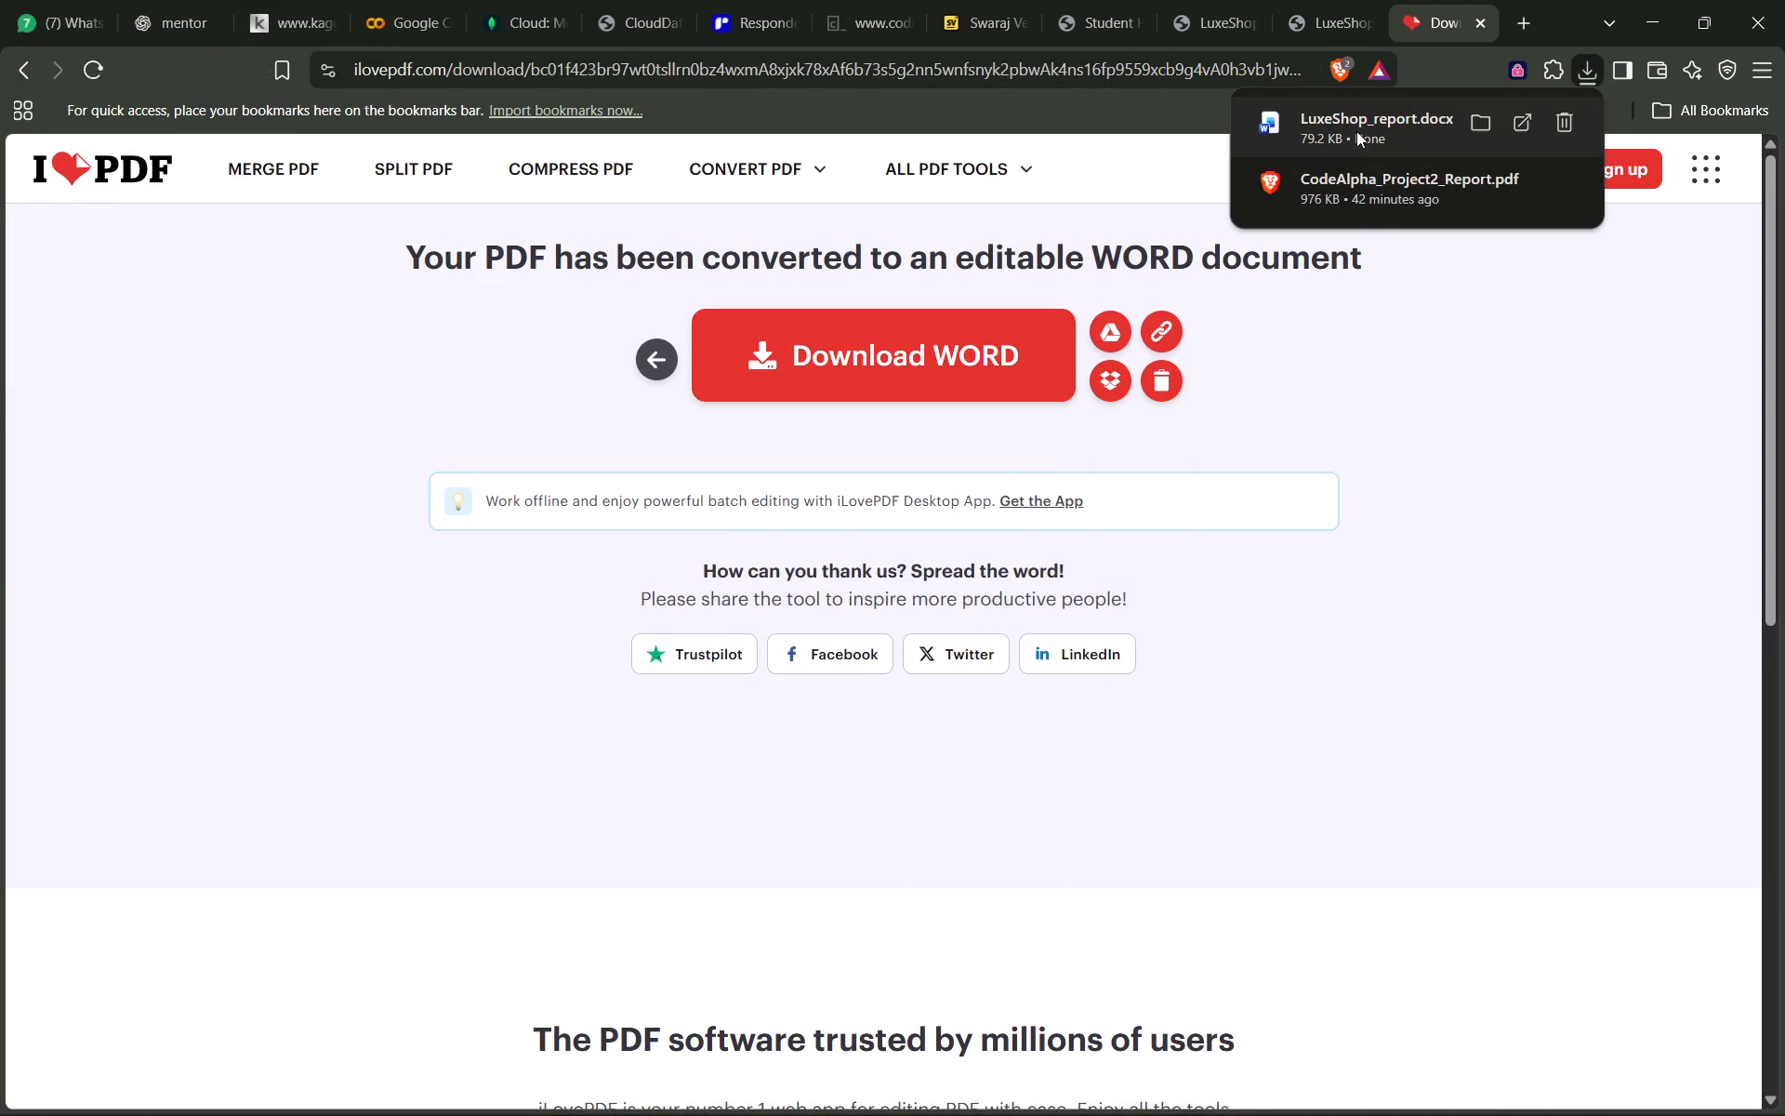
Open the downloaded LuxeShop_report.docx.
double_click(1355, 132)
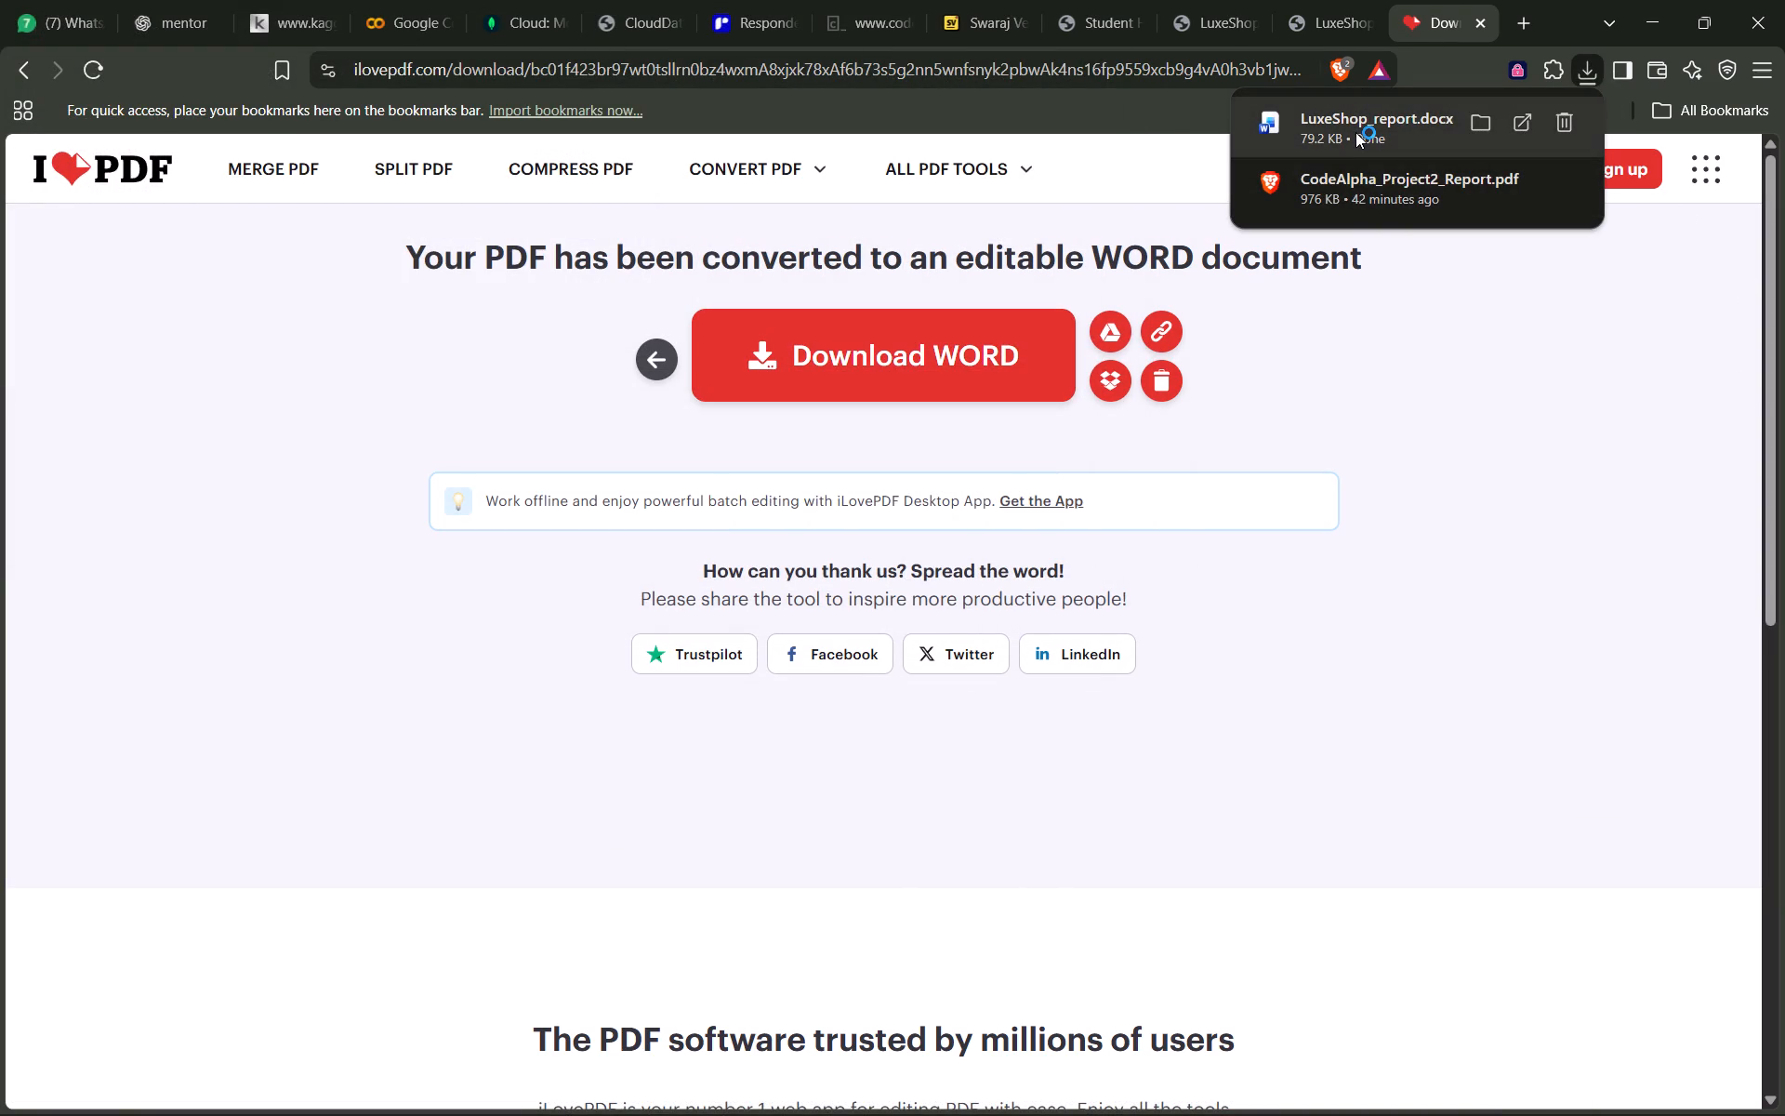
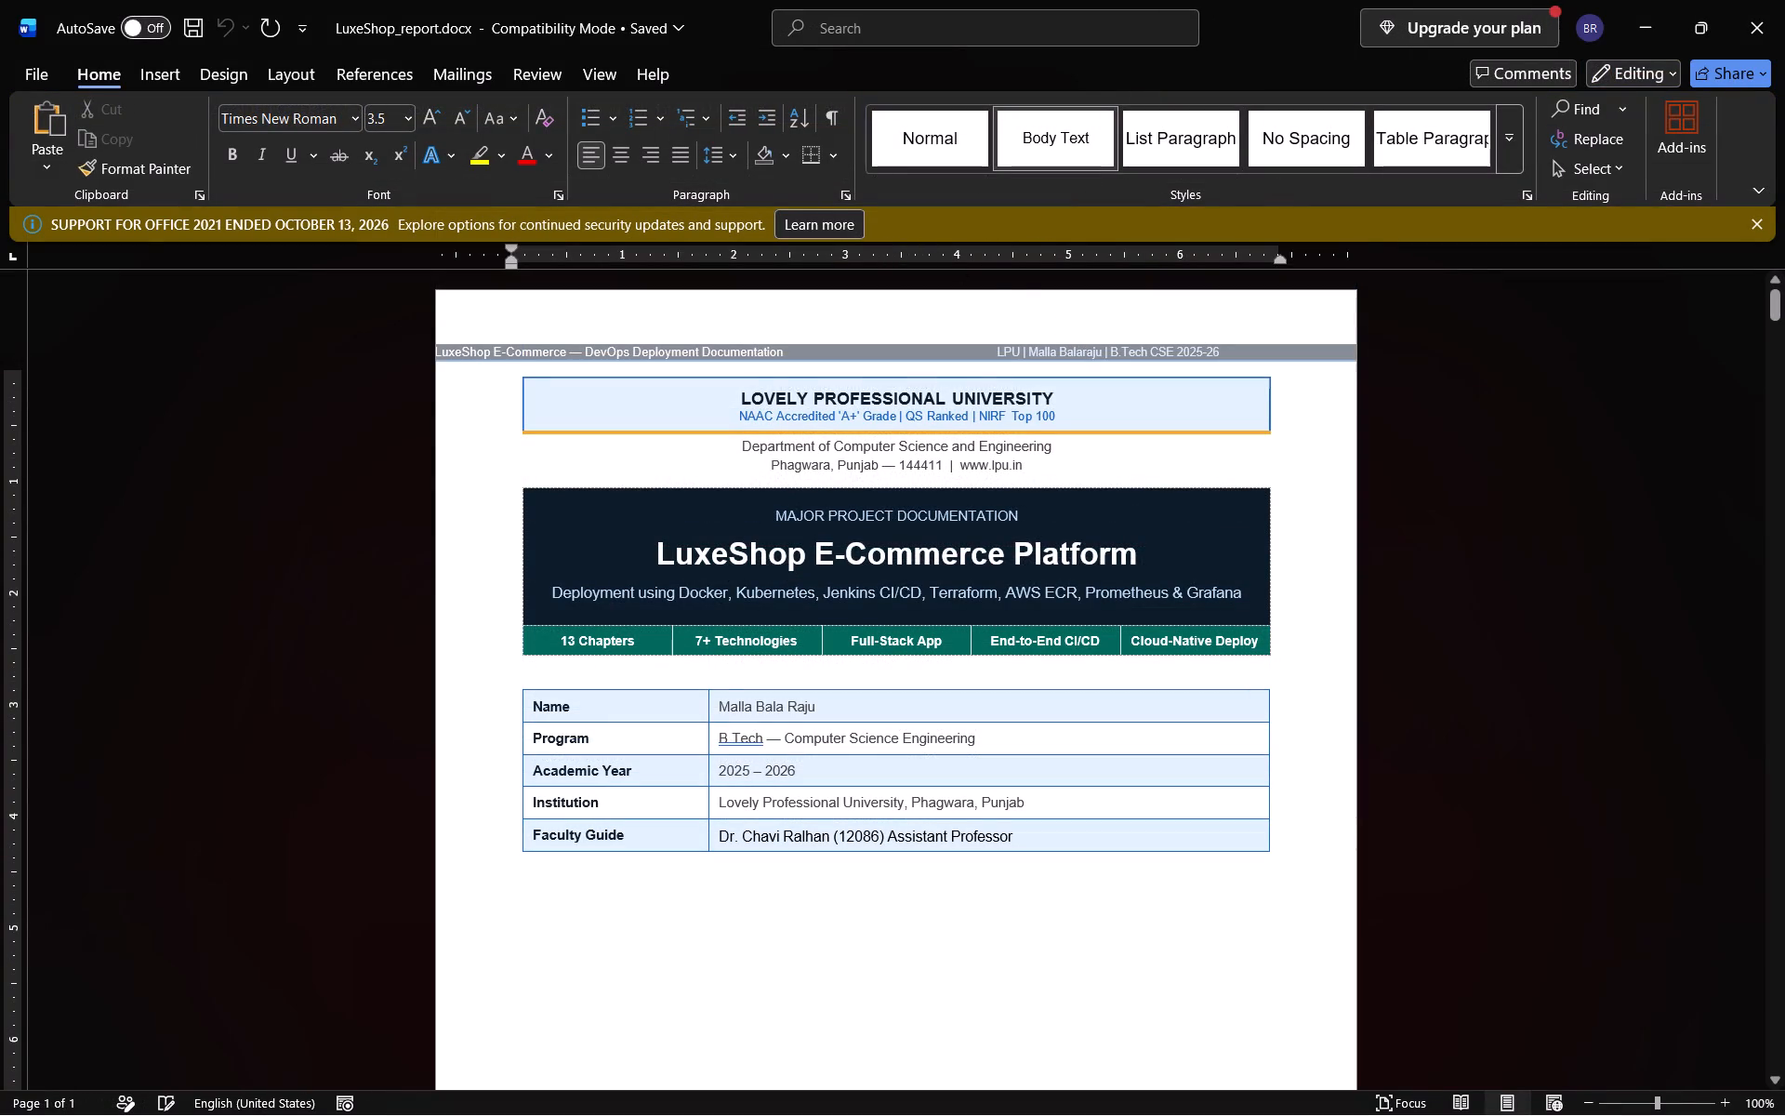
Review the cover and Certificate pages of the converted report, including the running page header.
scroll(1002, 425, "down", 1)
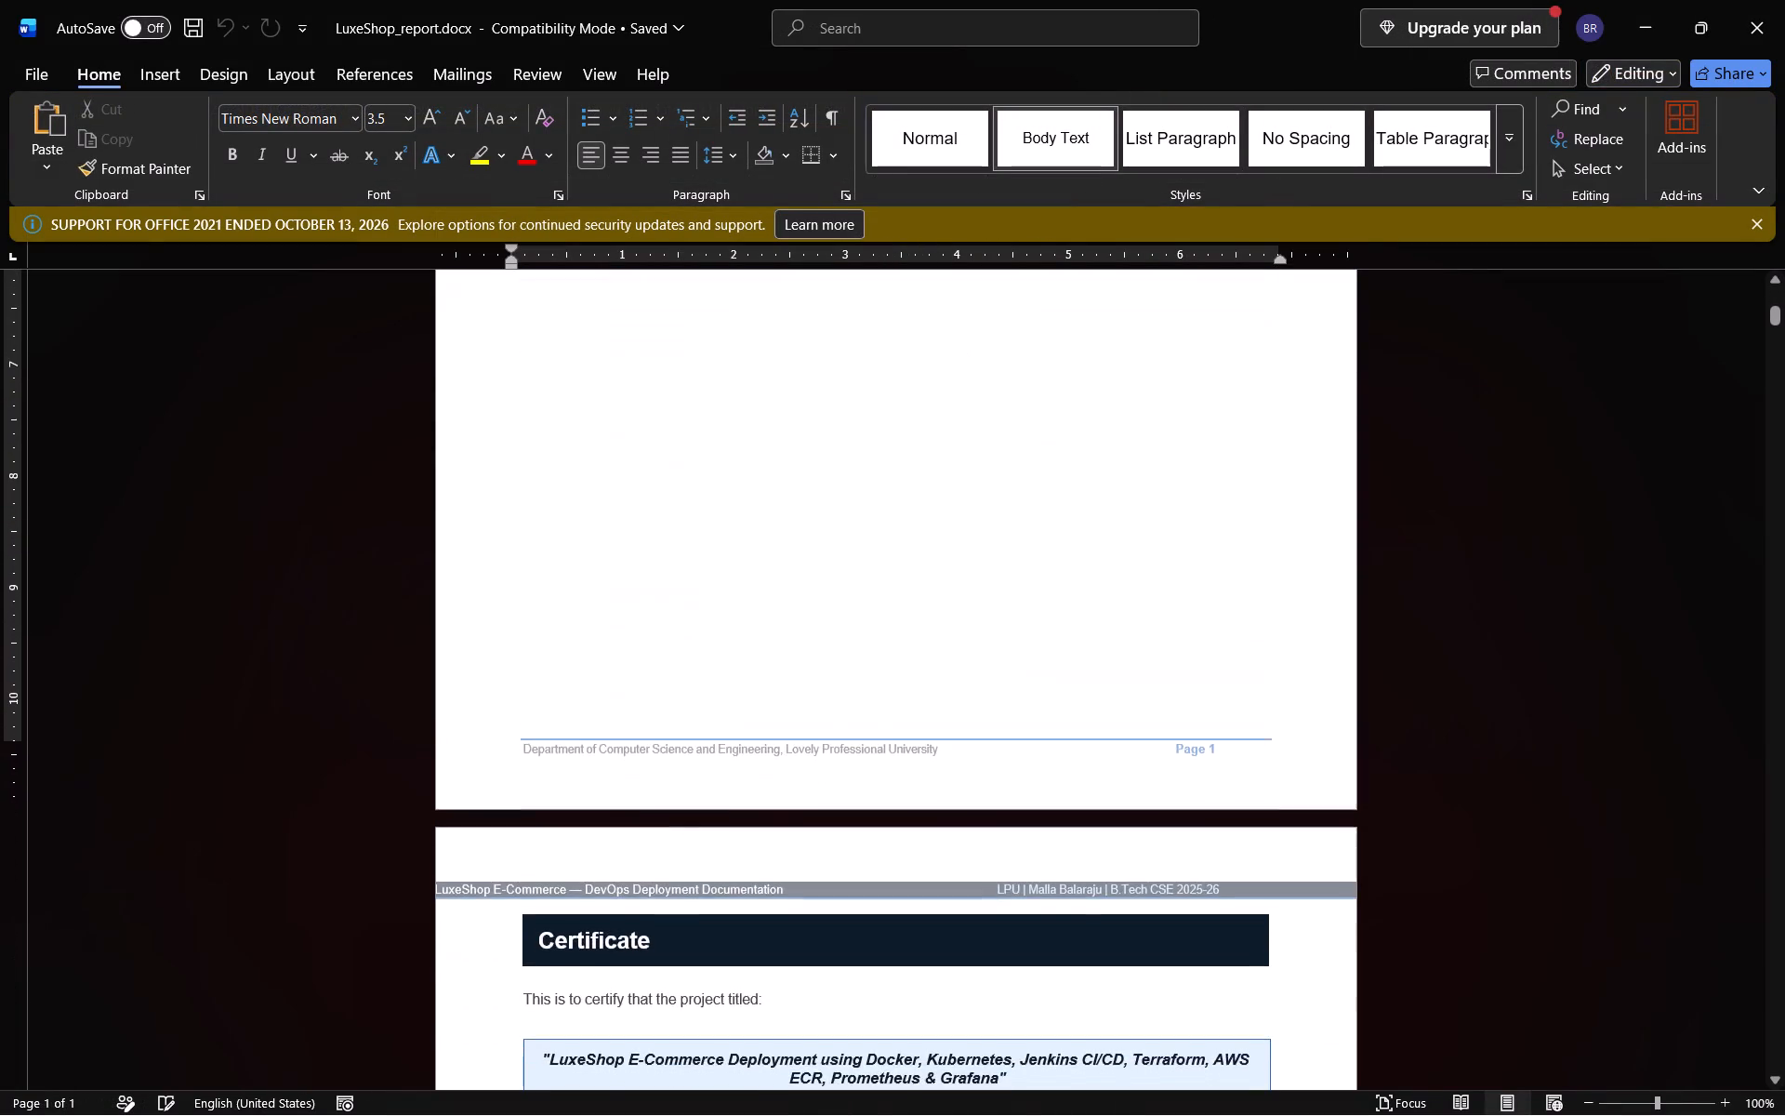
scroll(1002, 425, "down", 2)
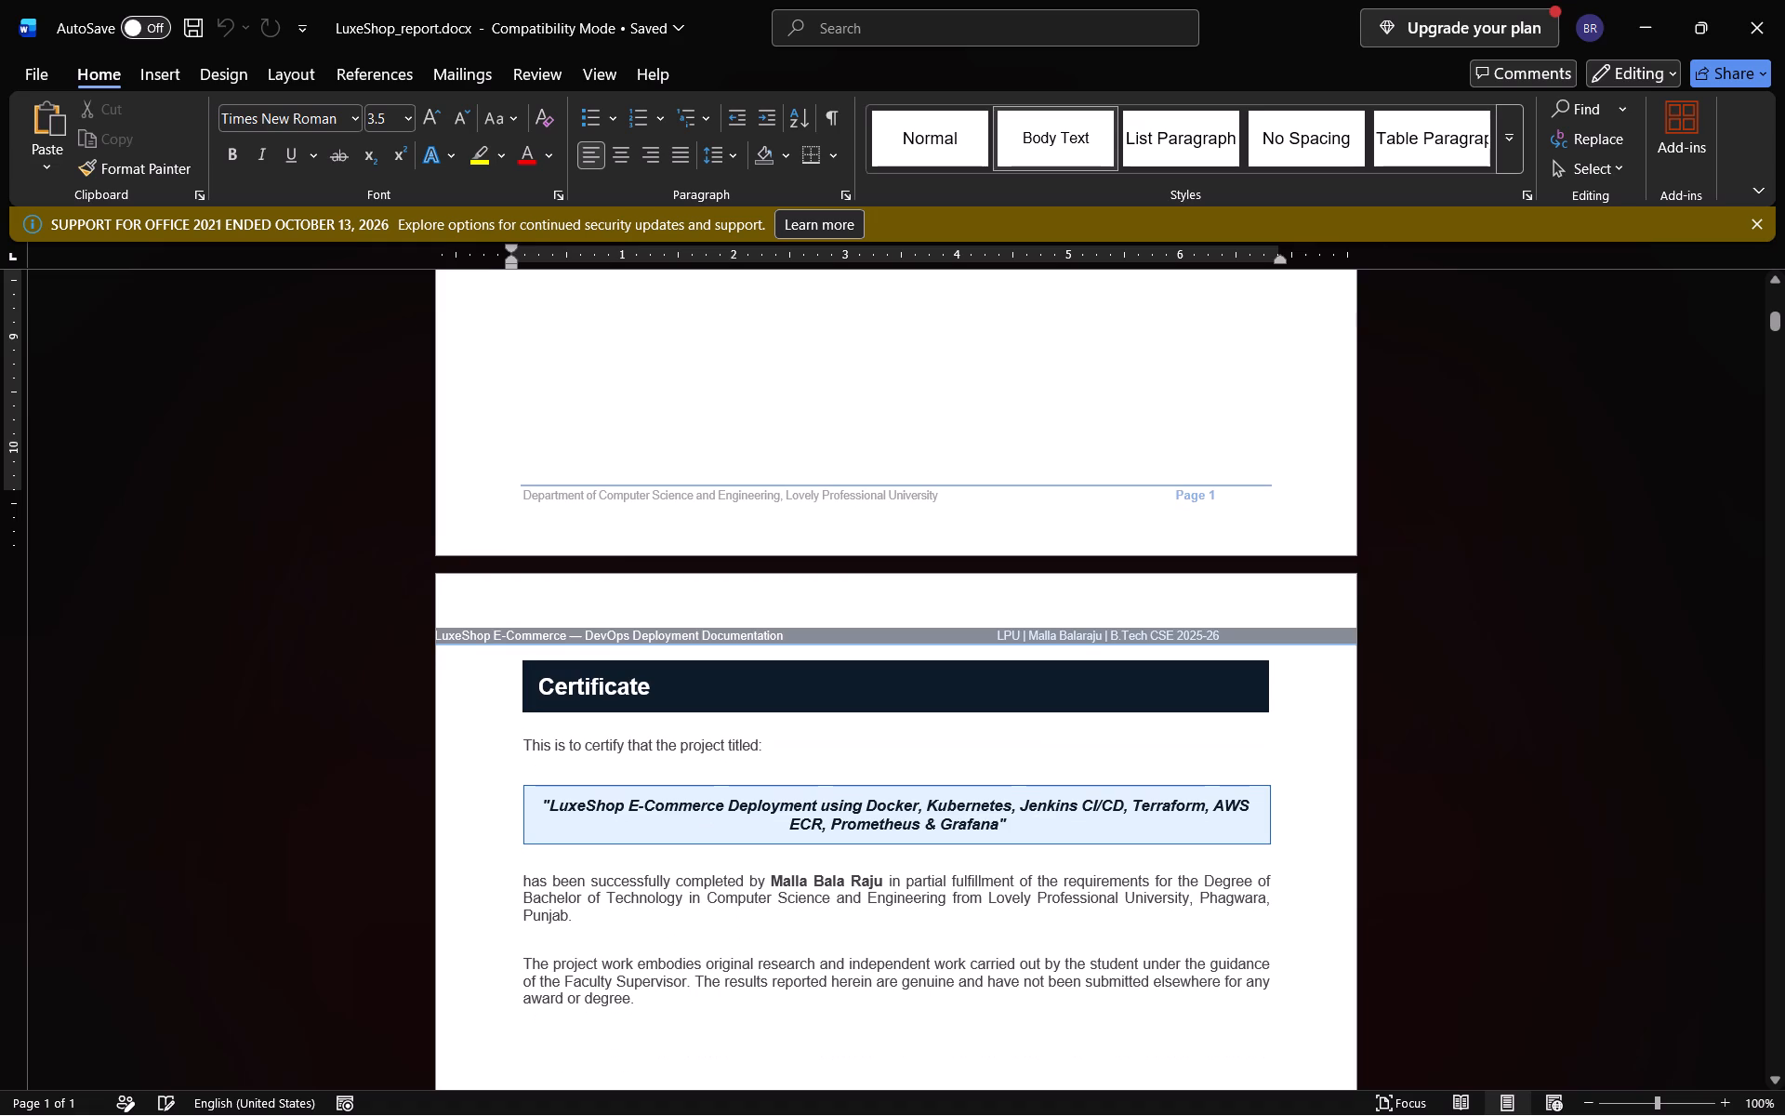
scroll(1002, 425, "down", 1)
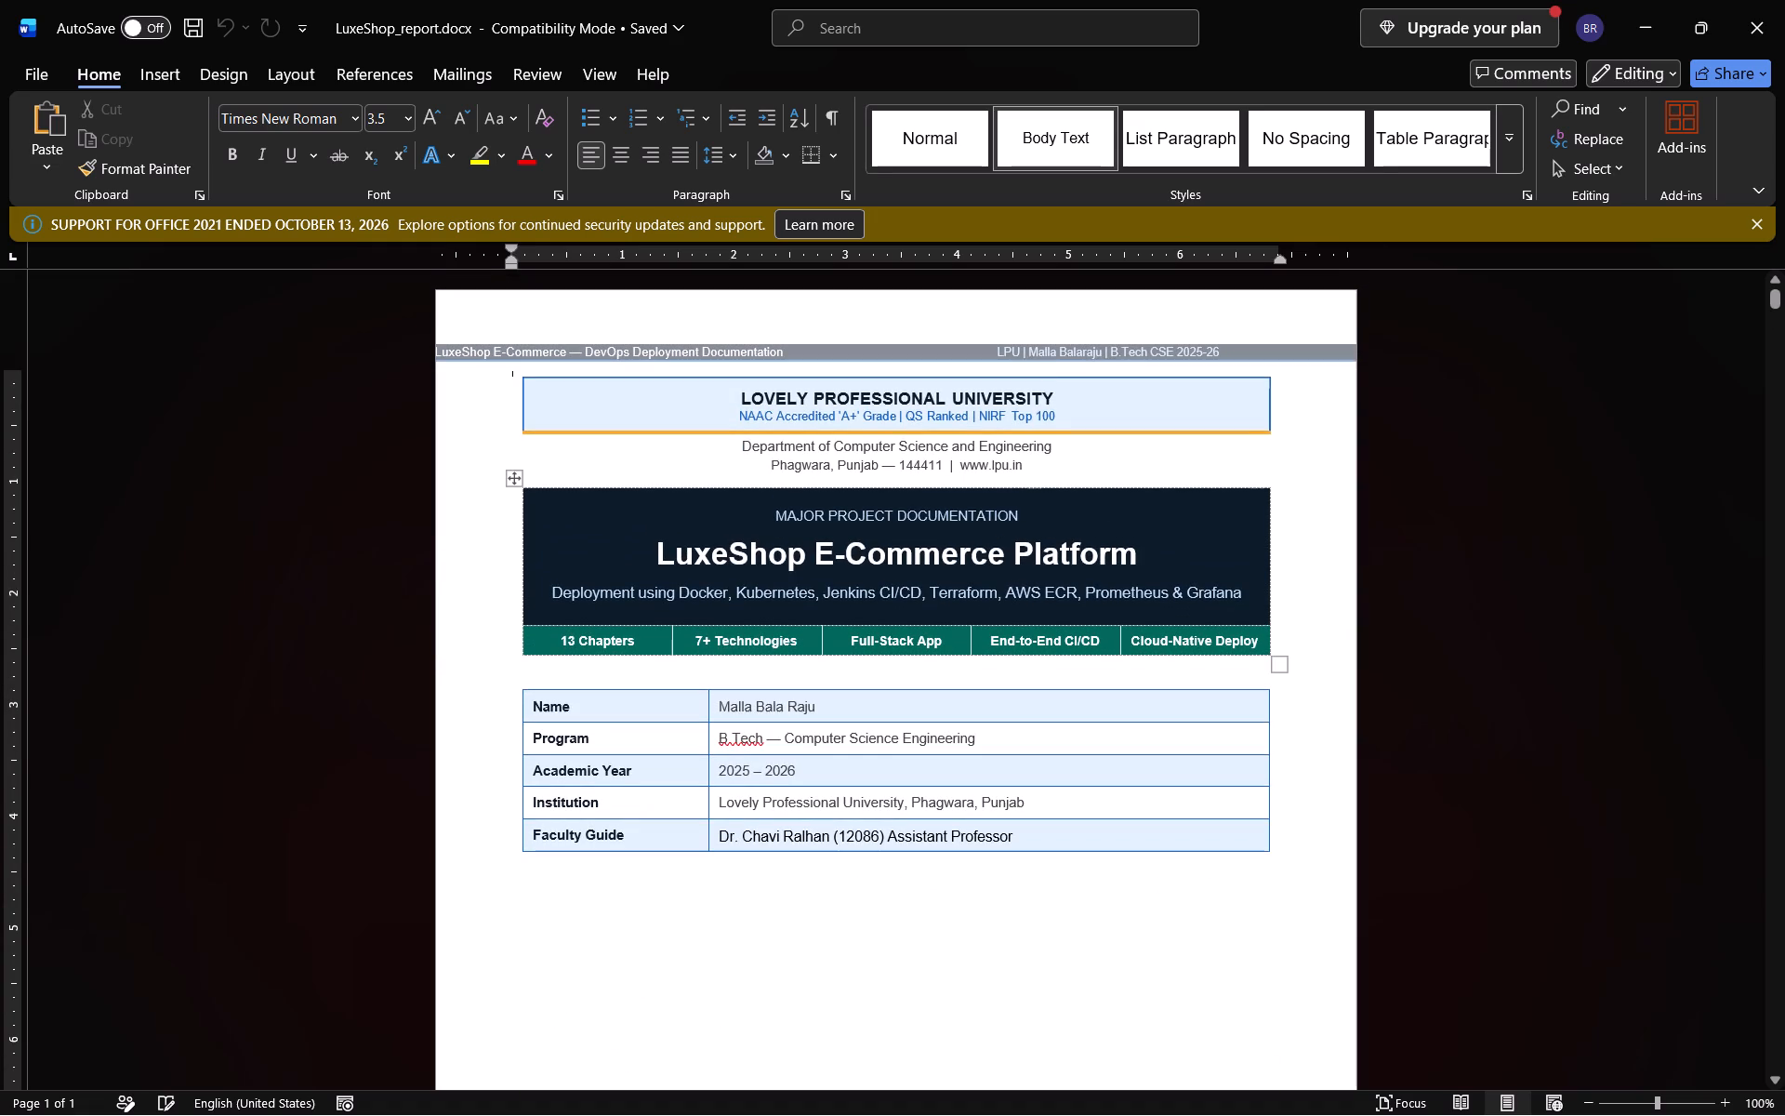
left_click(1054, 348)
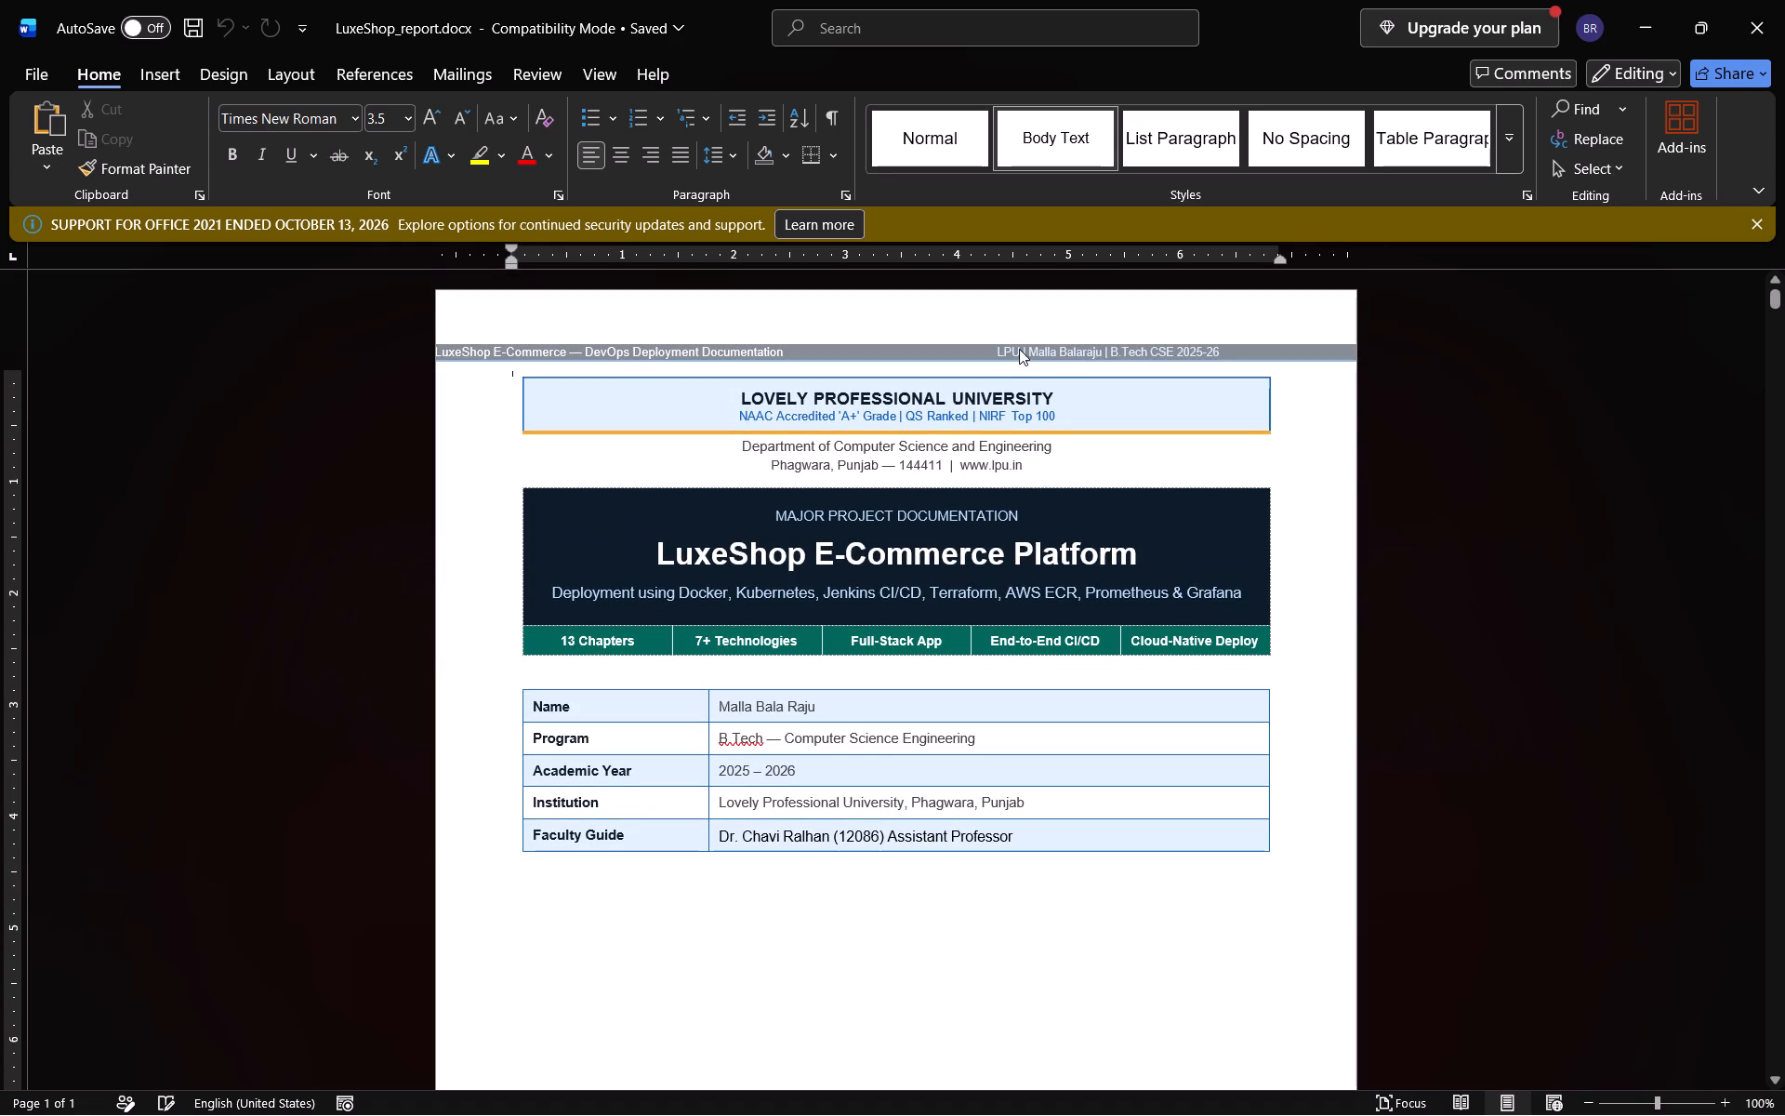
left_click(1012, 350)
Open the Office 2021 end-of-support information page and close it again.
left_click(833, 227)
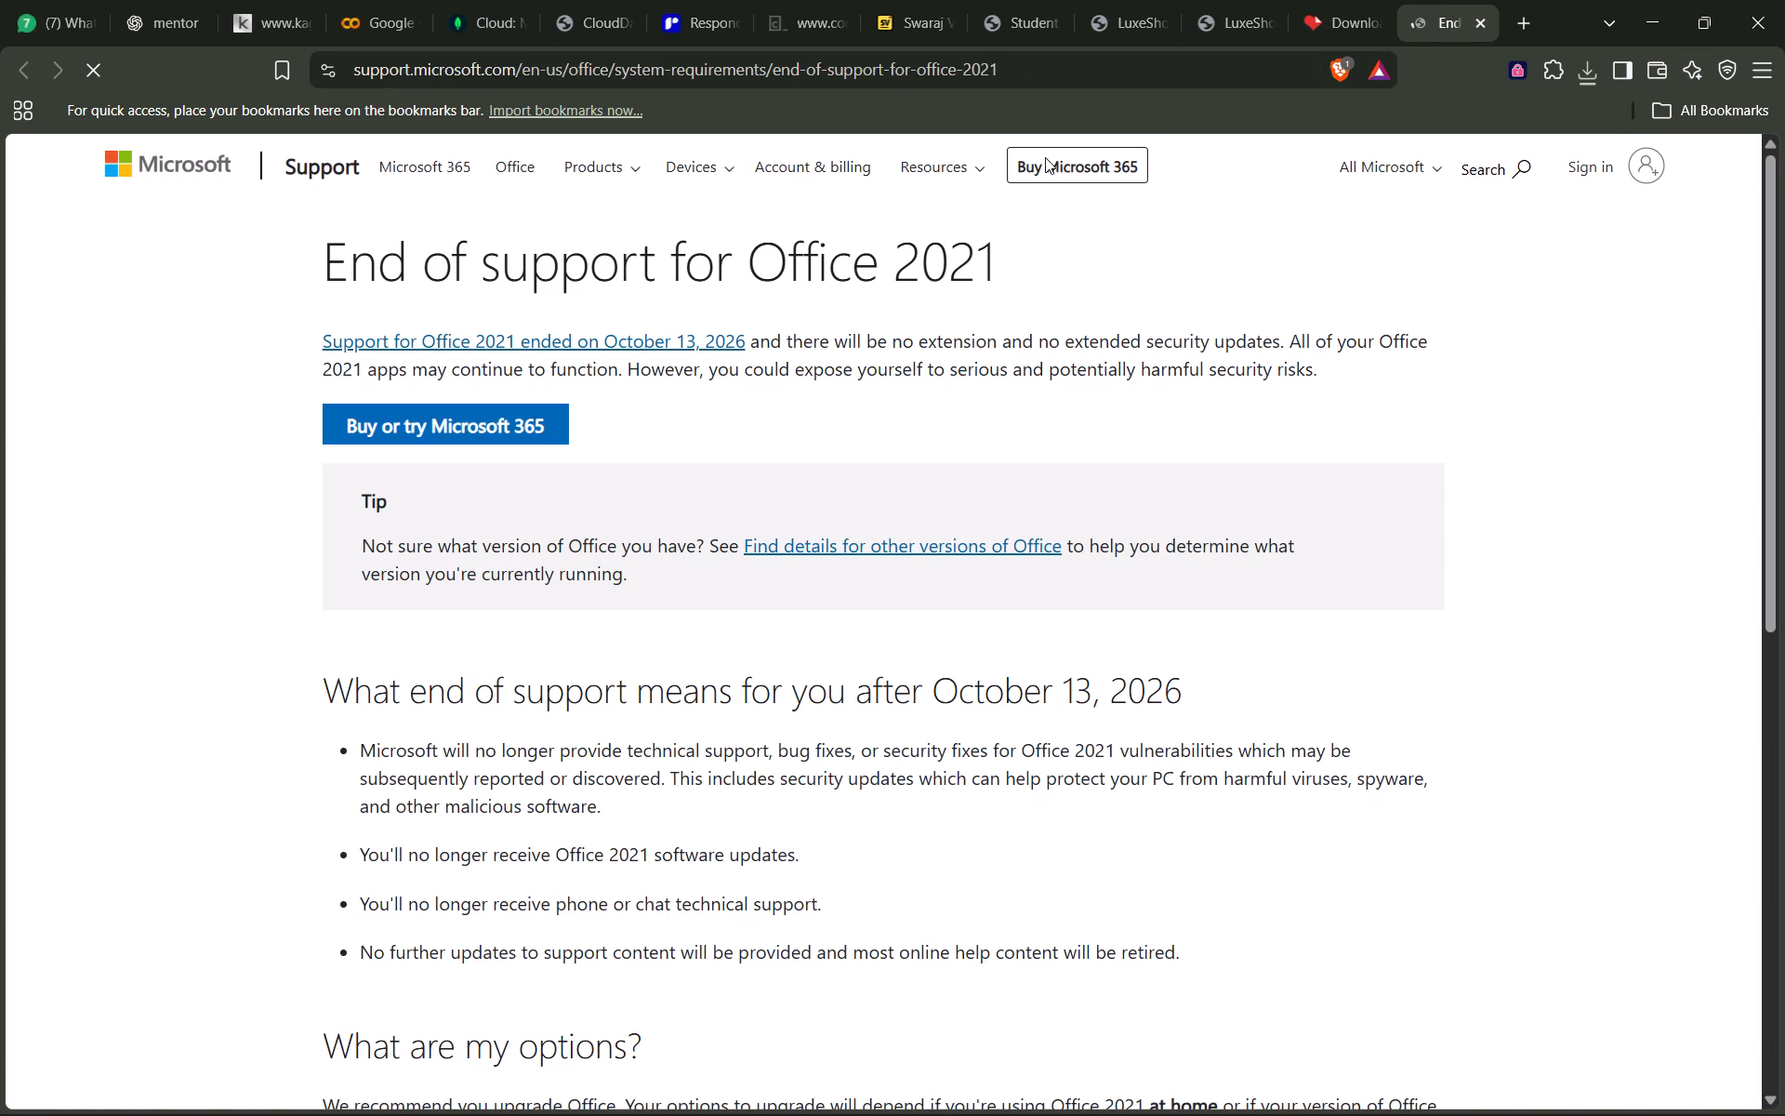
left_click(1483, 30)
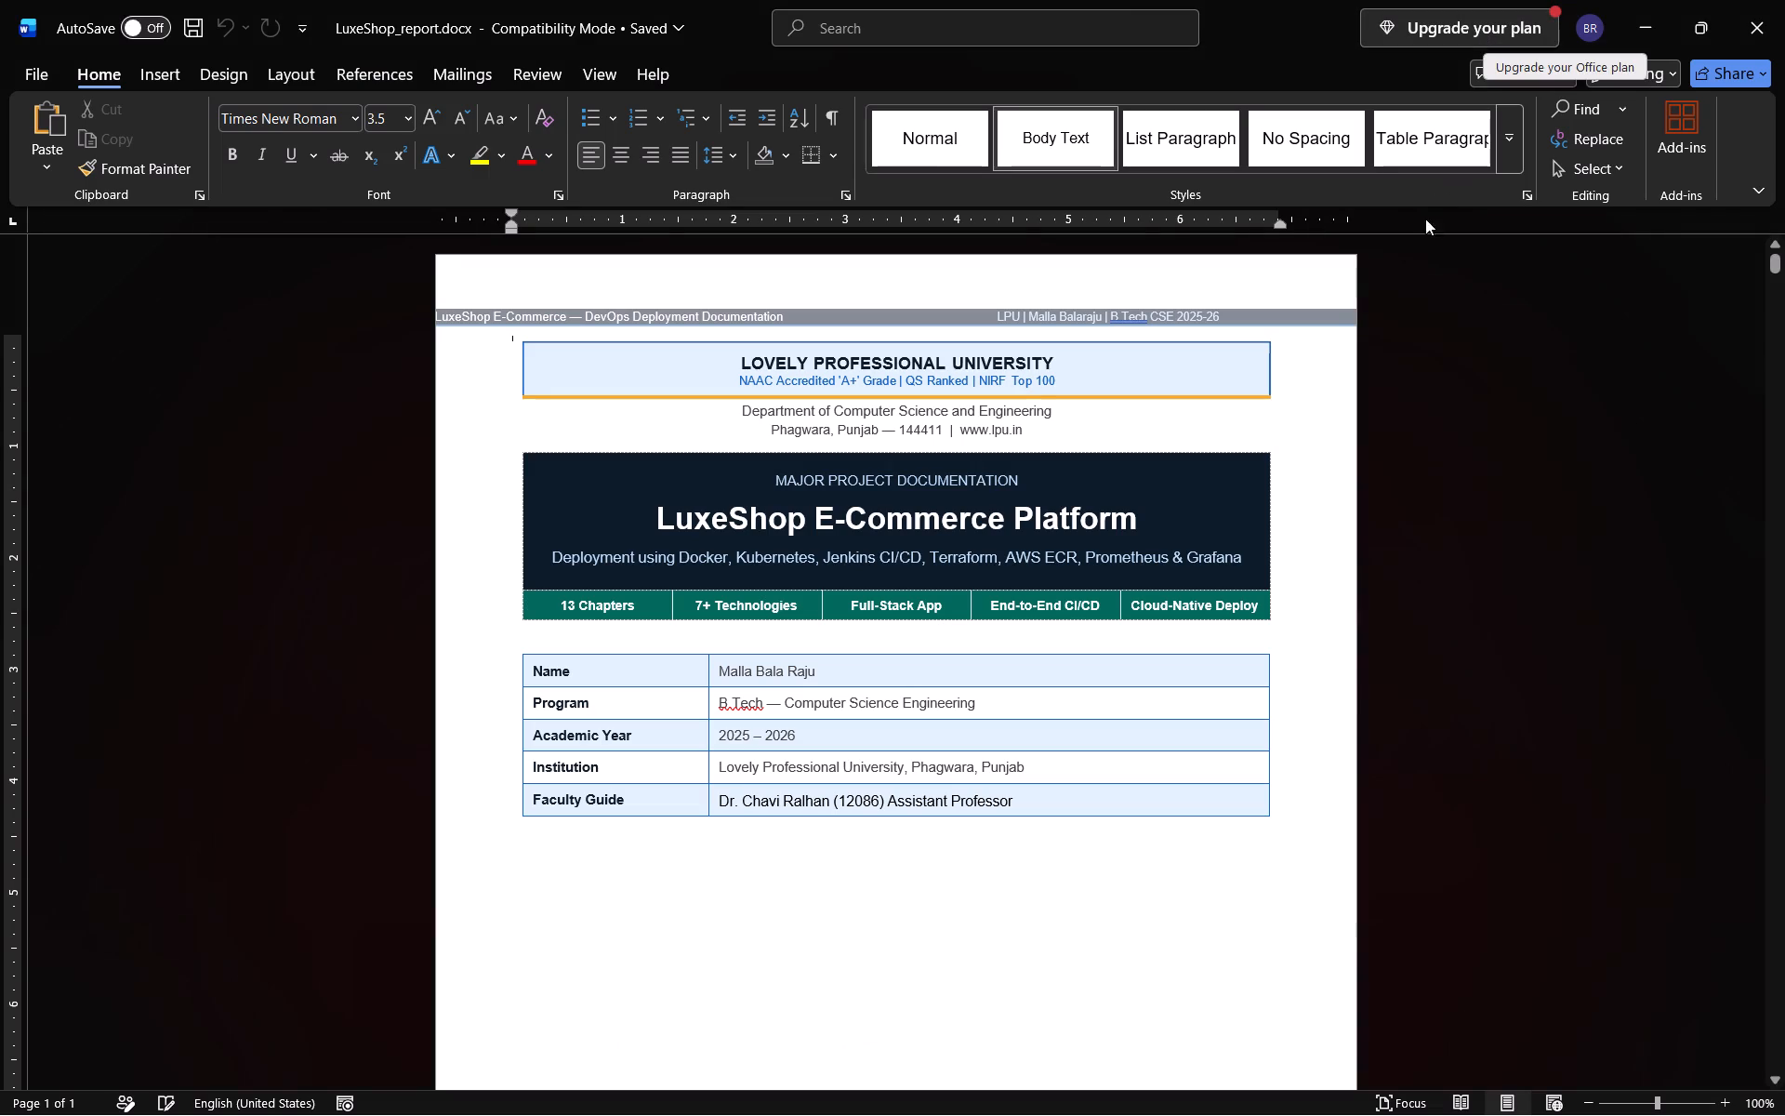
Delete the whole LPU, student name and B.Tech CSE 2025-26 text from the page header, keeping the documentation title.
left_click(1225, 322)
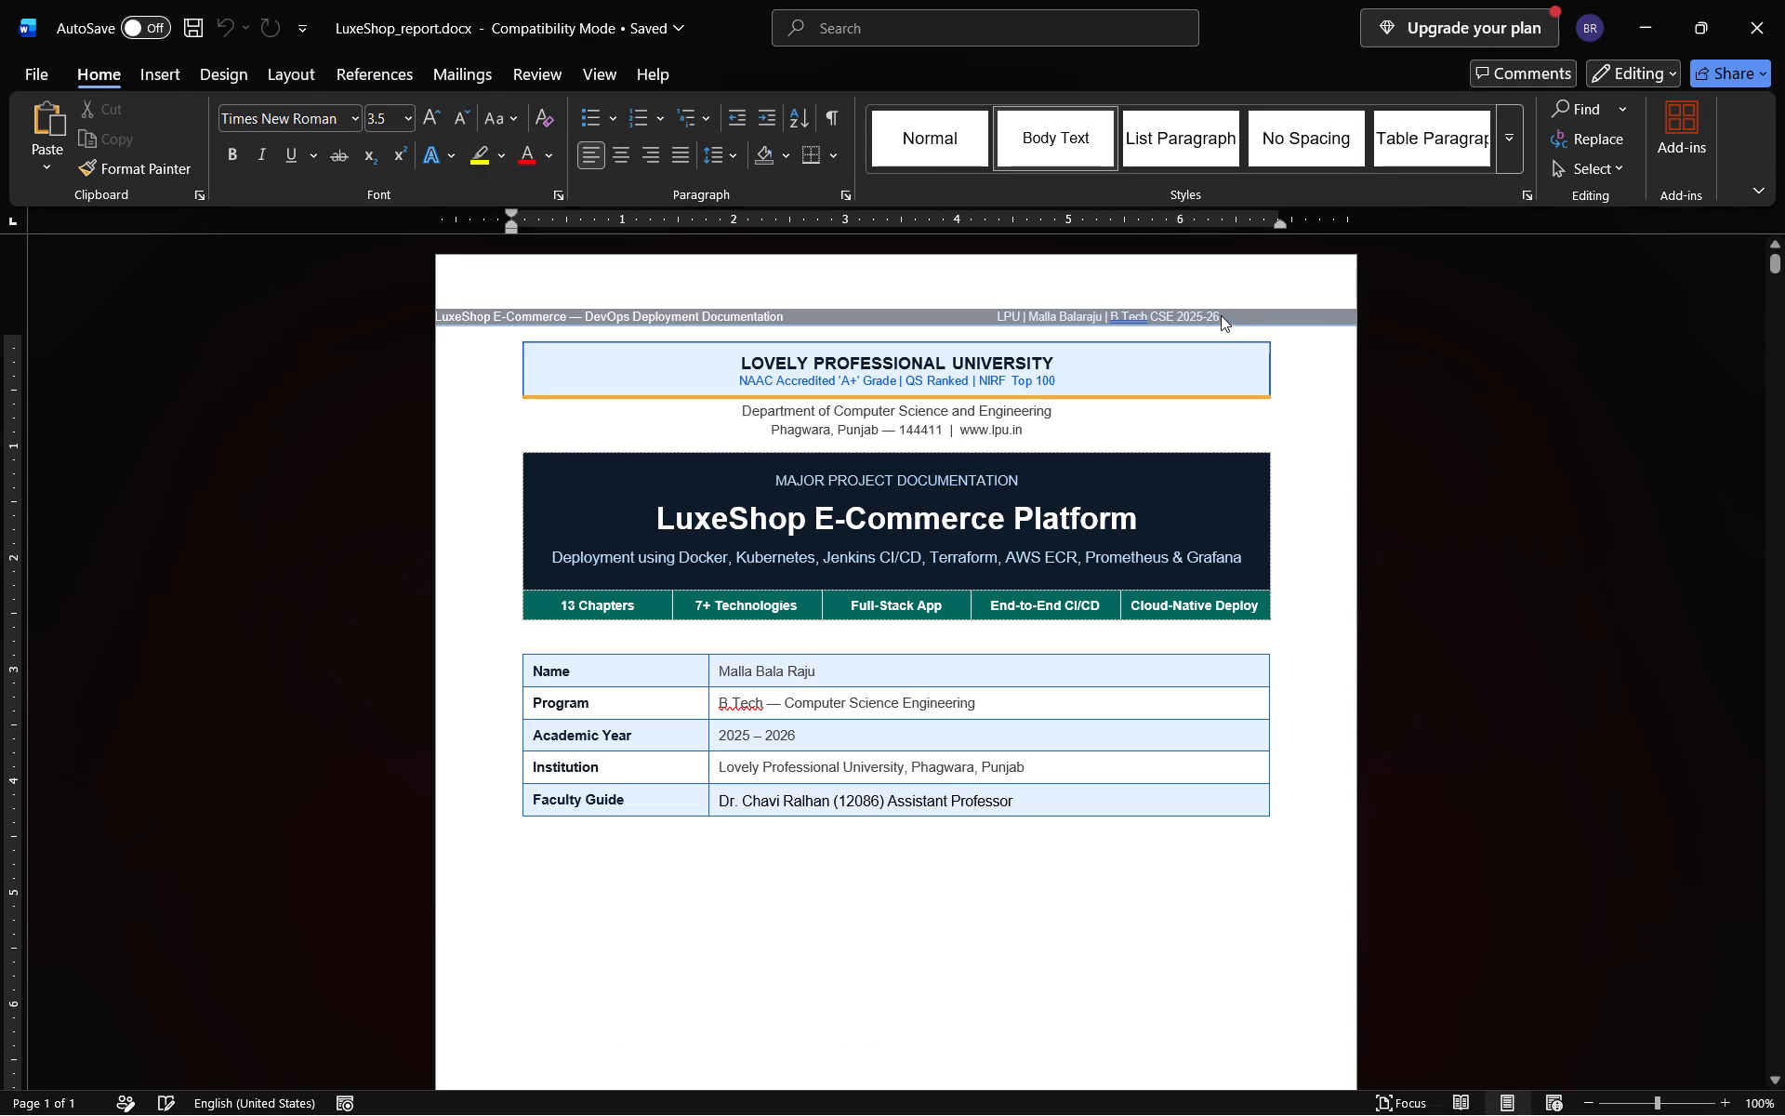
double_click(1217, 312)
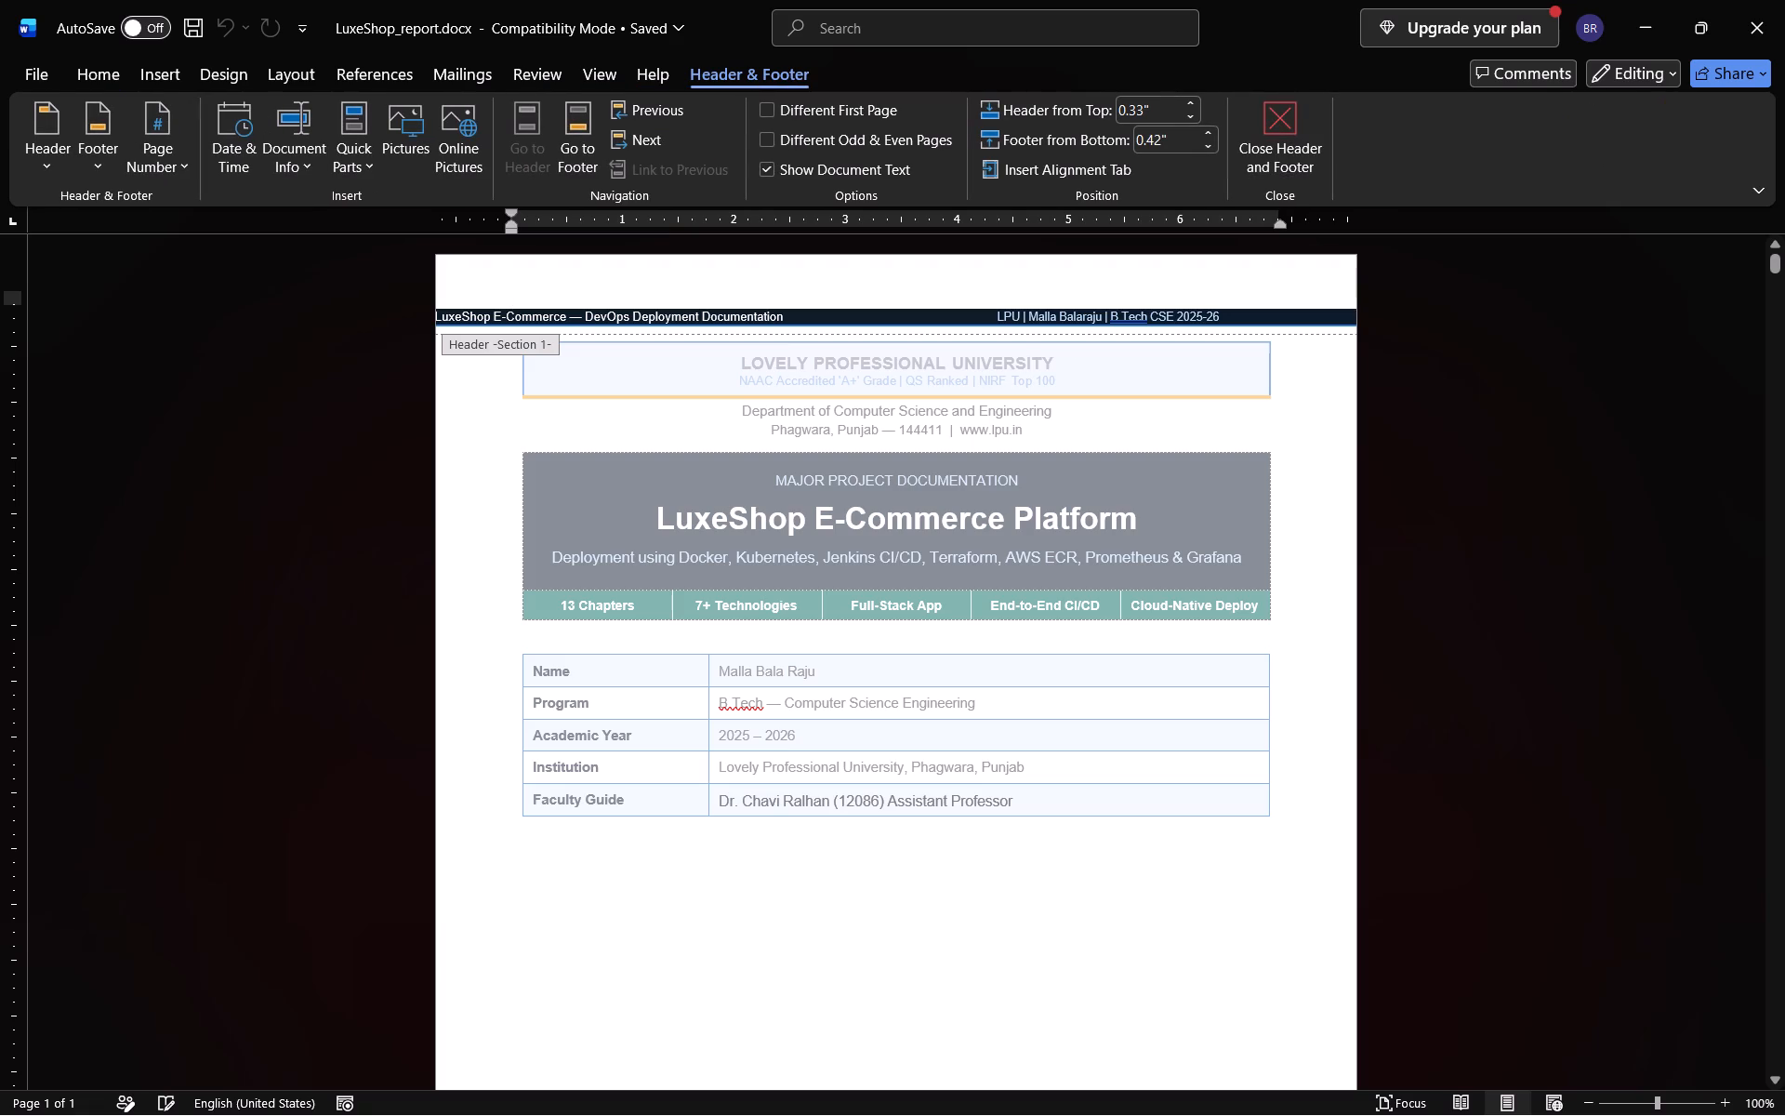
left_click(1246, 313)
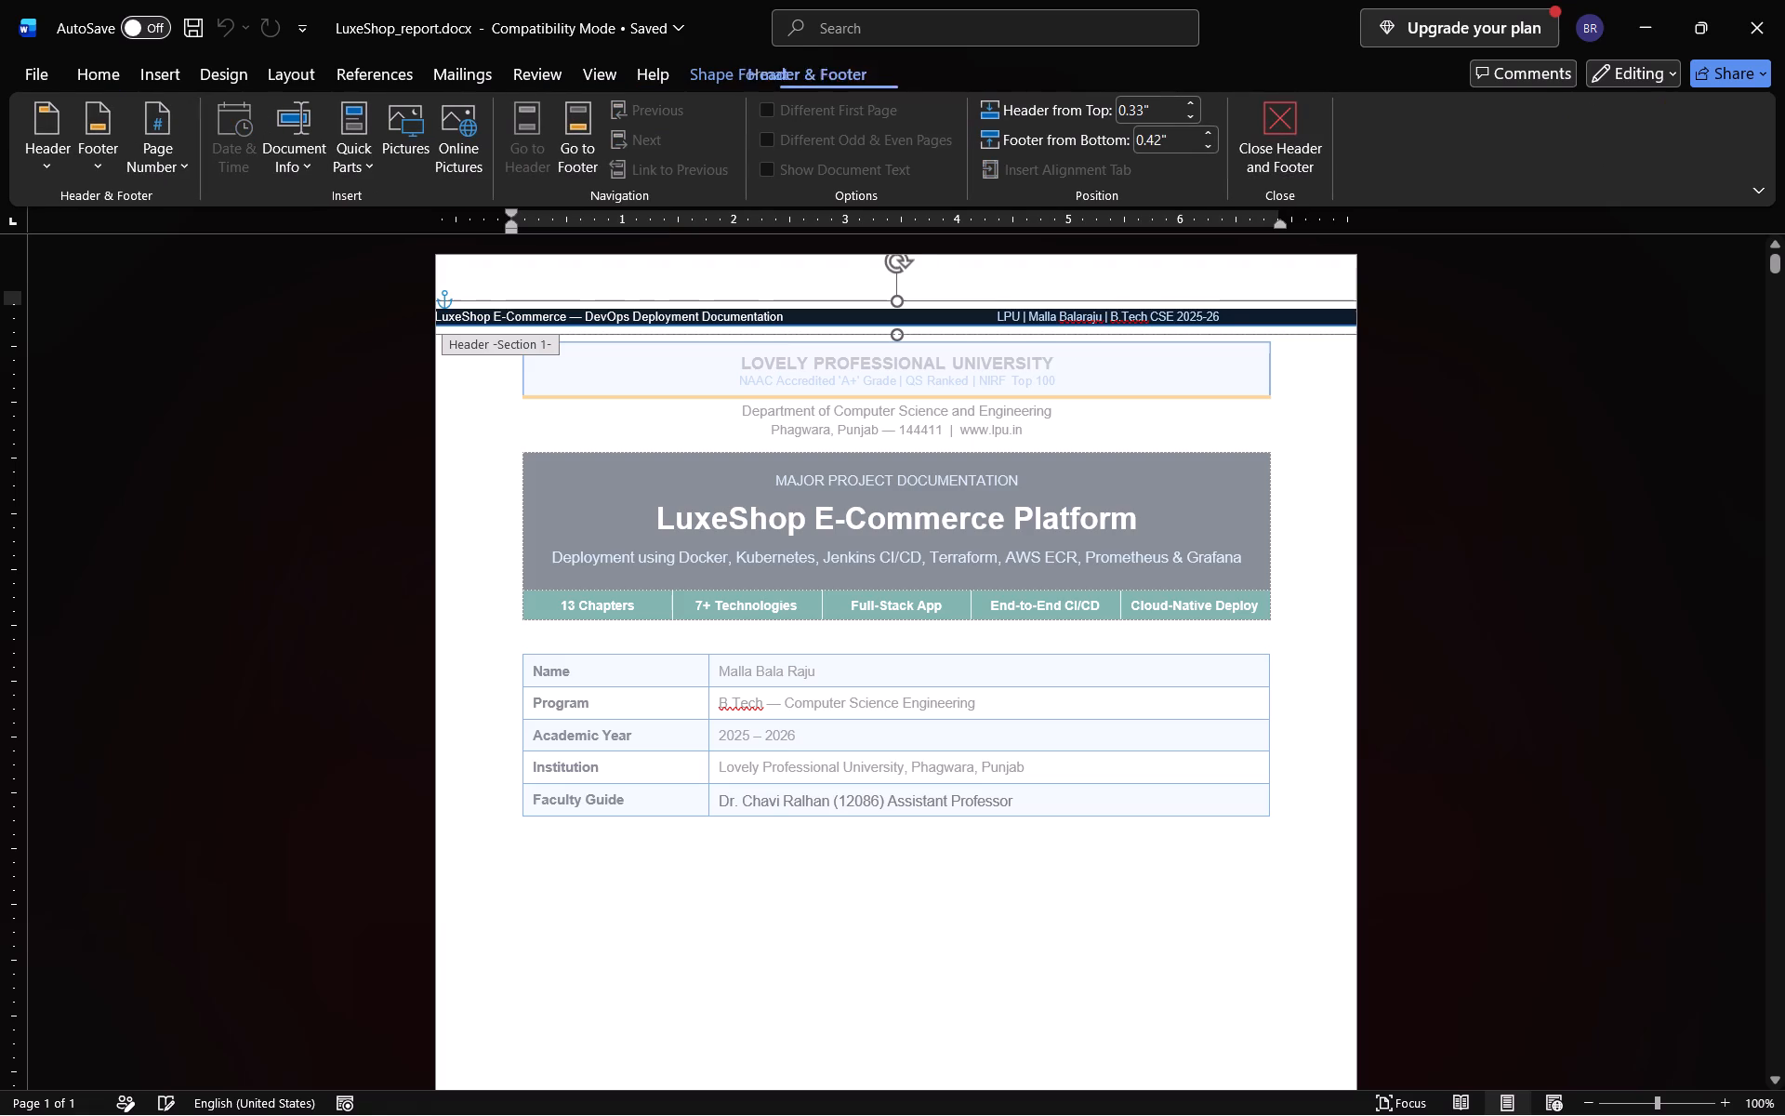
left_click(1221, 314)
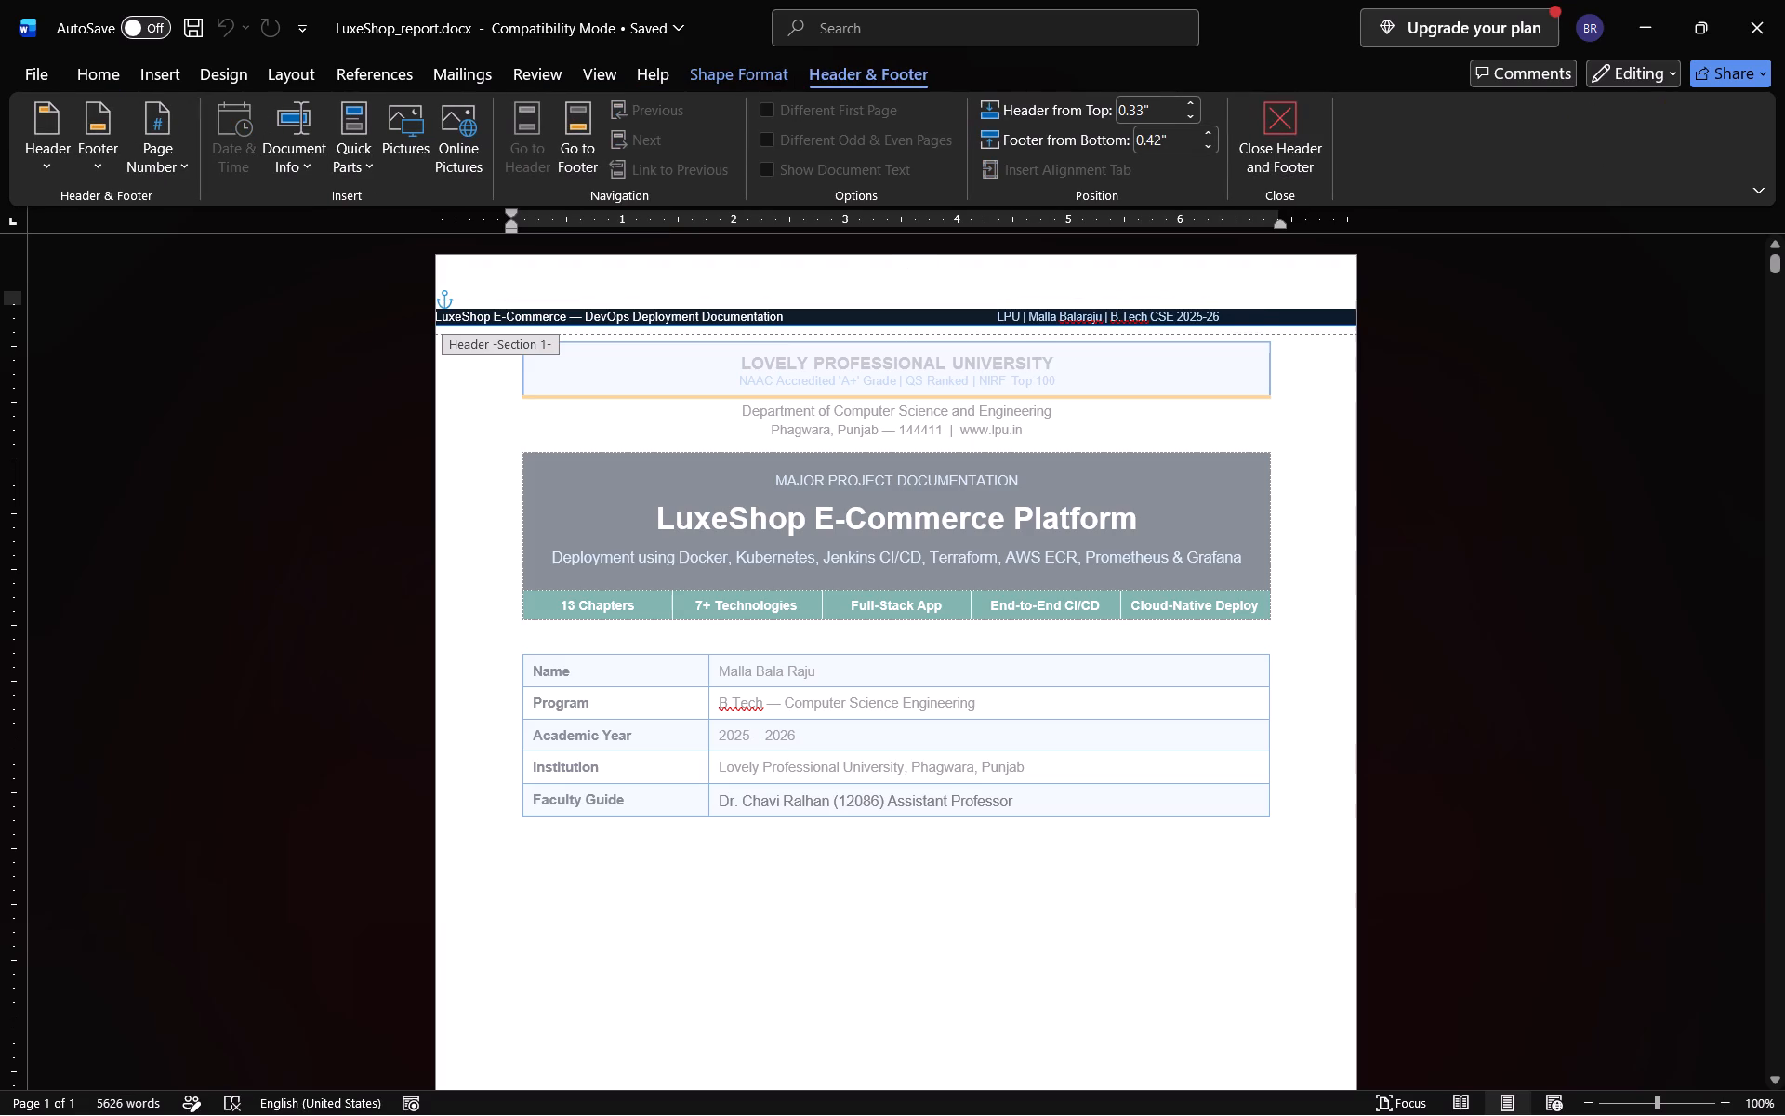
key("ctrl+BackSpace")
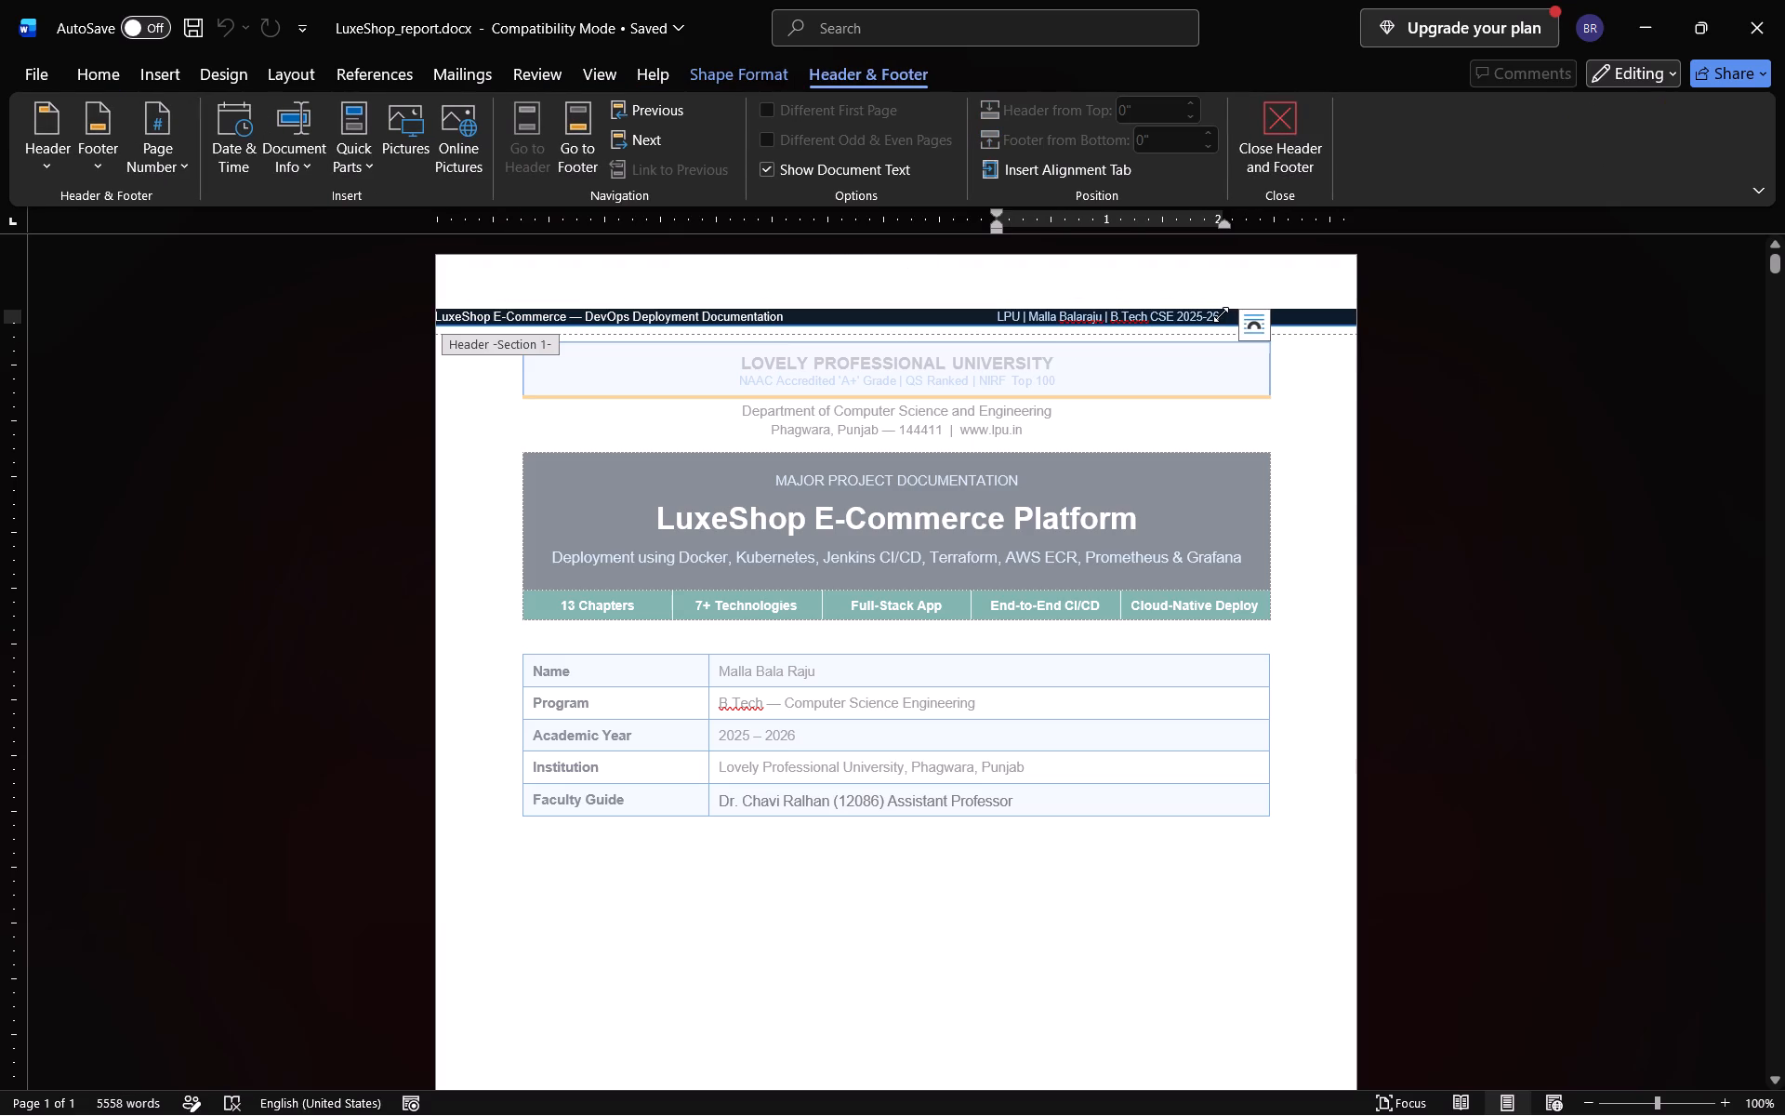
key("ctrl+BackSpace")
key("ctrl+BackSpace")
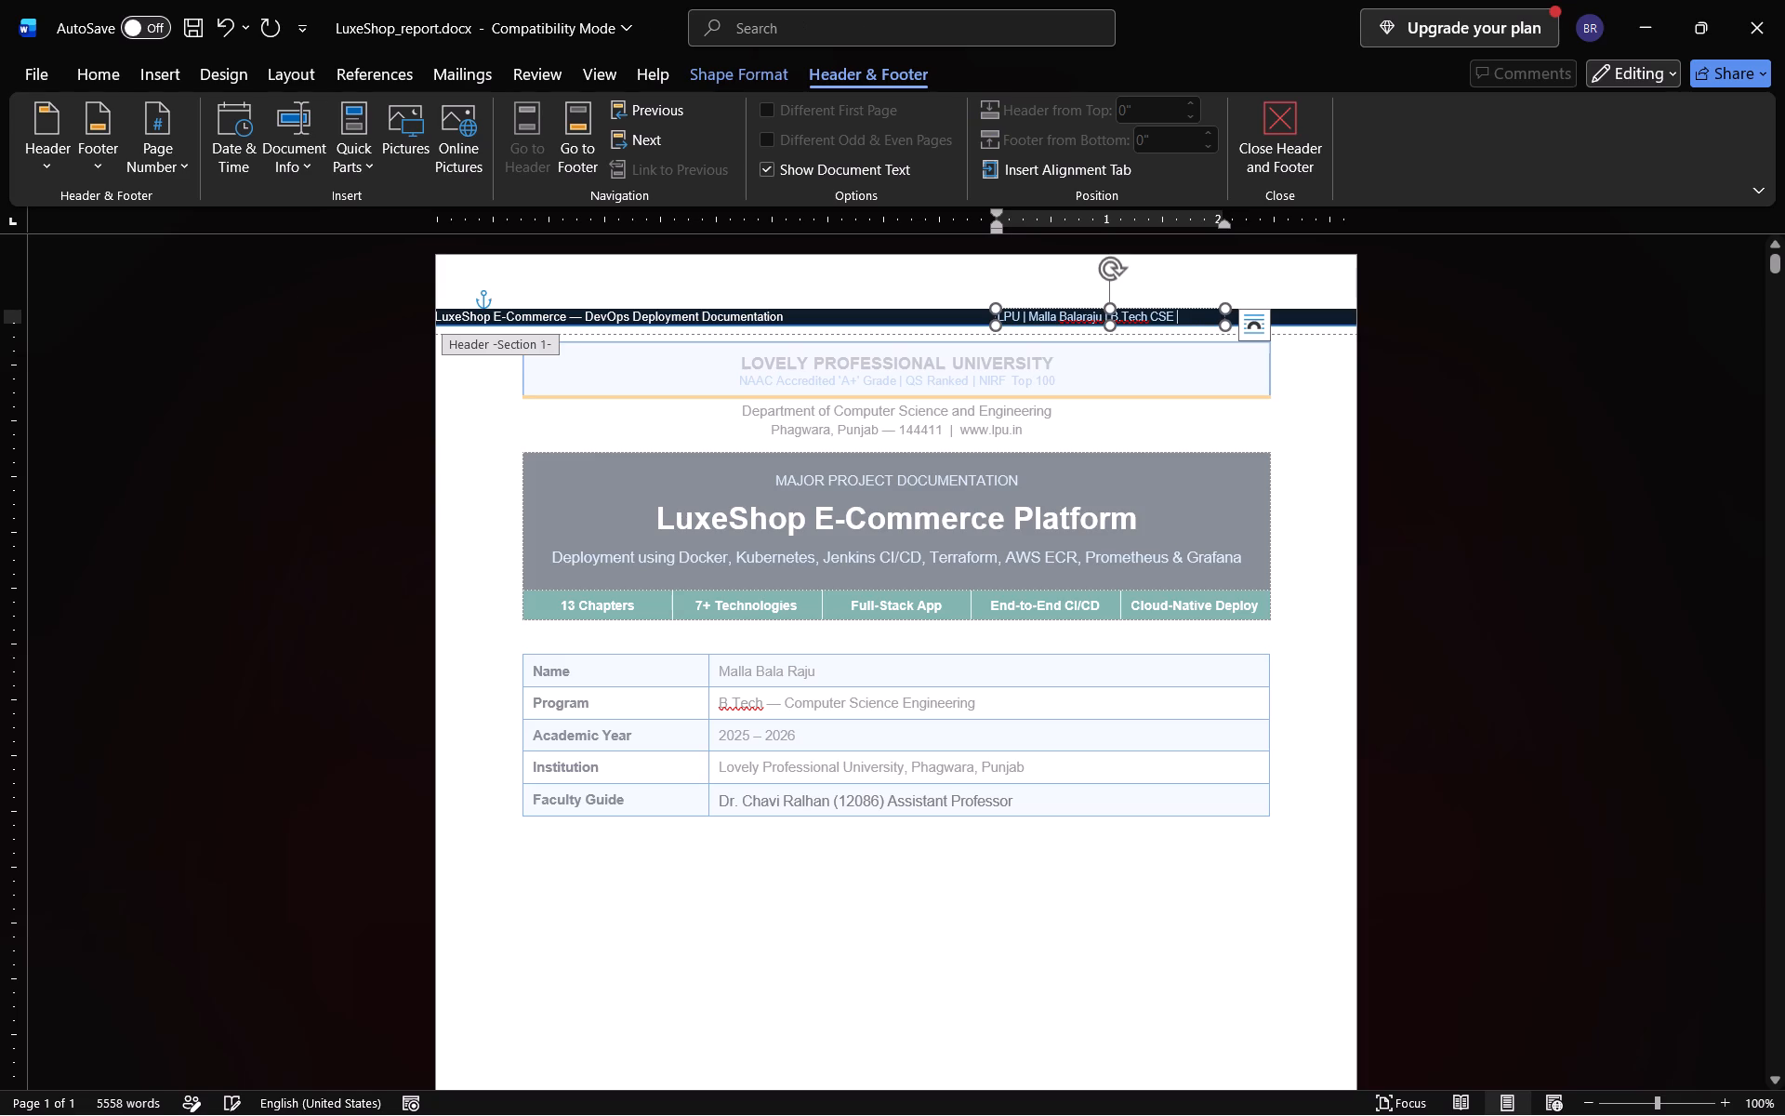
key("ctrl+BackSpace")
key("ctrl+BackSpace")
key("ctrl+BackSpace")
key("ctrl+BackSpace")
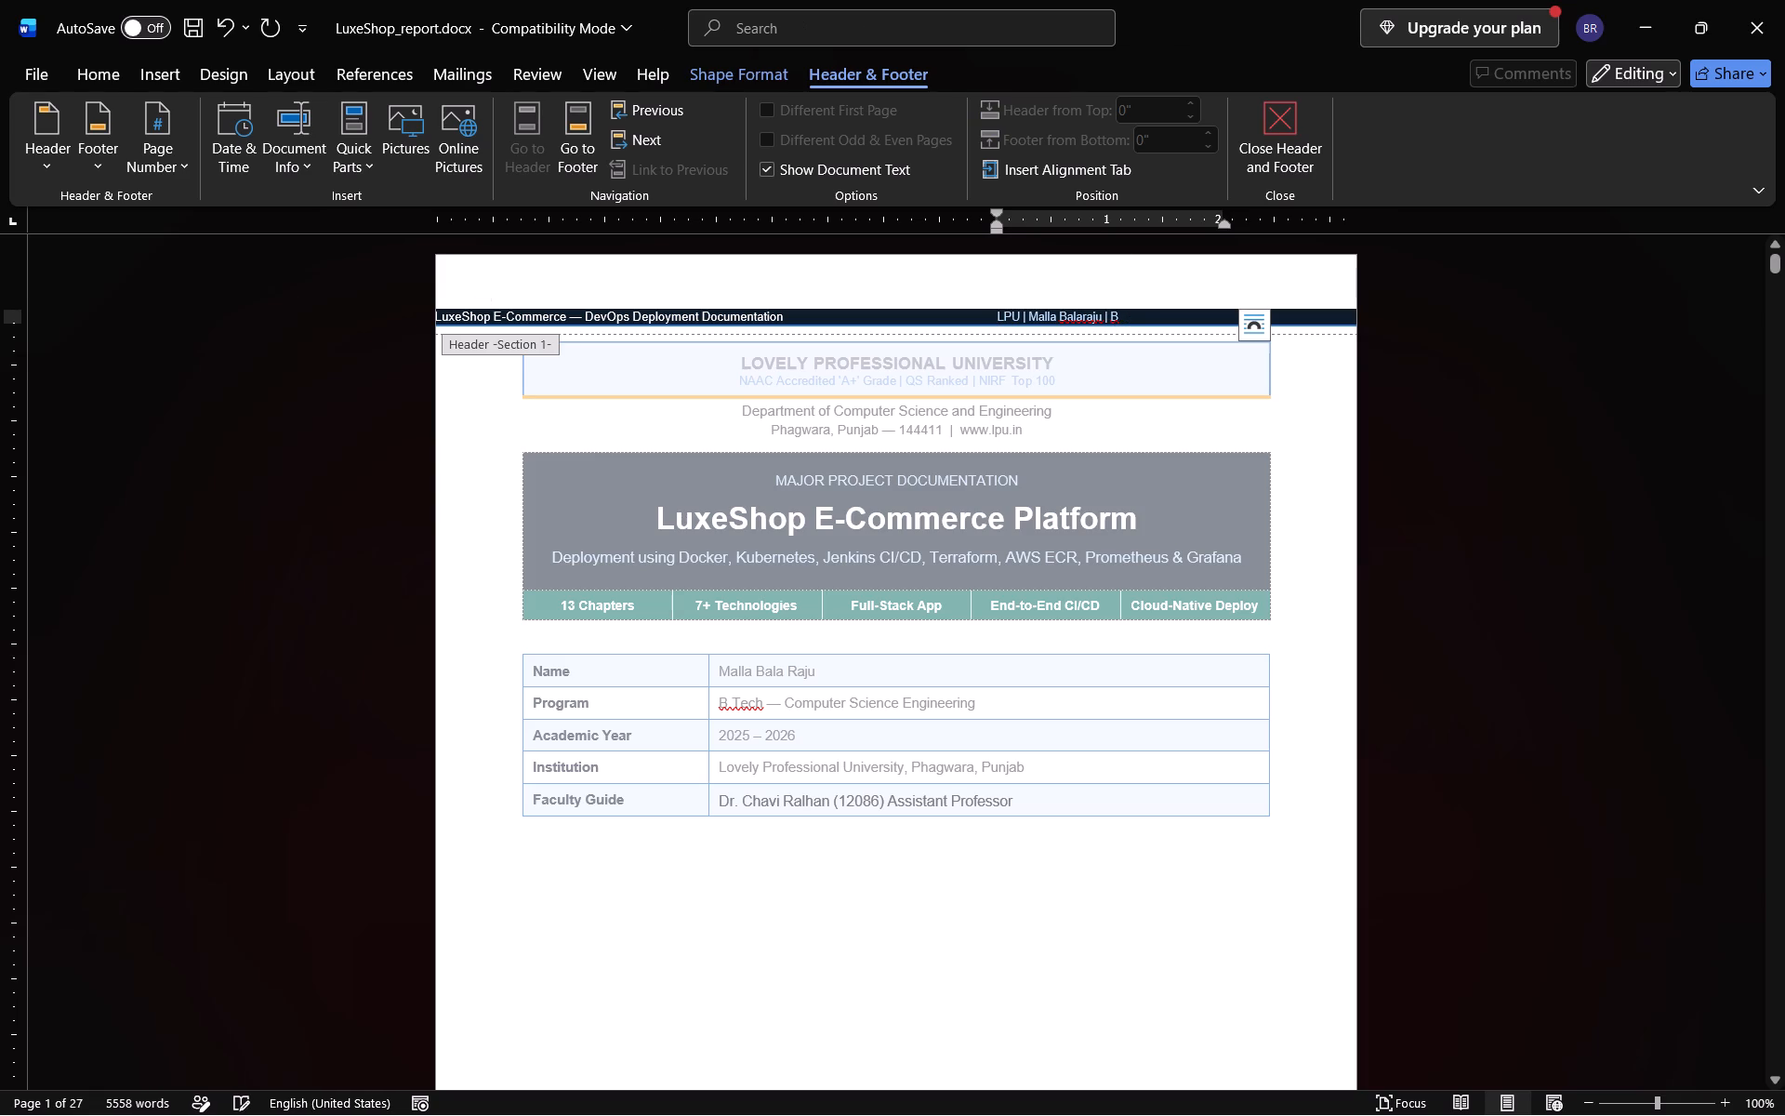
key("ctrl+BackSpace")
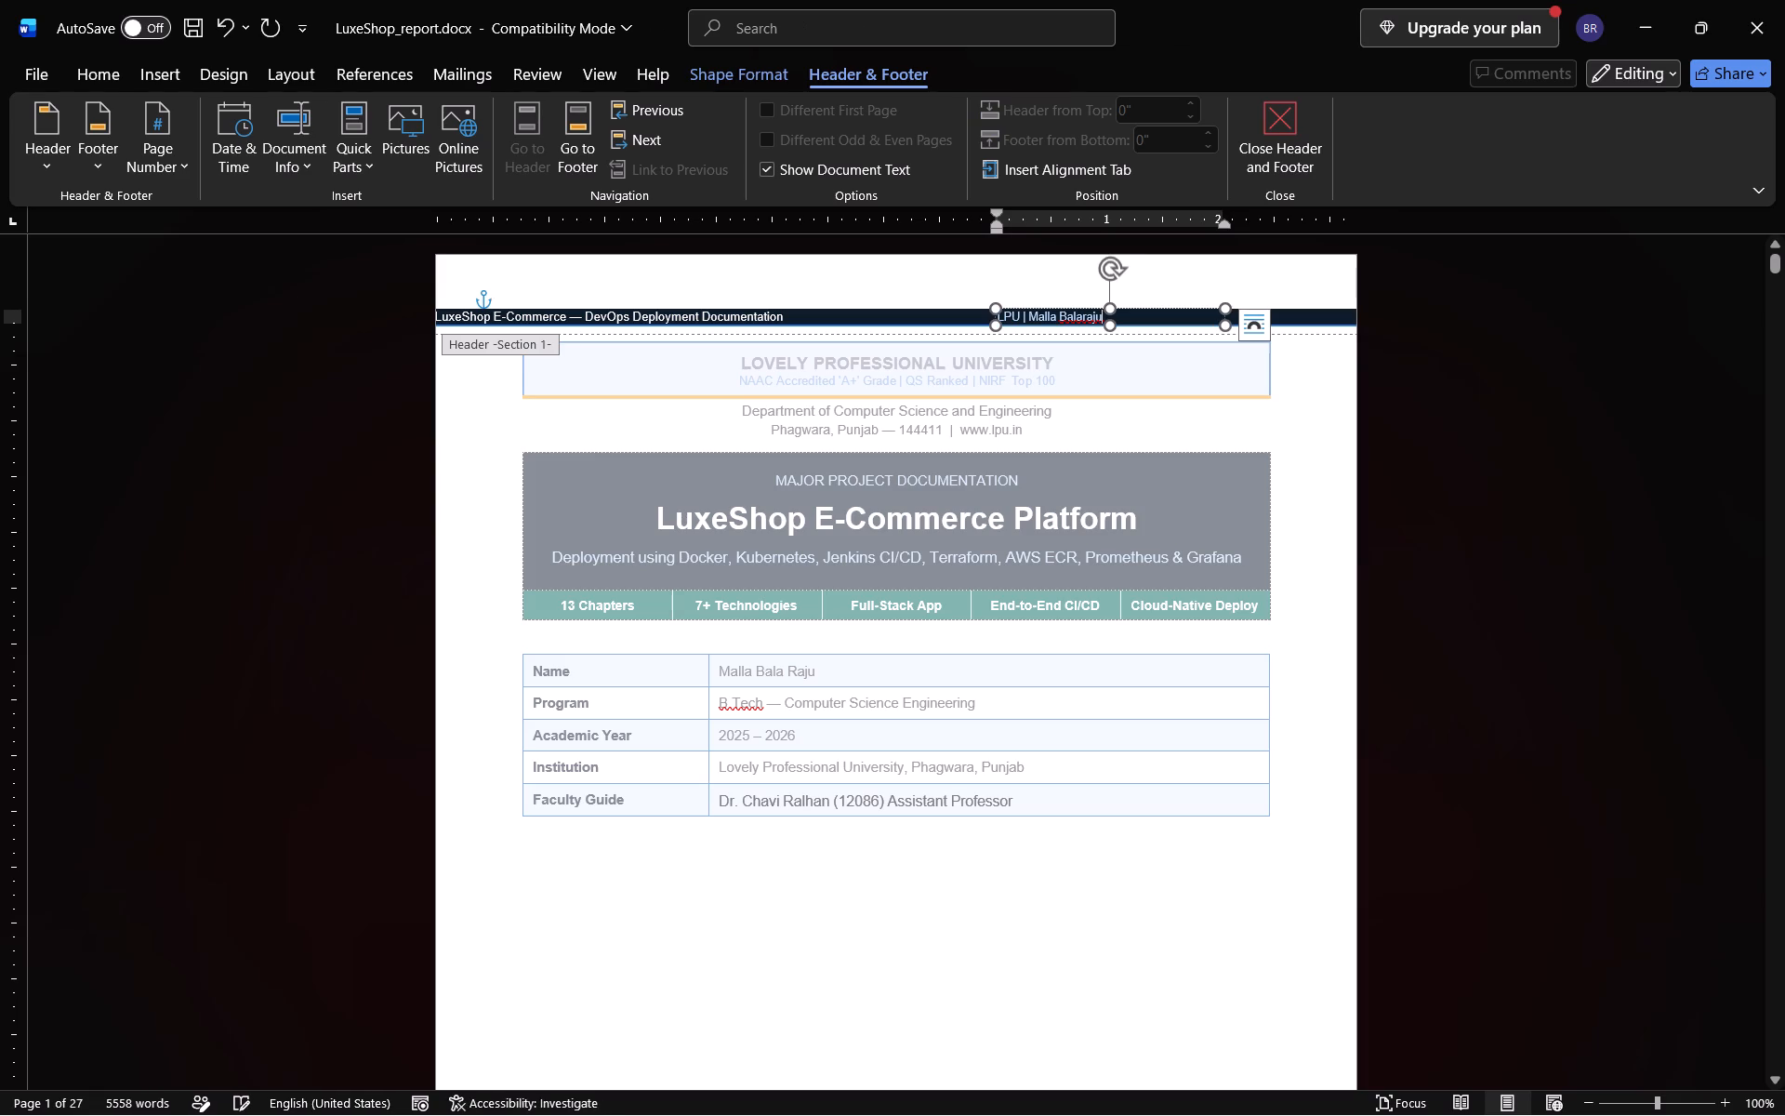
key("ctrl+BackSpace")
key("ctrl+BackSpace")
key("ctrl+BackSpace")
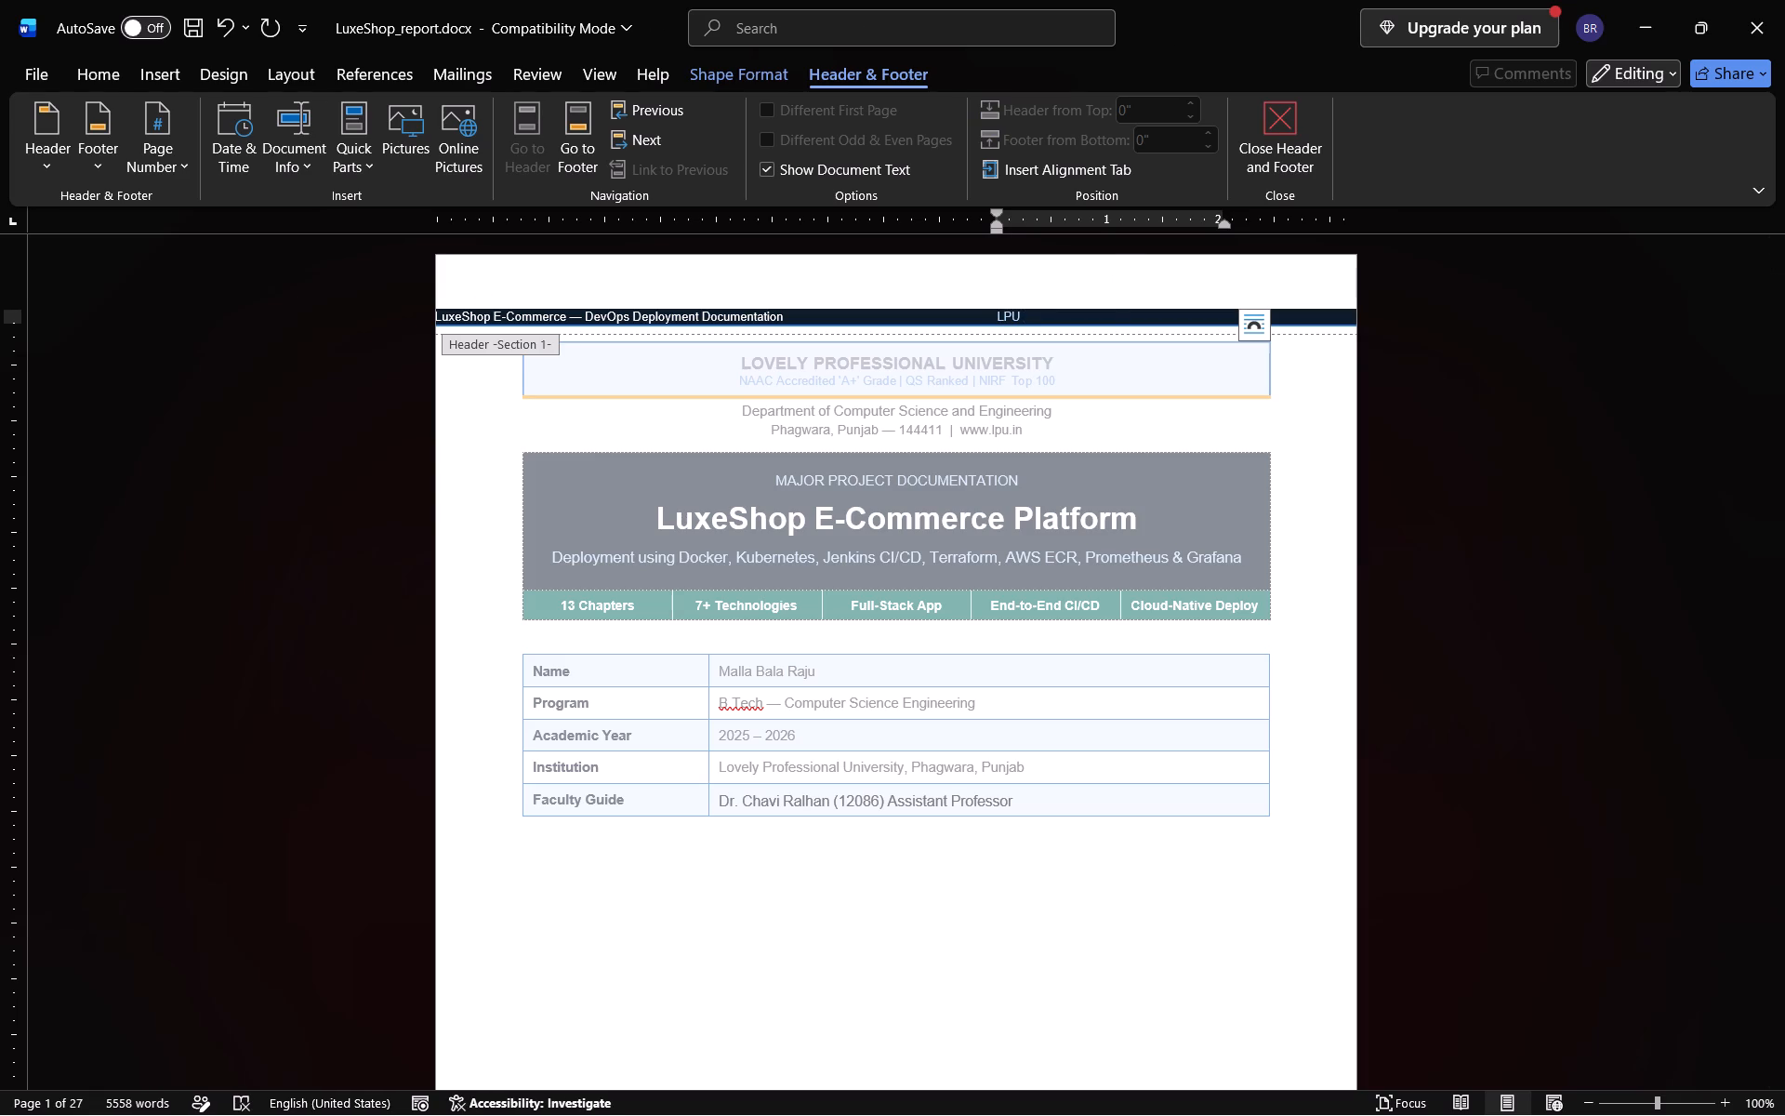
key("ctrl+BackSpace")
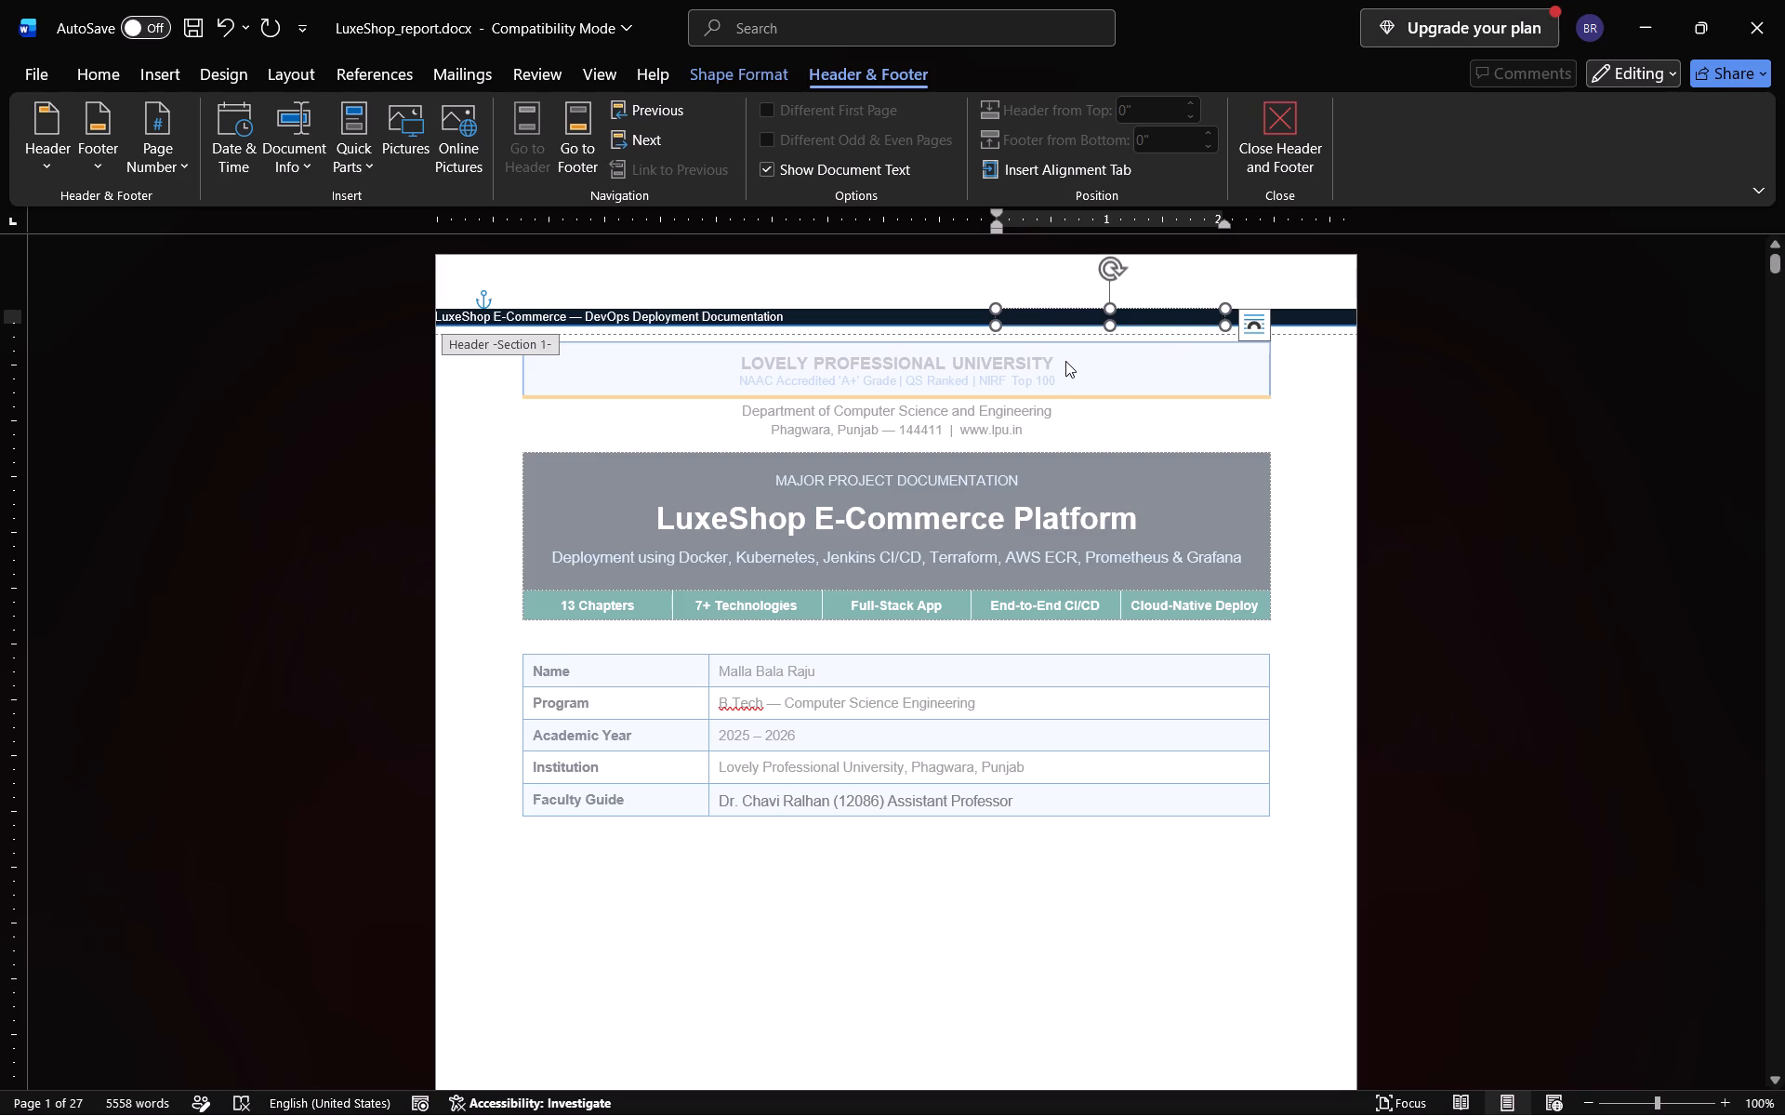
Leave the header and delete the three-word heading LOVELY PROFESSIONAL UNIVERSITY from the banner box on the cover page.
left_click(1064, 360)
double_click(1064, 360)
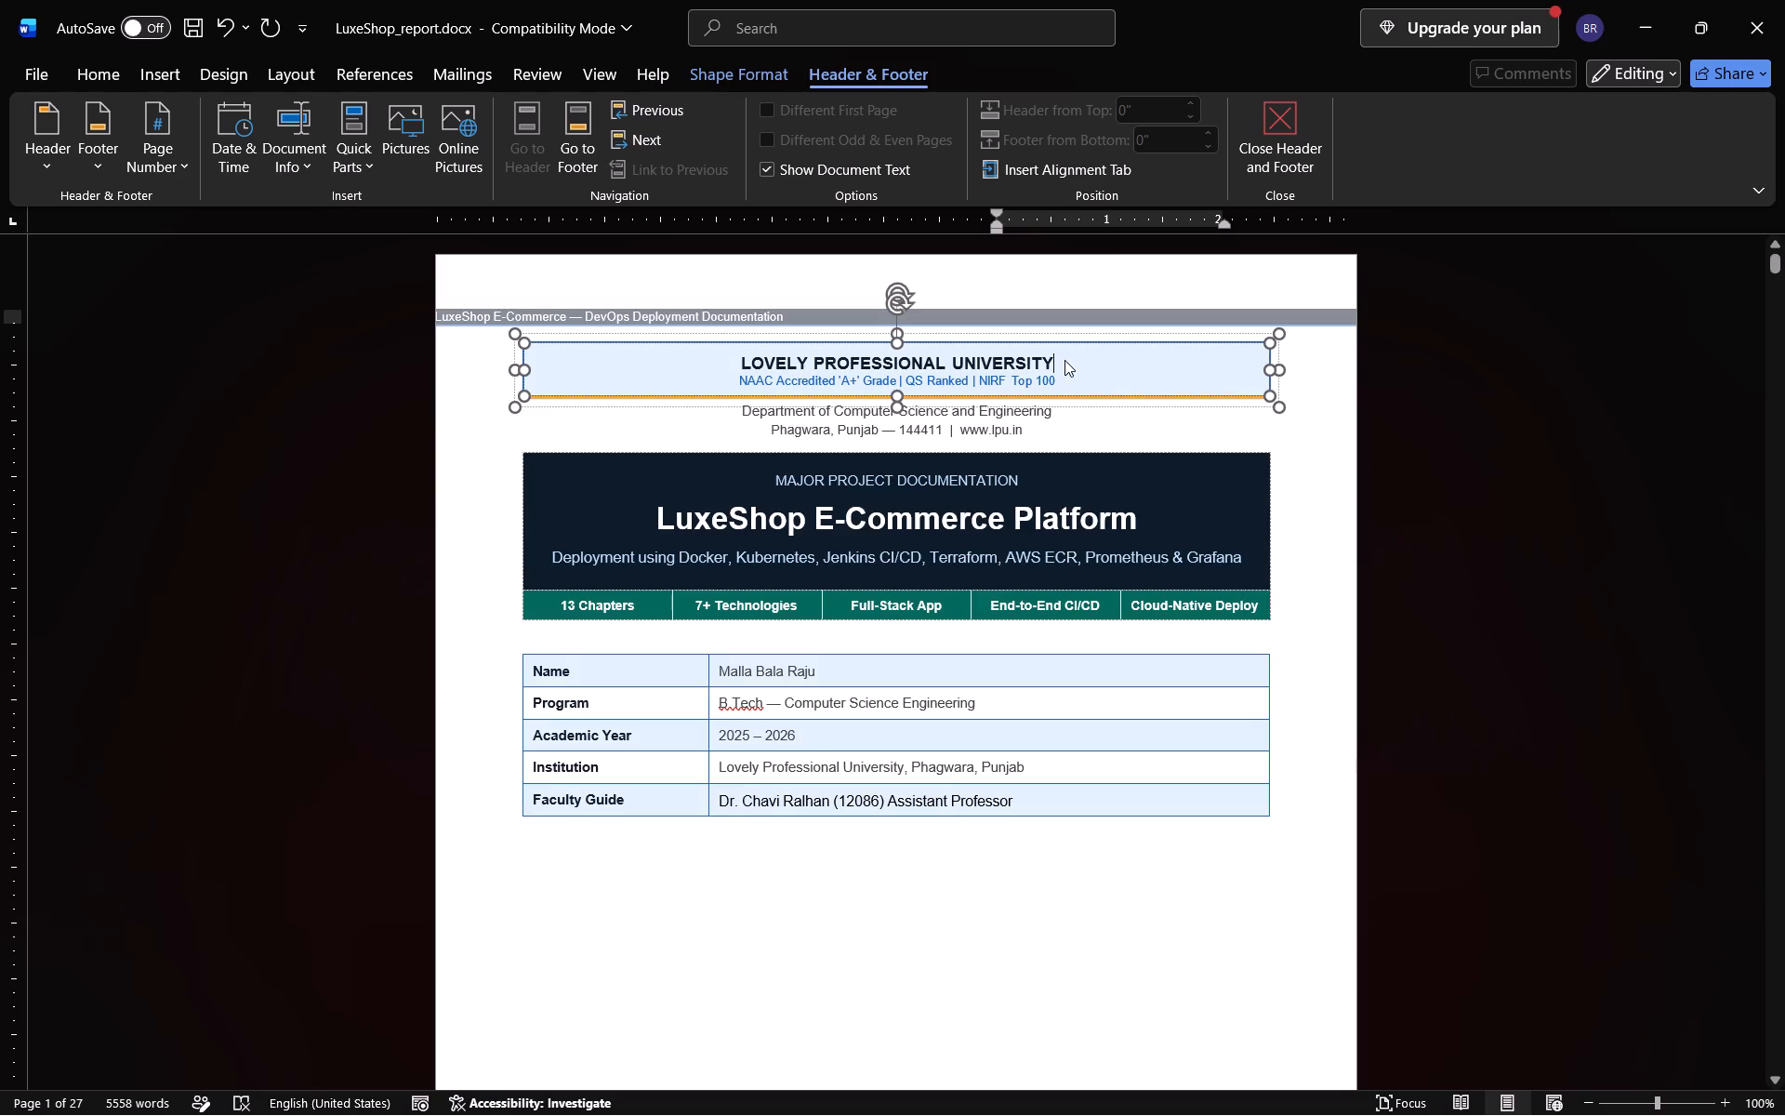
scroll(1062, 560, "up", 1)
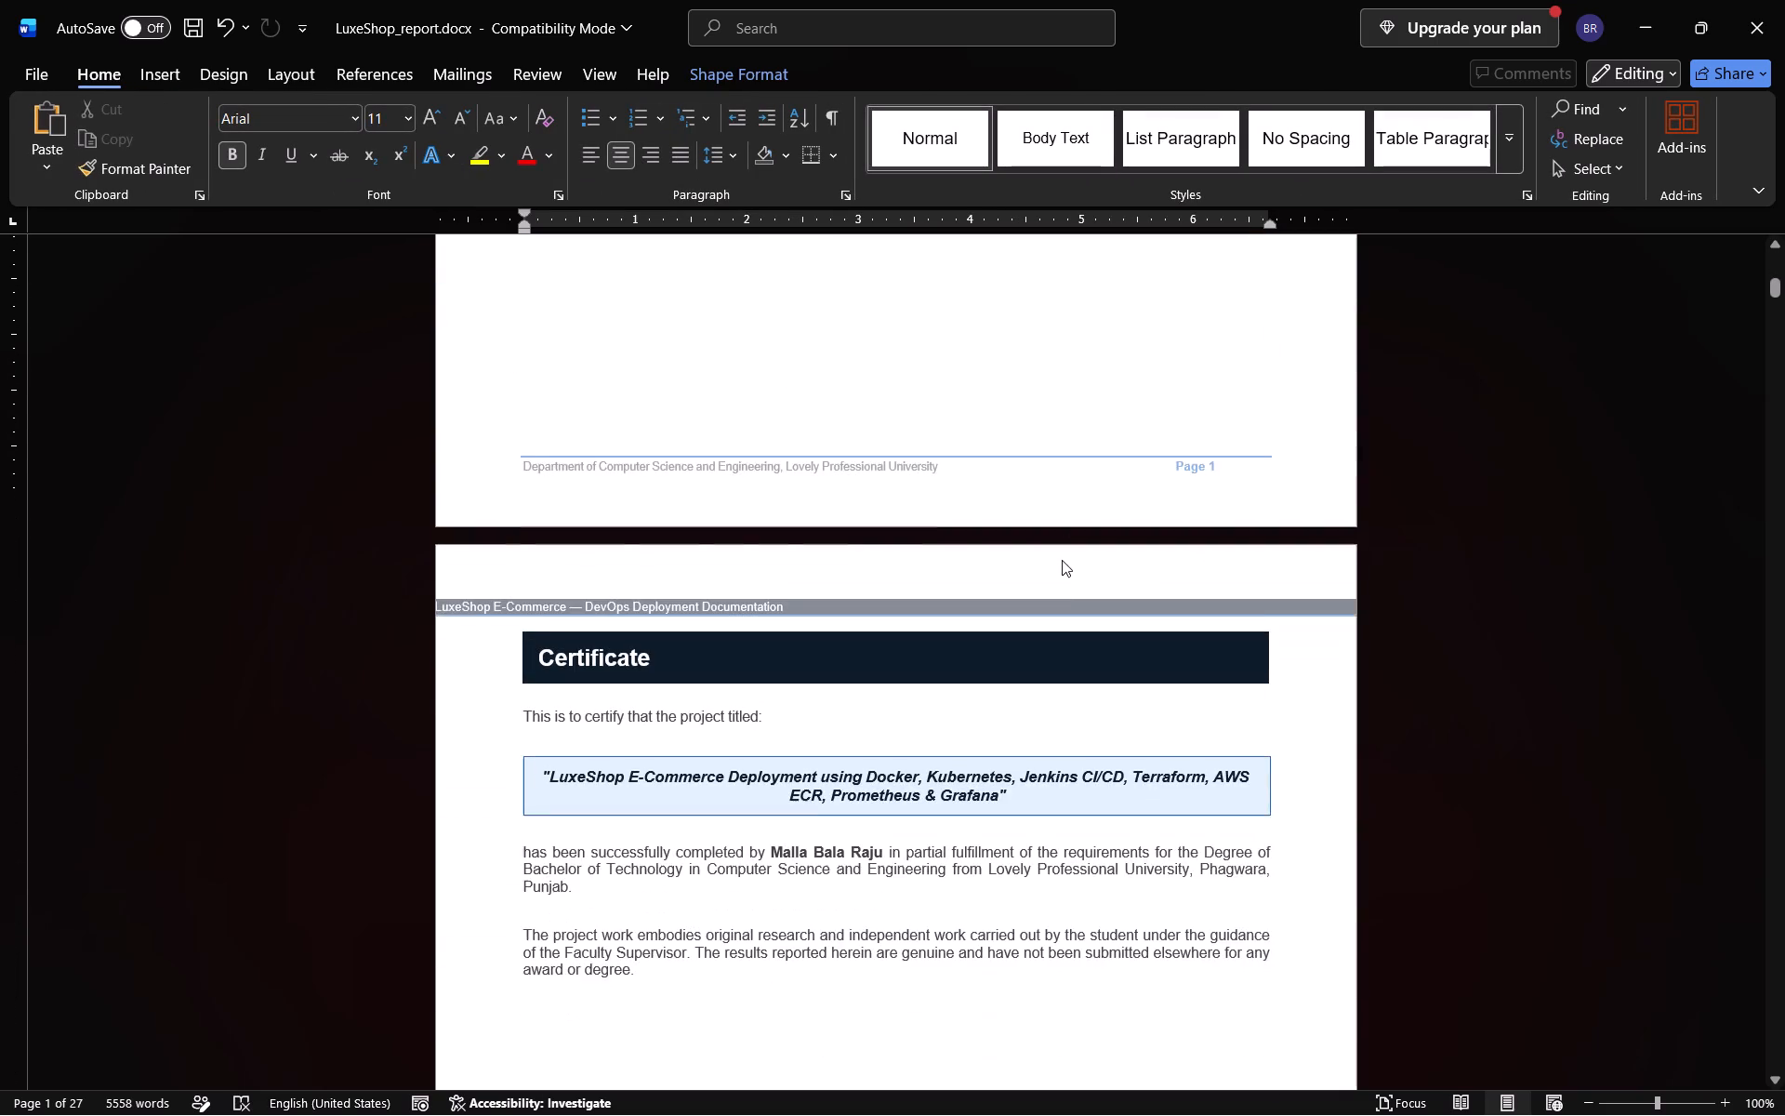
scroll(1062, 560, "up", 2)
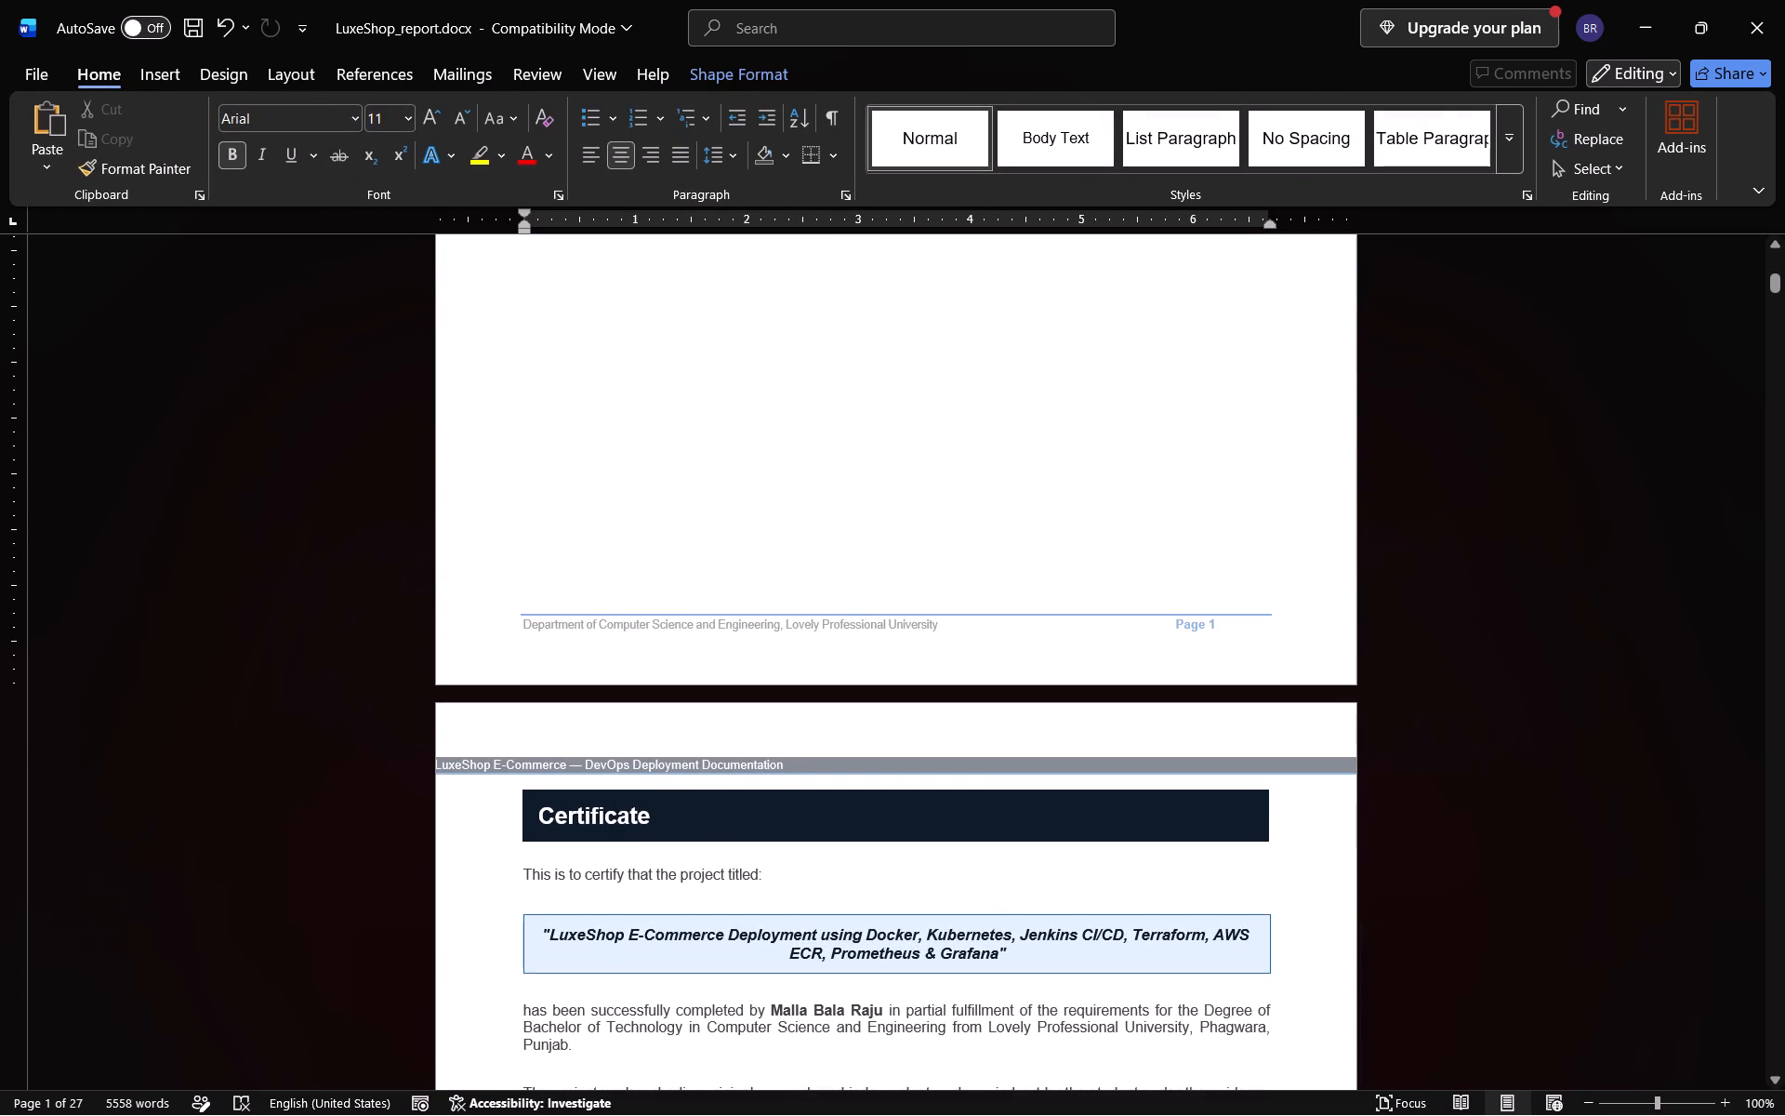
scroll(1062, 560, "up", 2)
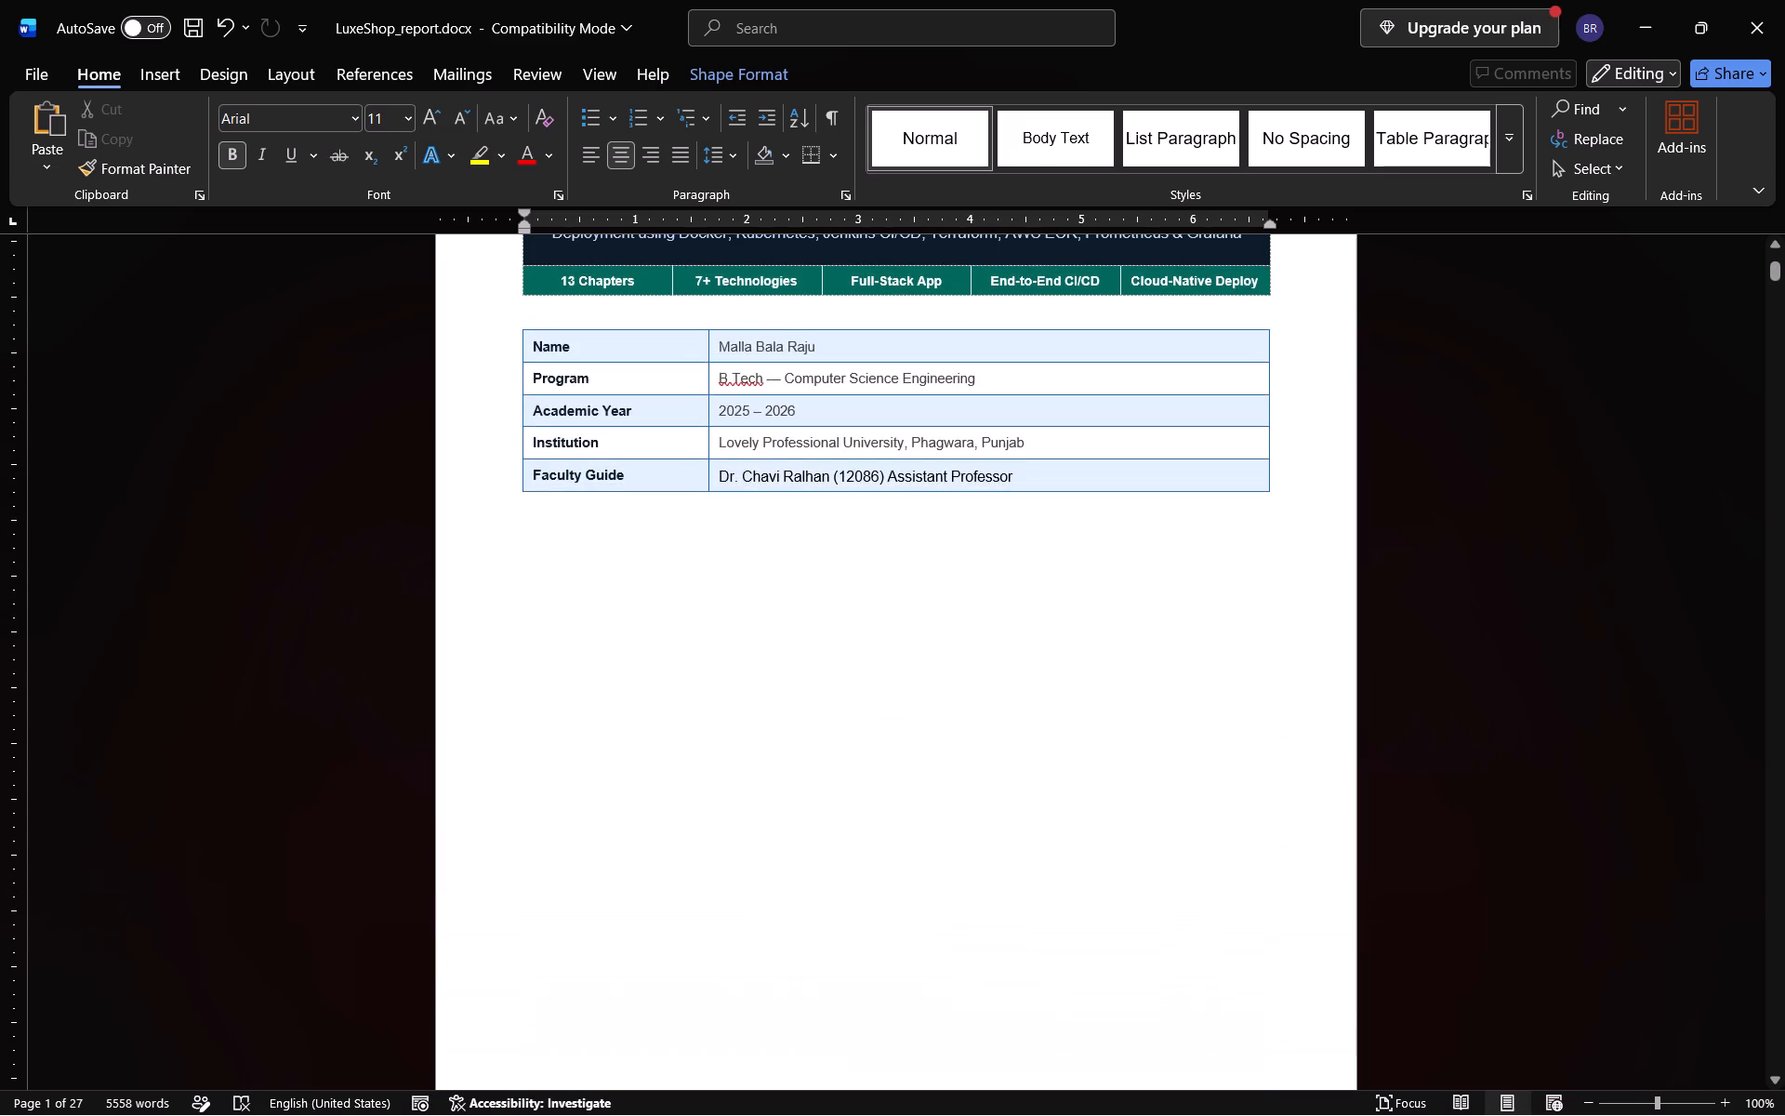
scroll(1062, 560, "up", 2)
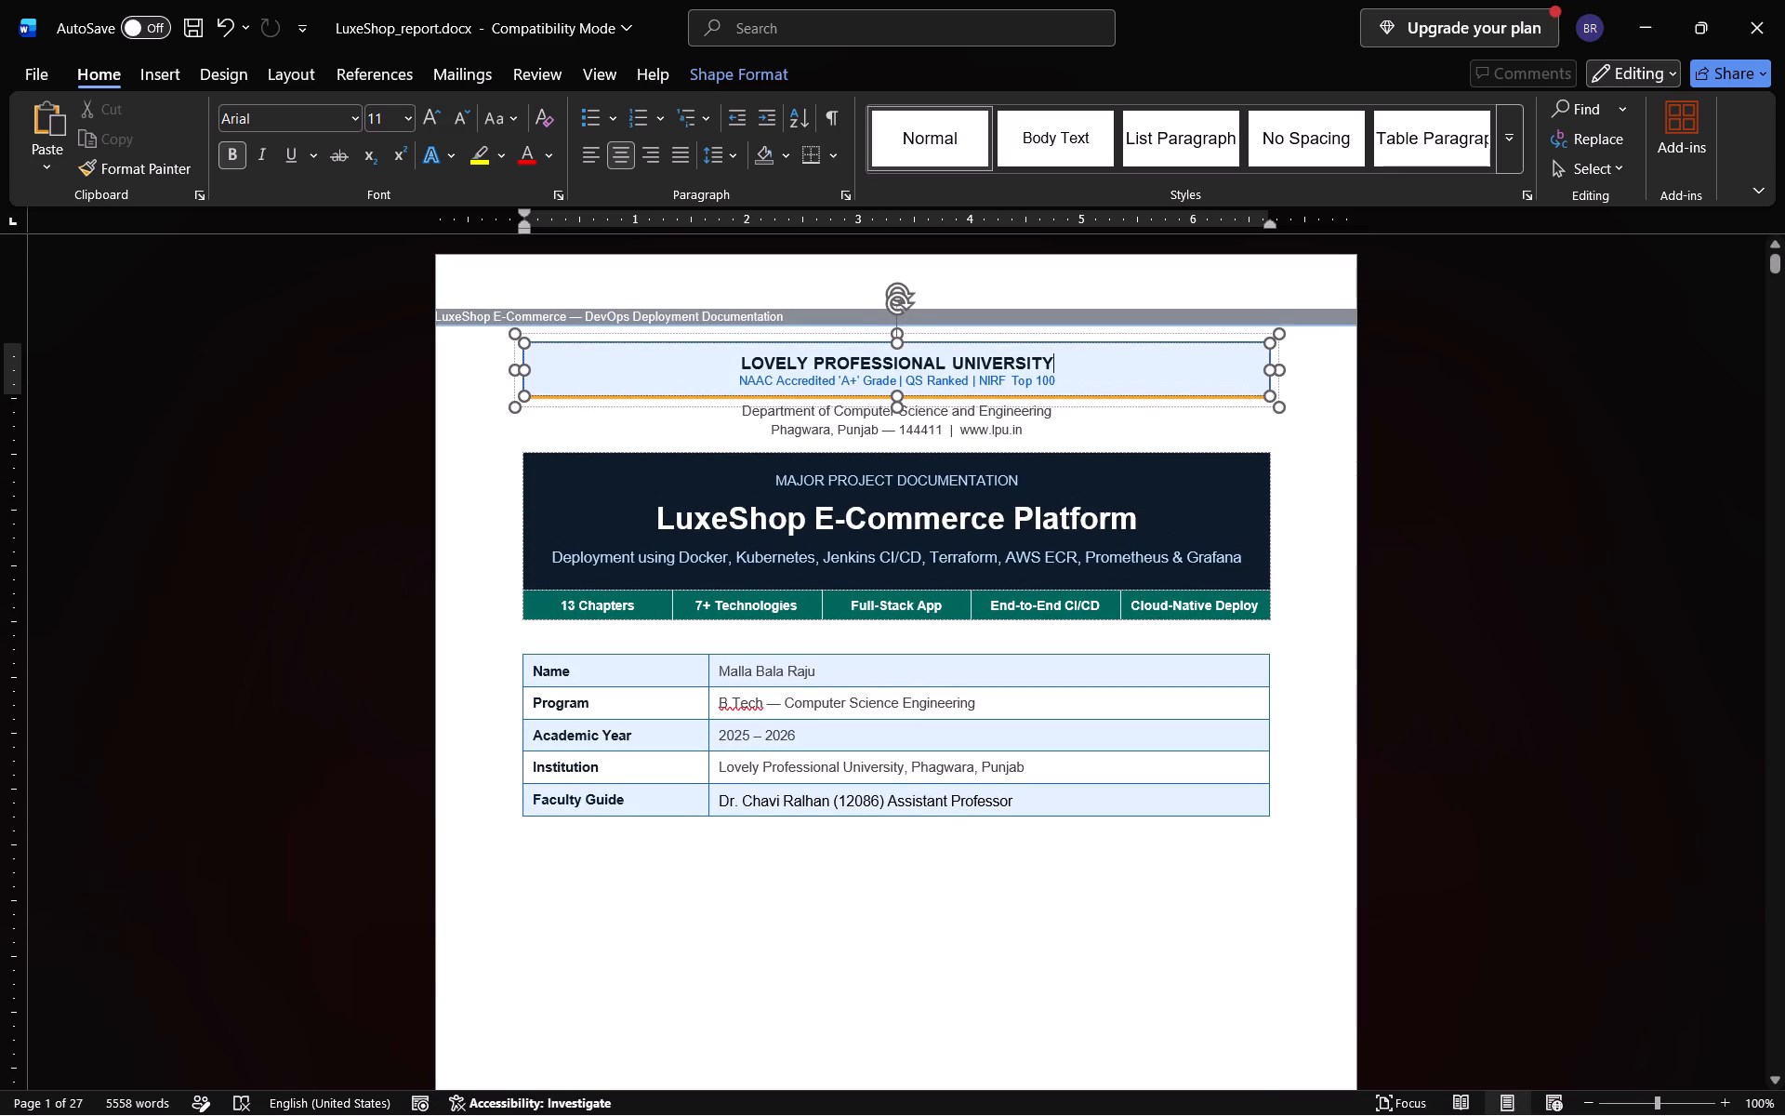
scroll(1062, 560, "up", 1)
key("ctrl+BackSpace")
key("ctrl+BackSpace")
key("ctrl+BackSpace")
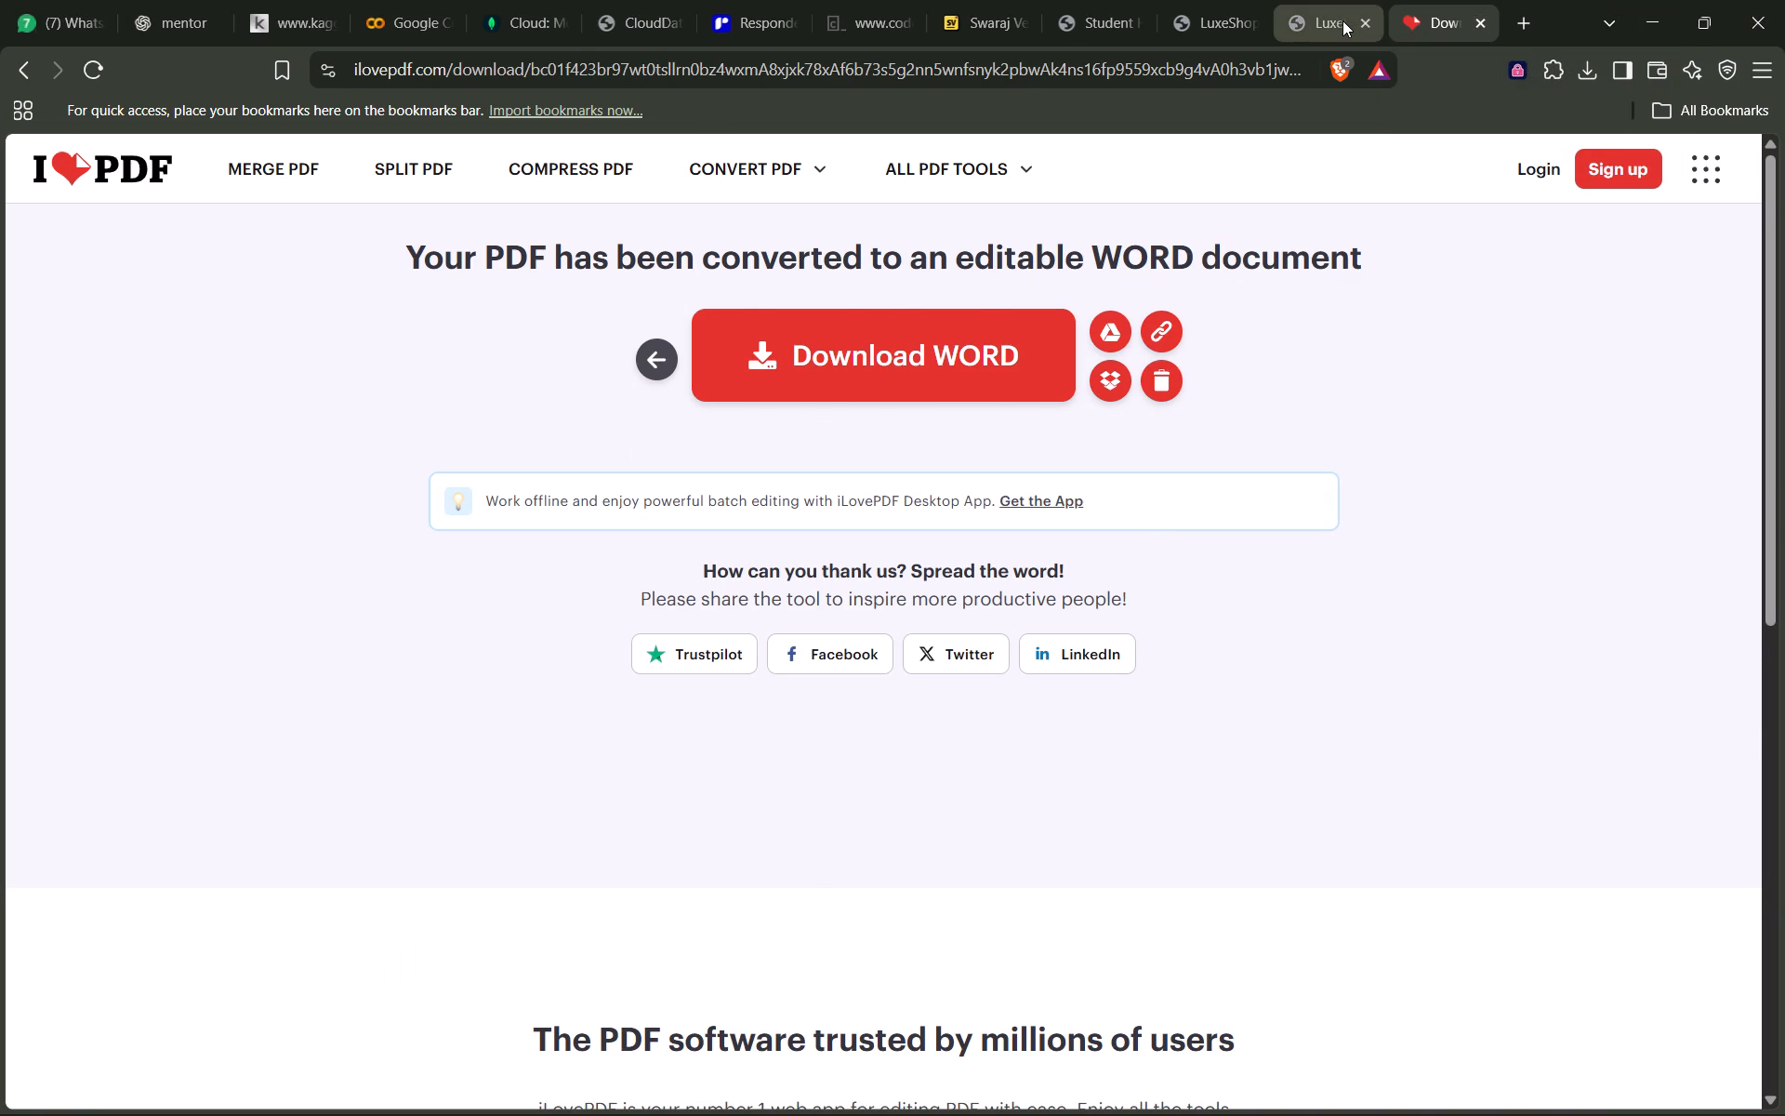
Switch to the Brave browser and bring up LuxeShop_Technical_Report.pdf.
left_click(1342, 20)
left_click(1214, 5)
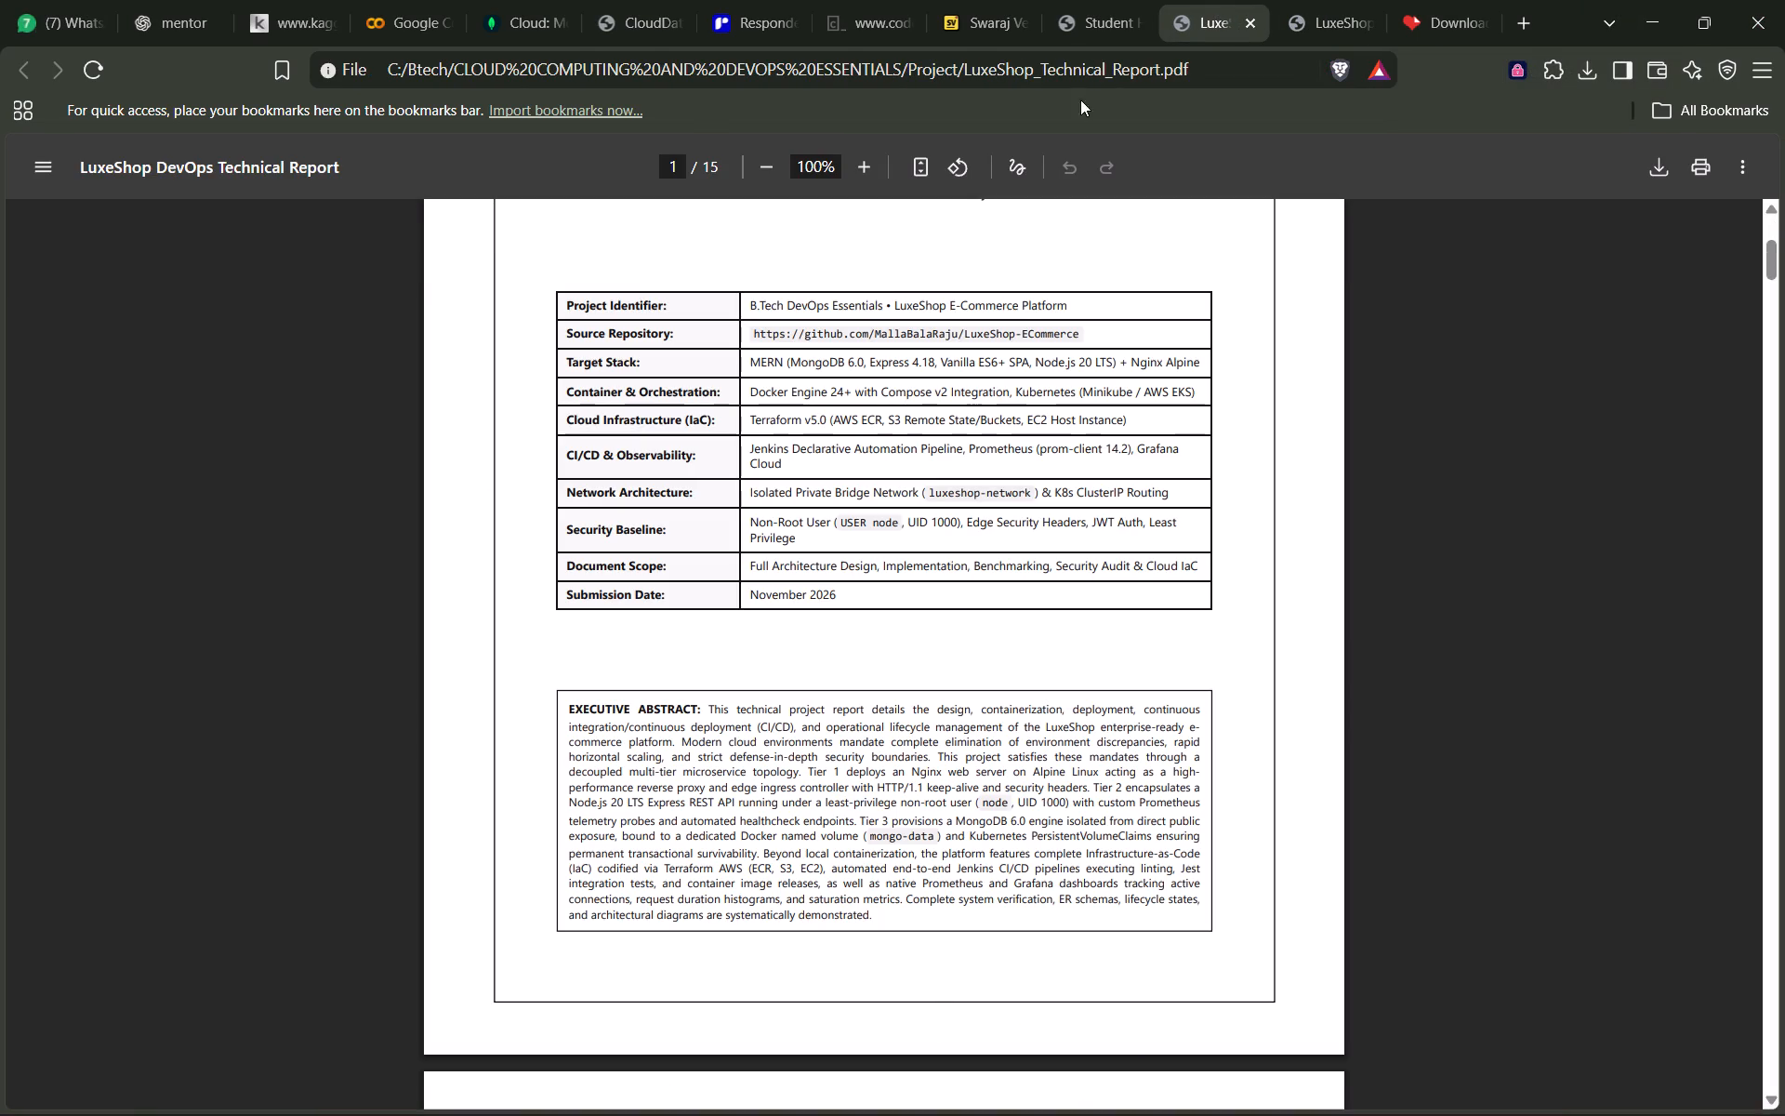
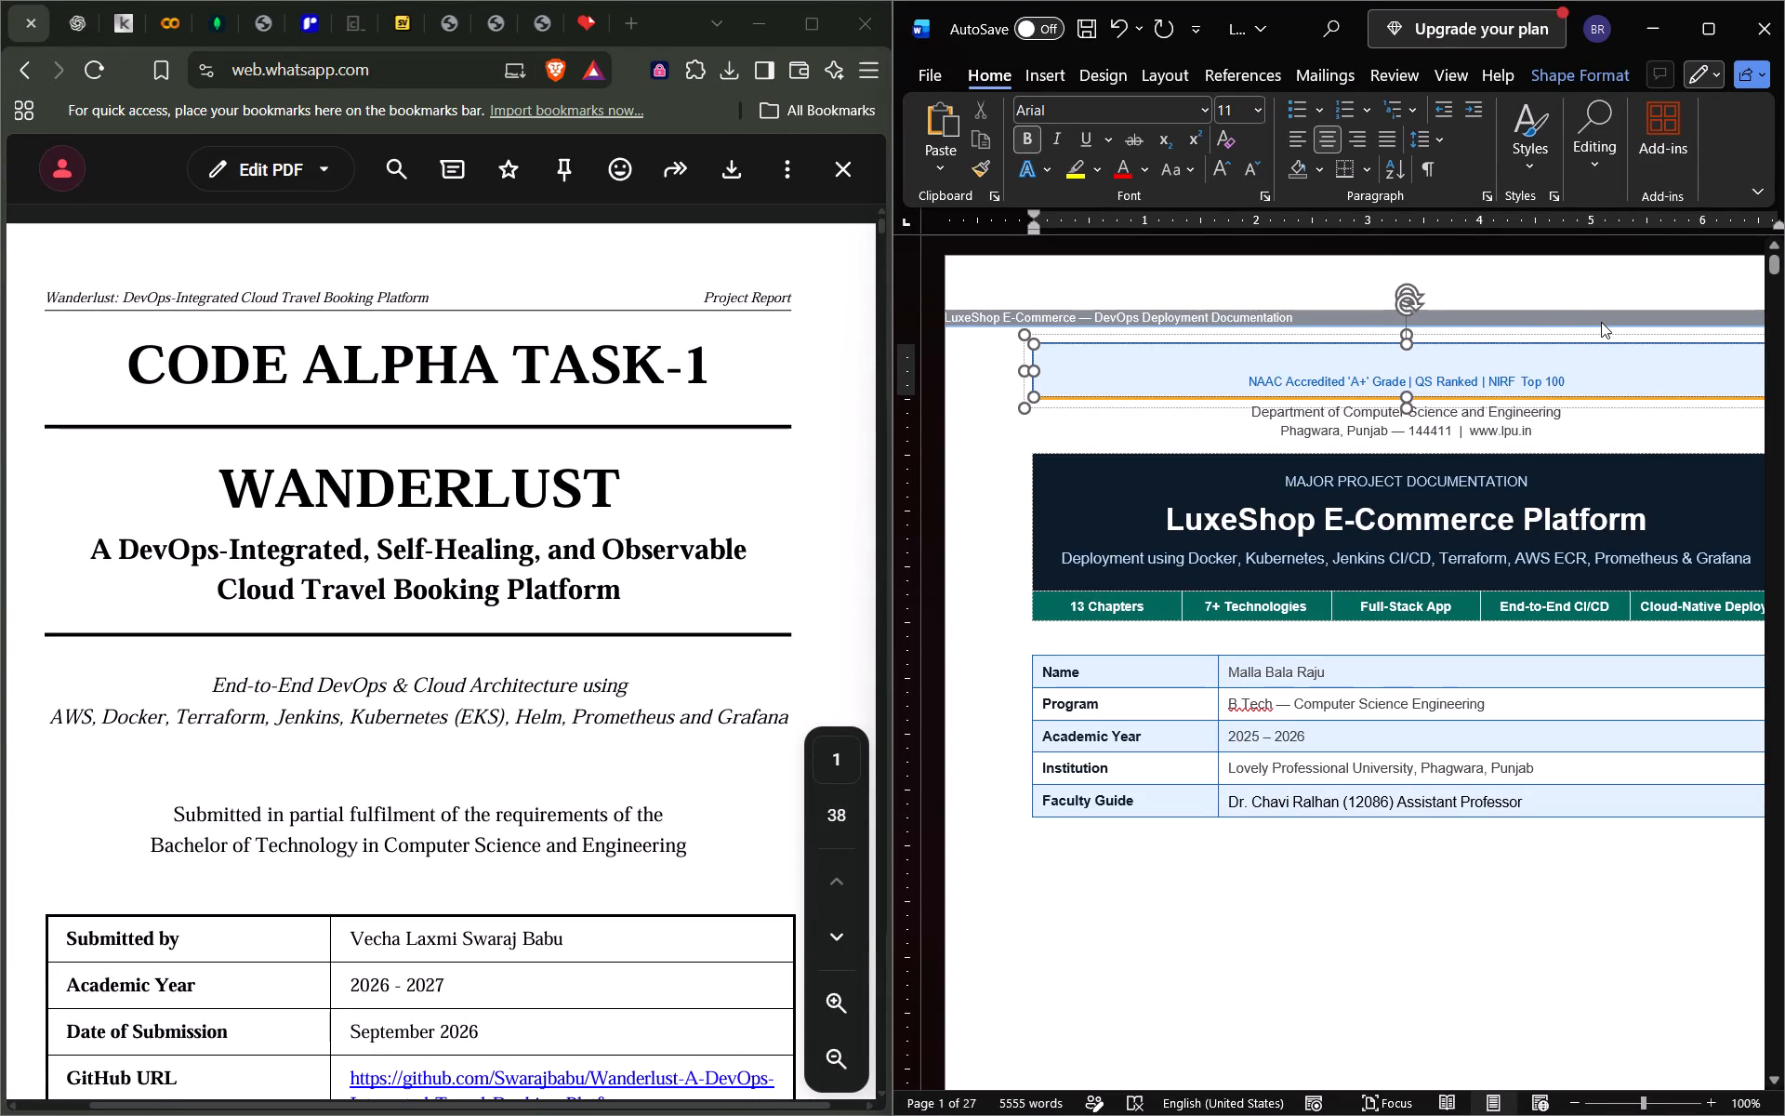
Open the page header for editing and activate the empty text box beside the documentation title.
double_click(1593, 314)
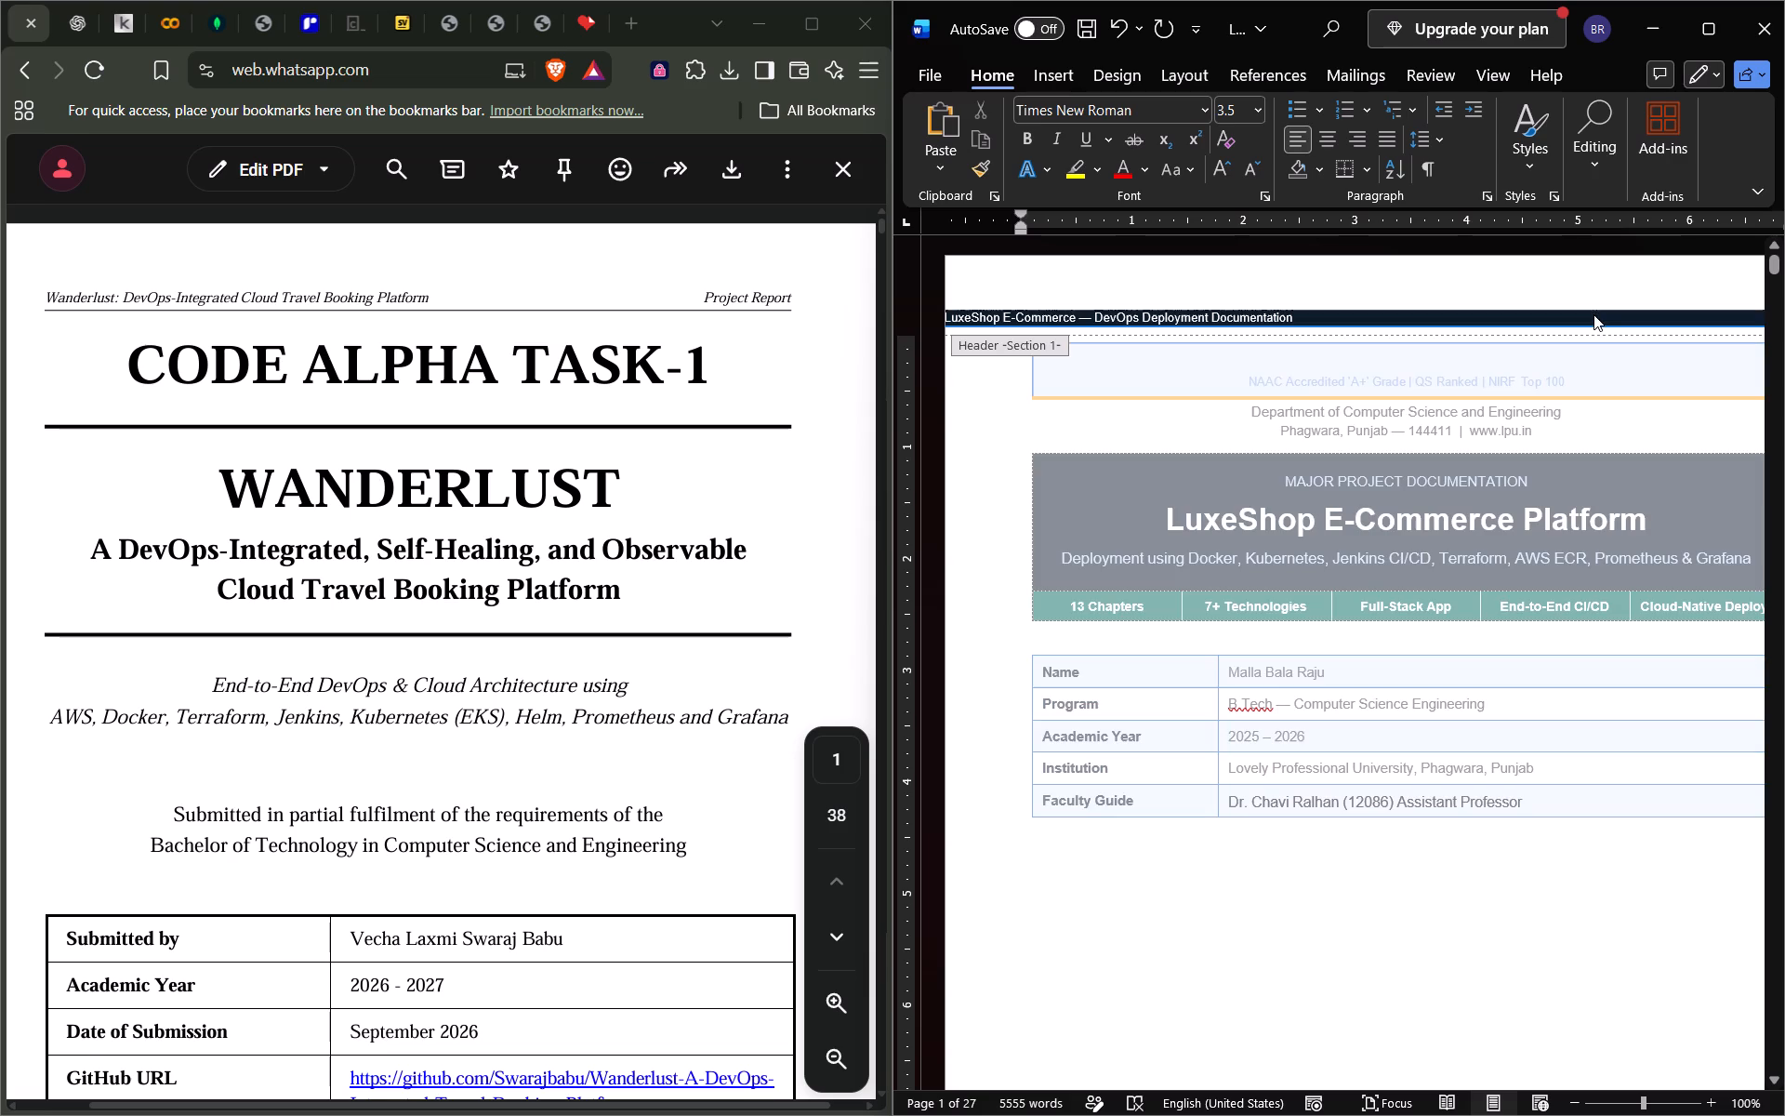
left_click(1622, 314)
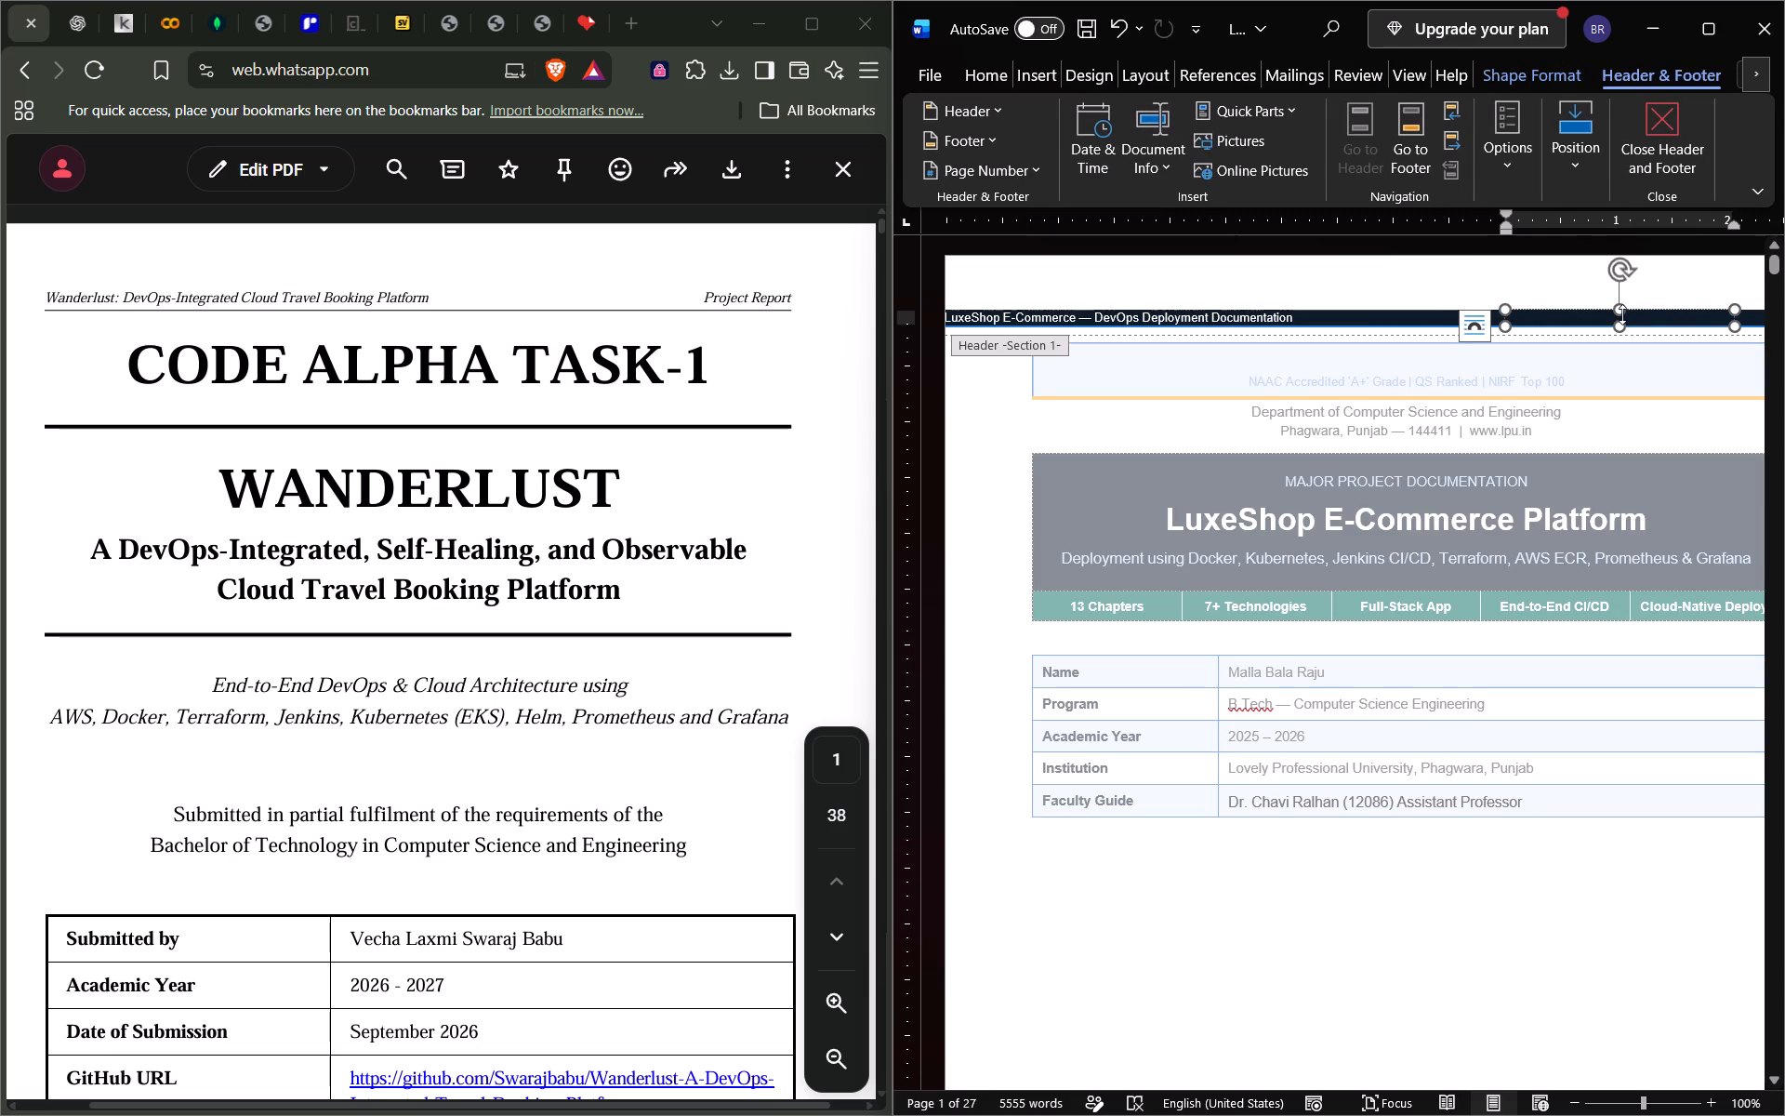
key("p")
key("shift+p")
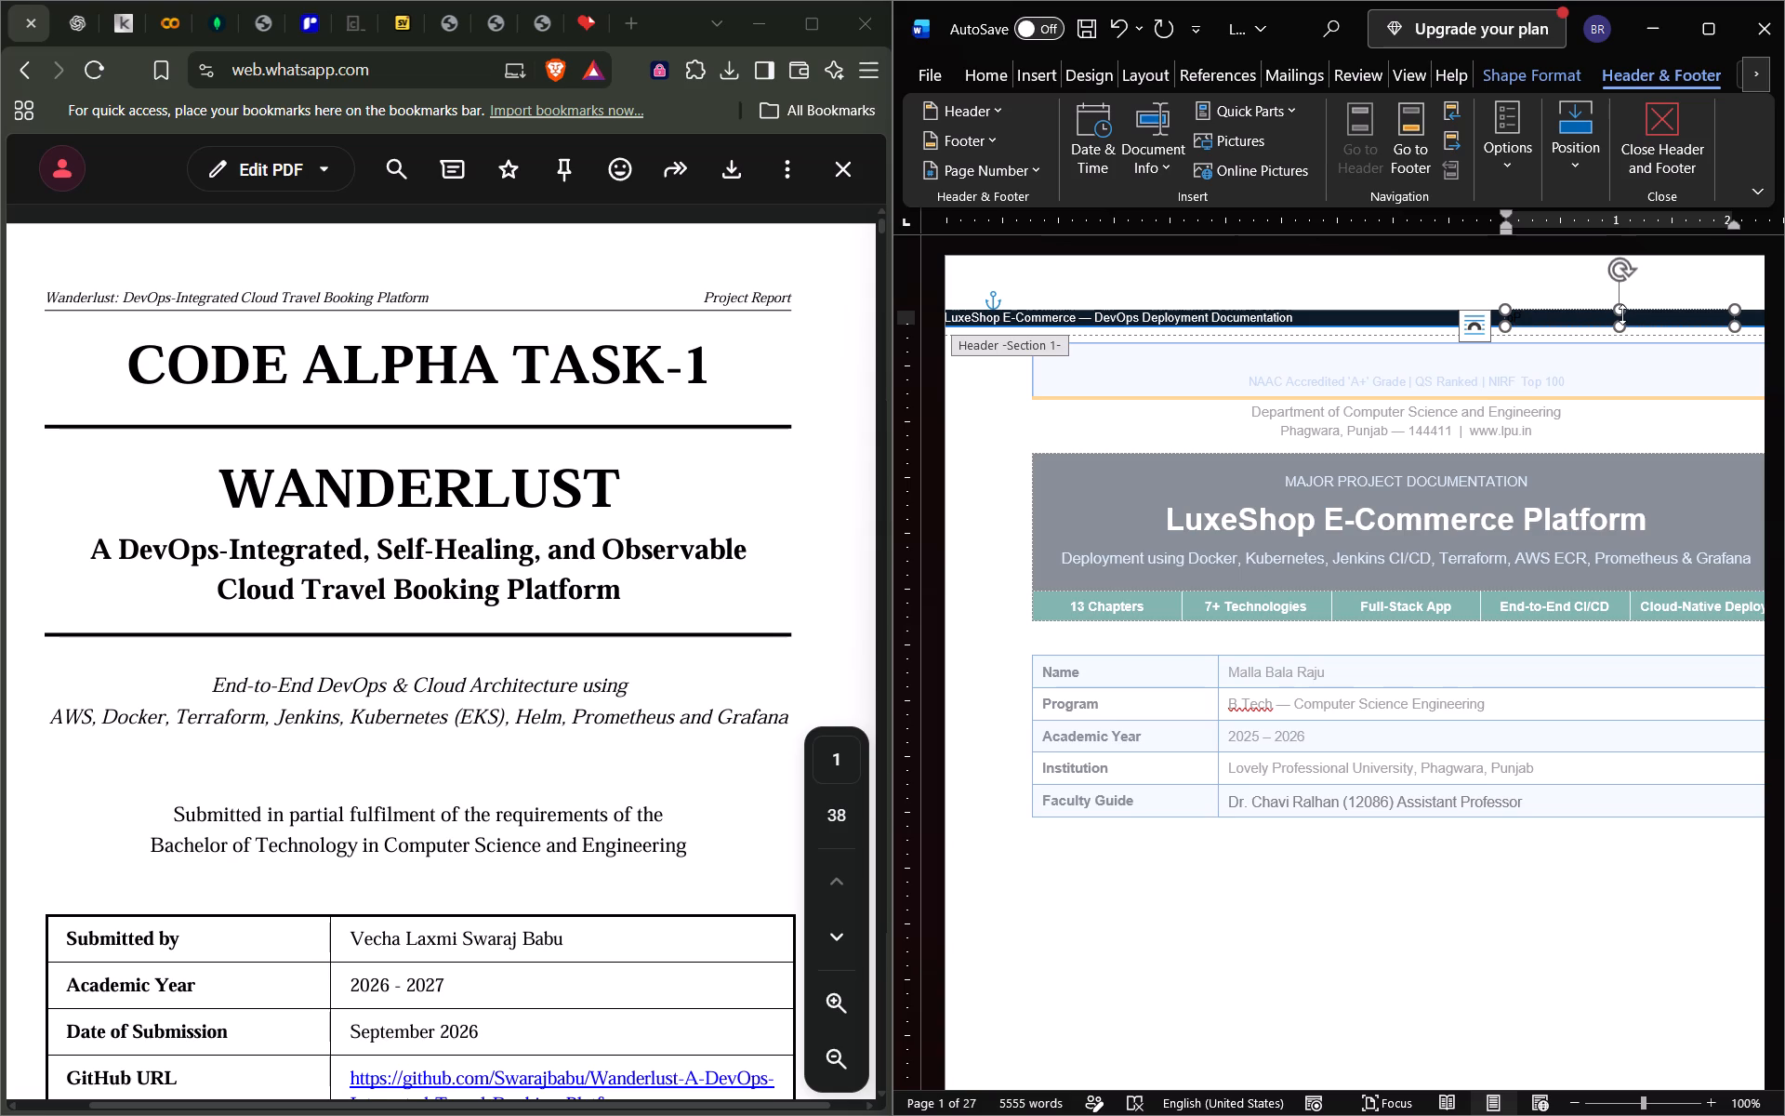
key("BackSpace")
Set the text highlight to No Color in the header's empty text box.
left_click(972, 66)
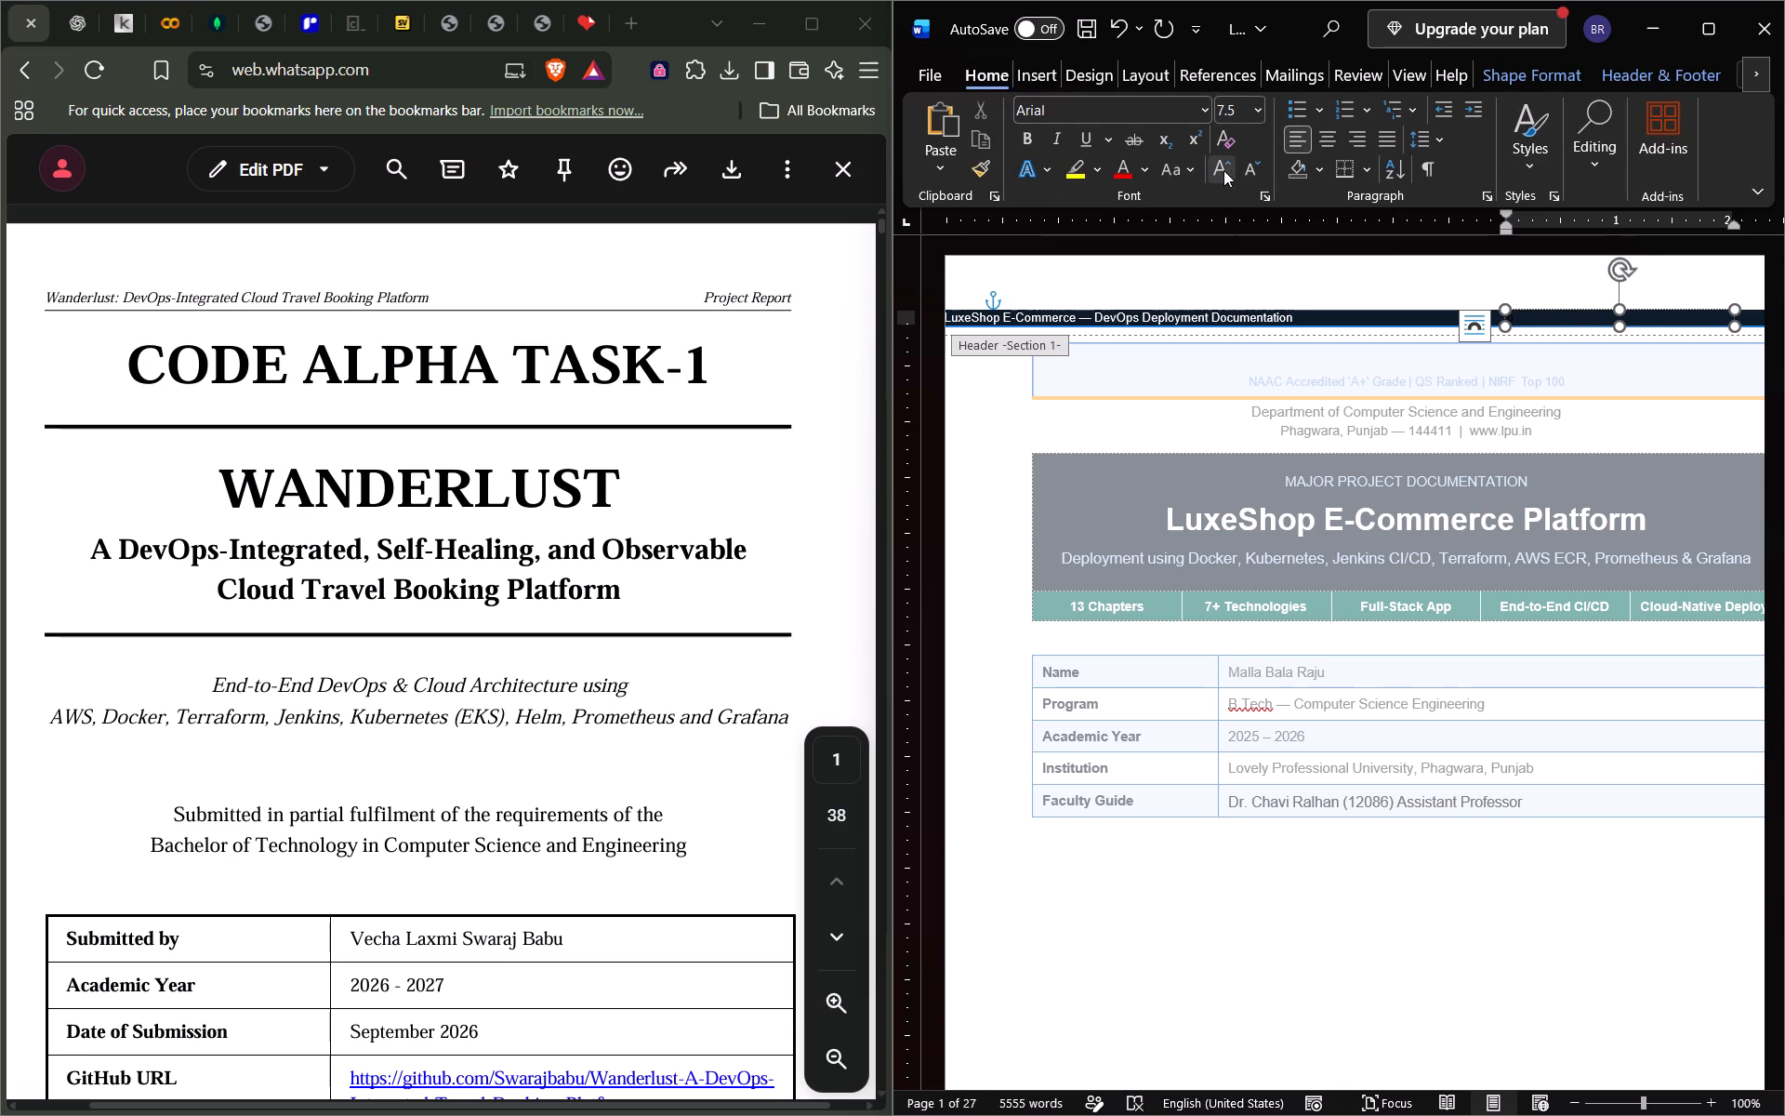
left_click(1094, 175)
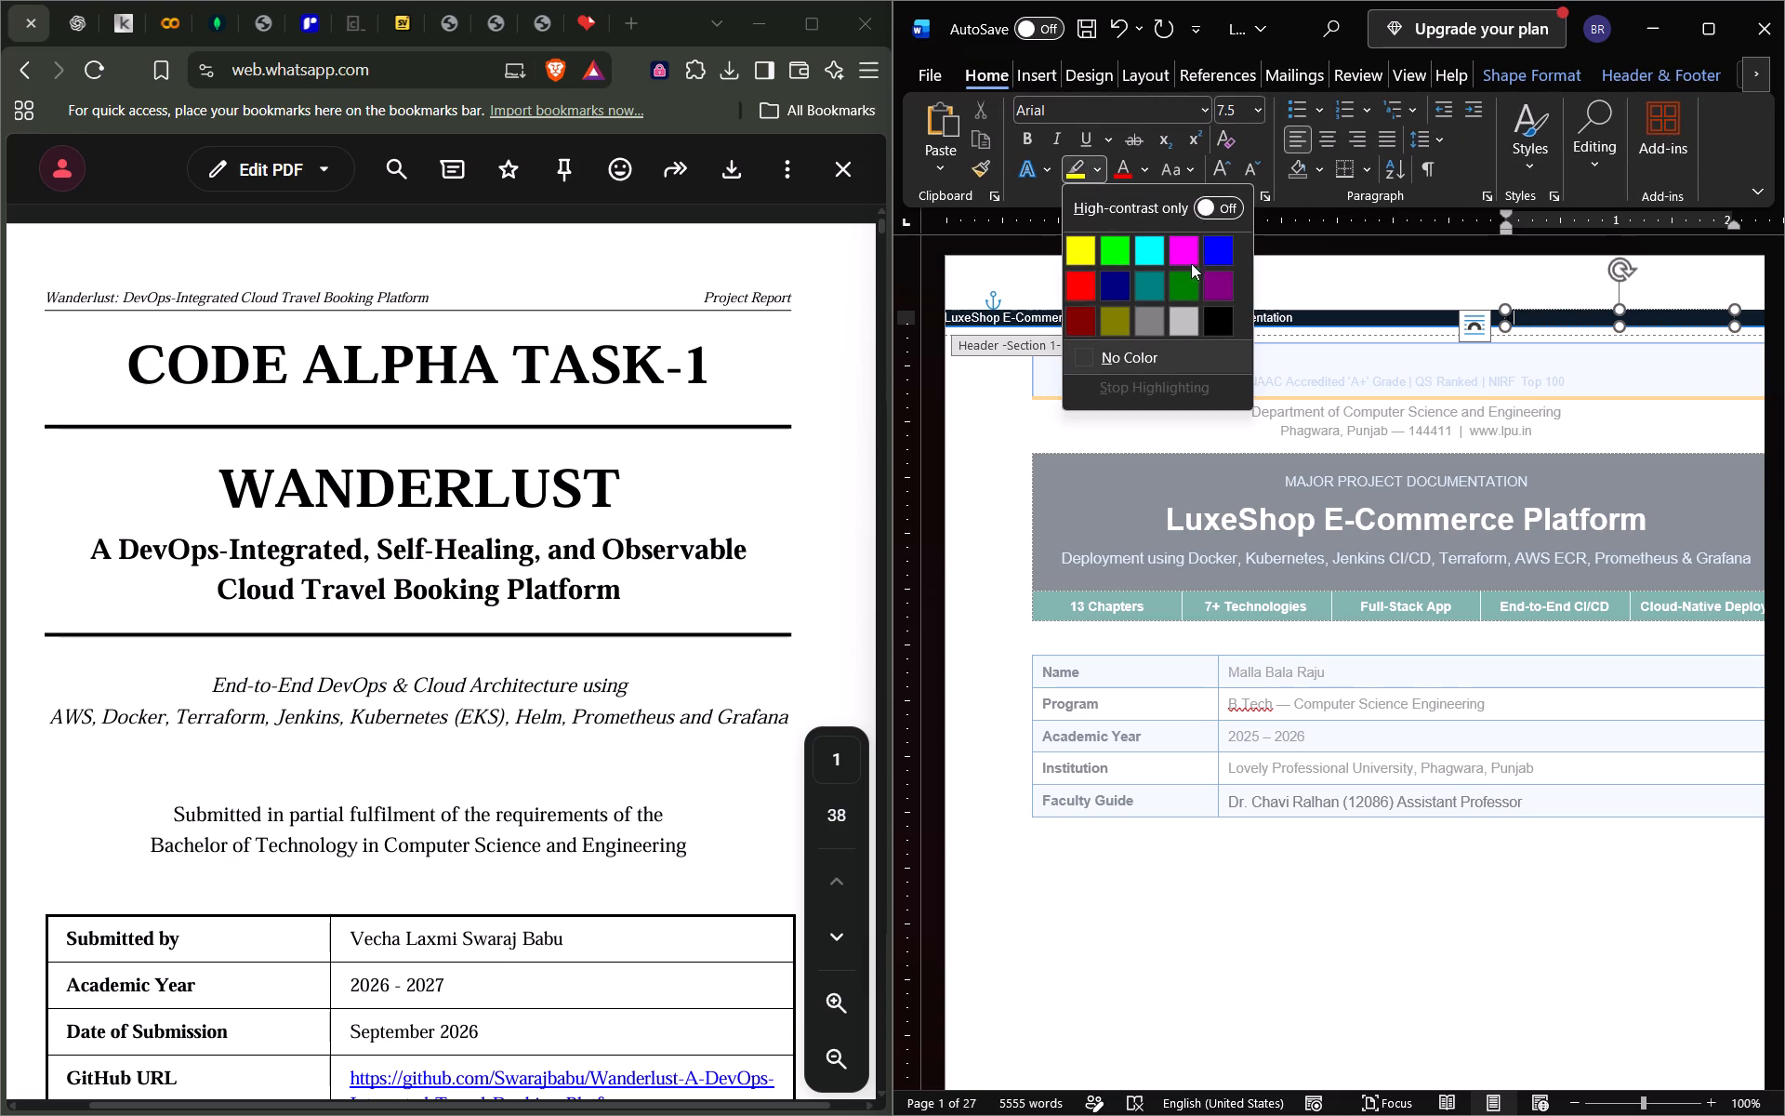
left_click(1110, 359)
left_click(1105, 165)
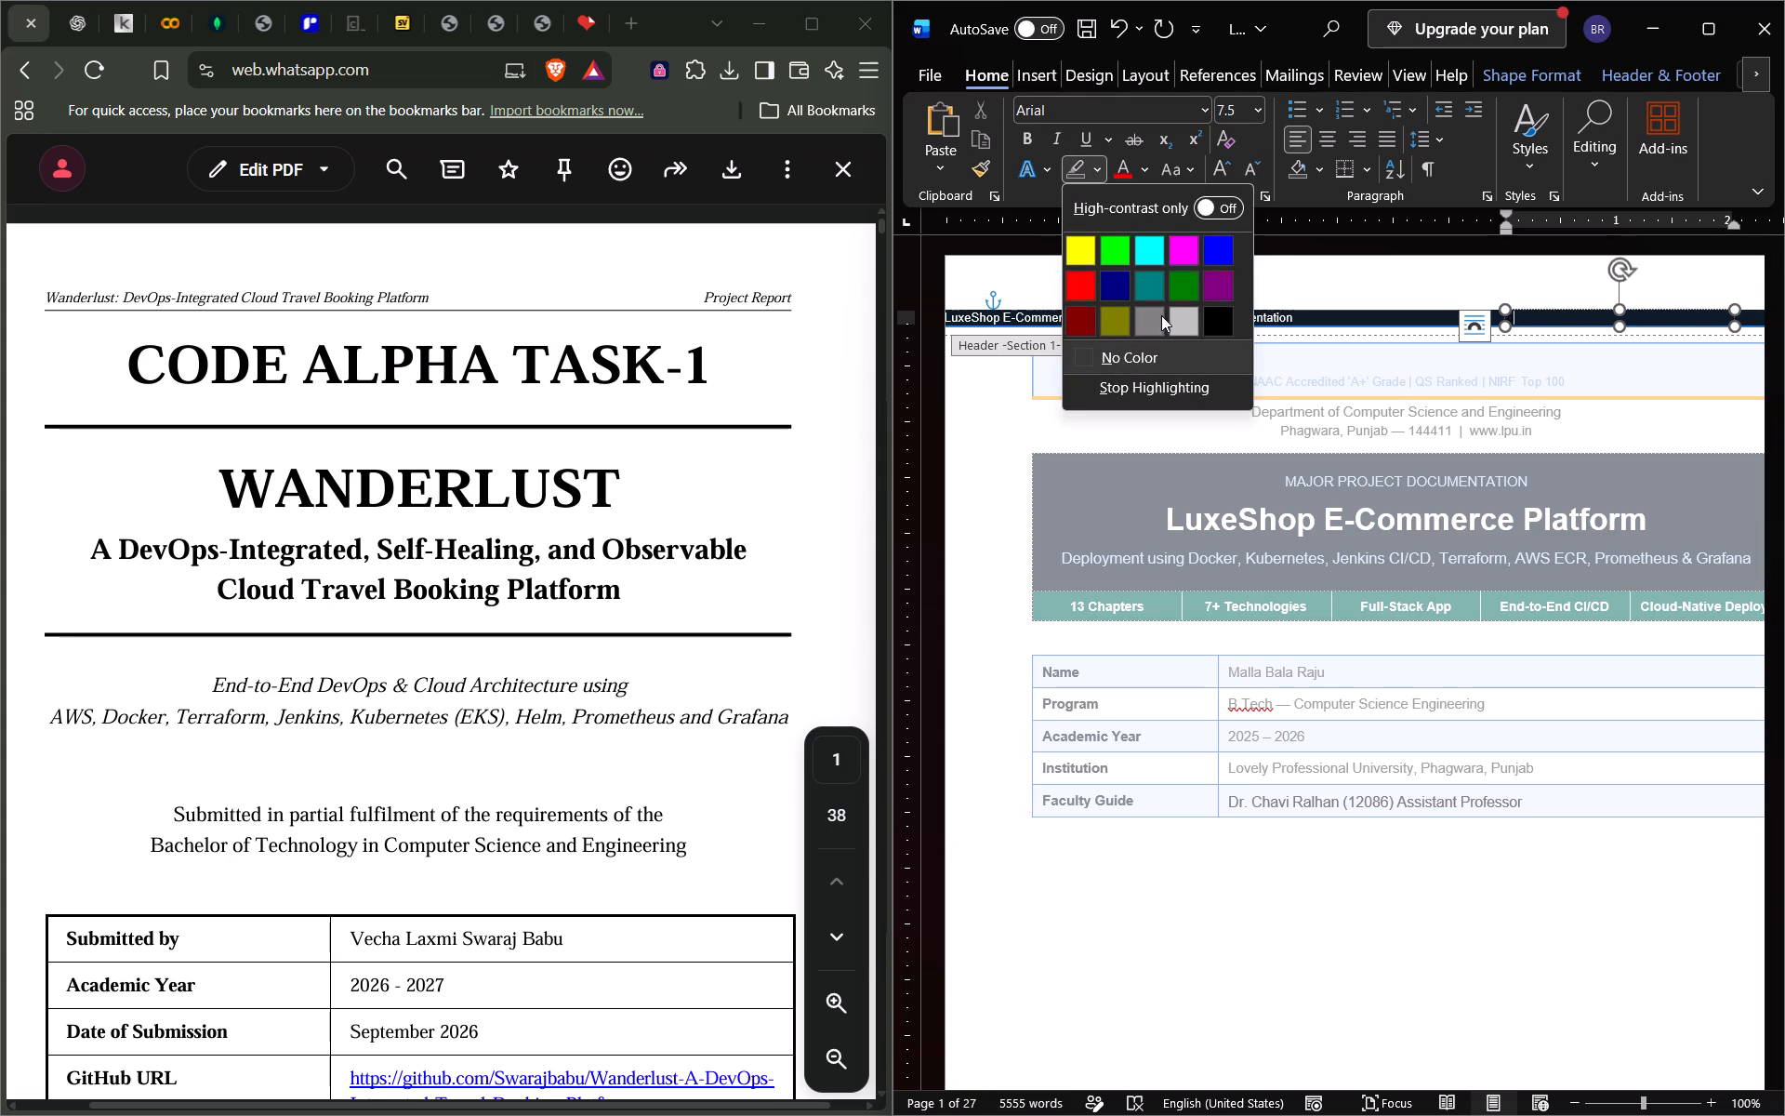
left_click(1527, 310)
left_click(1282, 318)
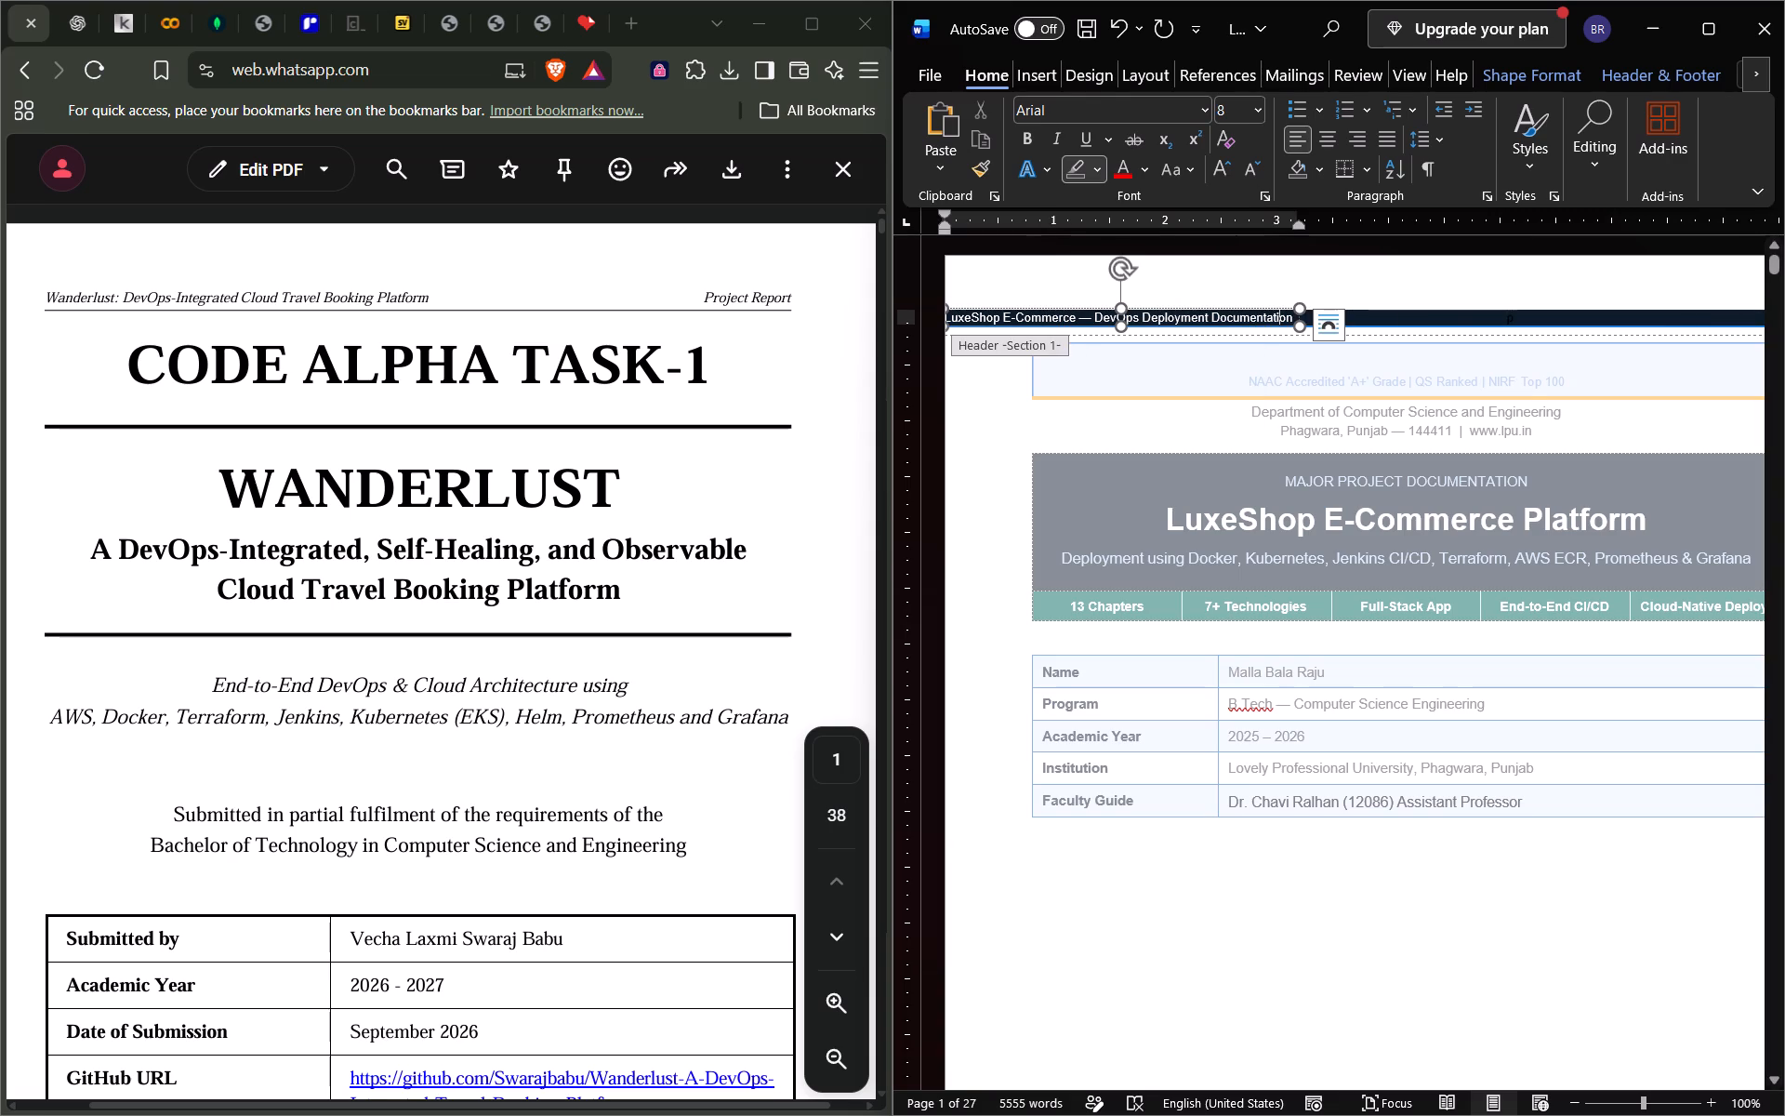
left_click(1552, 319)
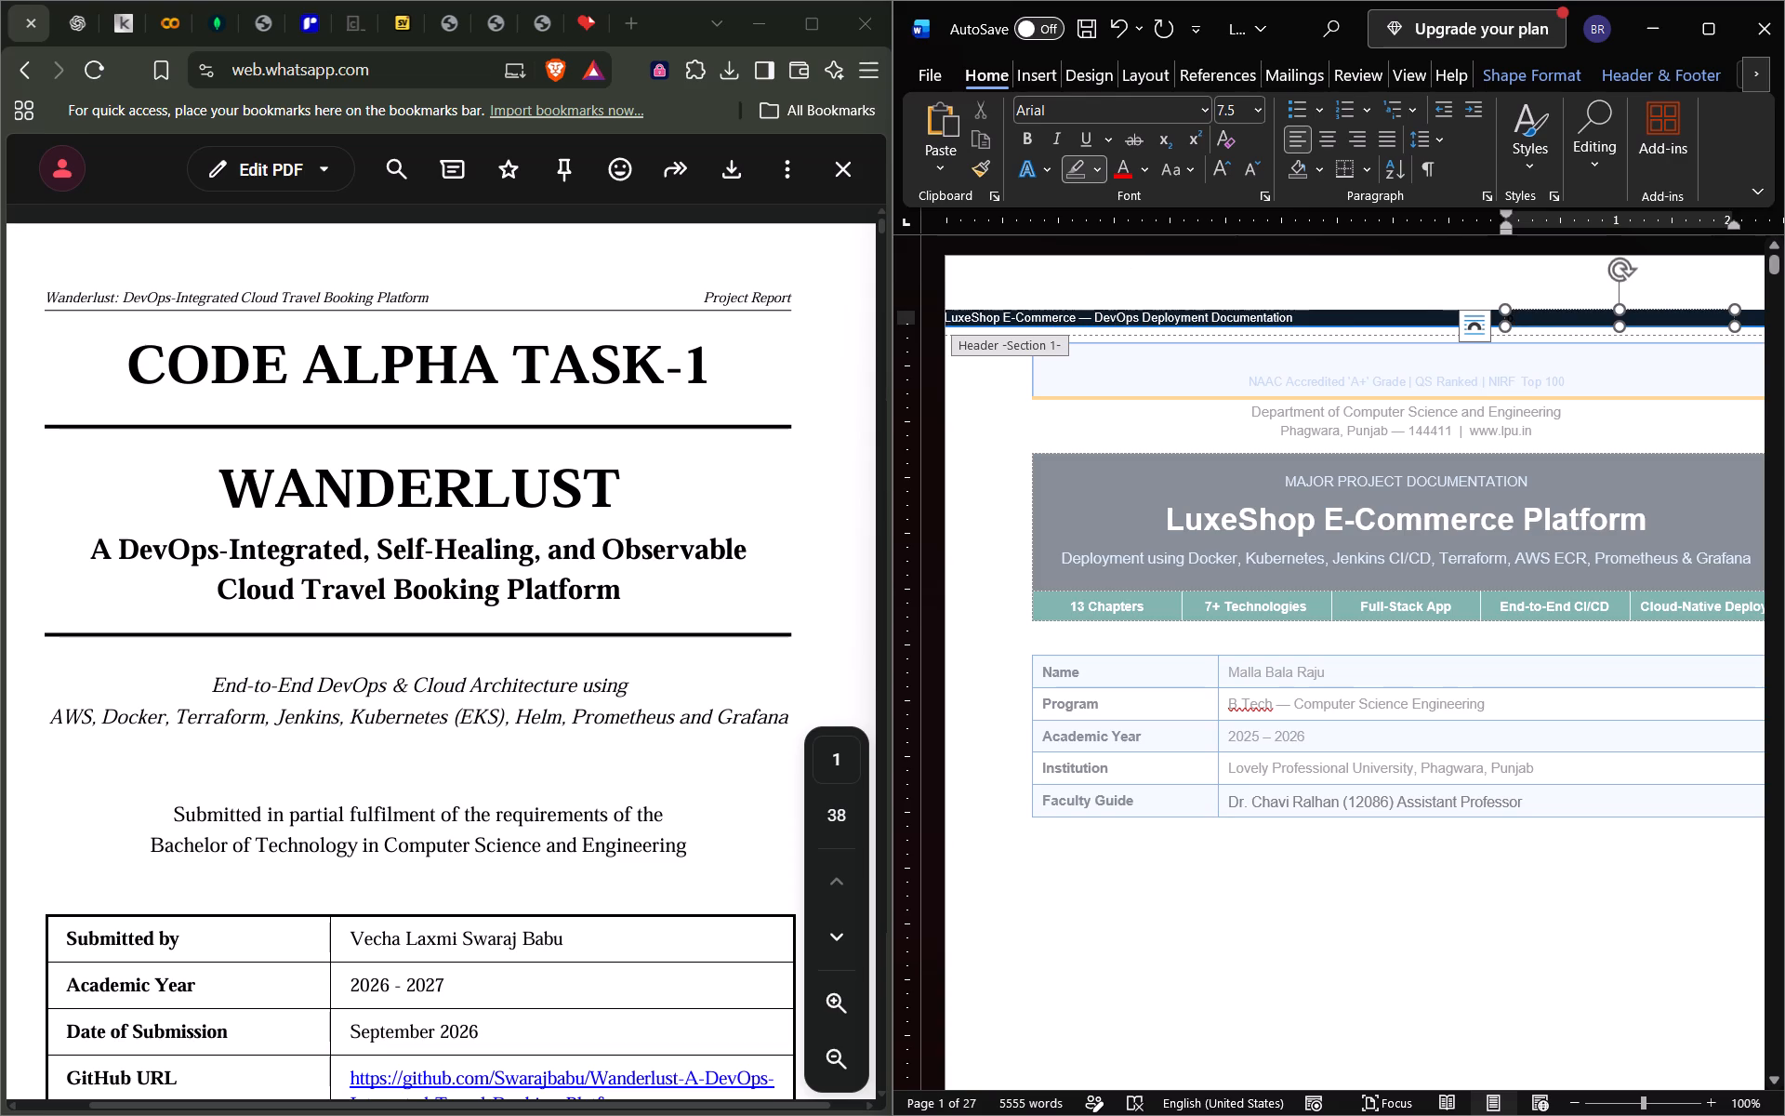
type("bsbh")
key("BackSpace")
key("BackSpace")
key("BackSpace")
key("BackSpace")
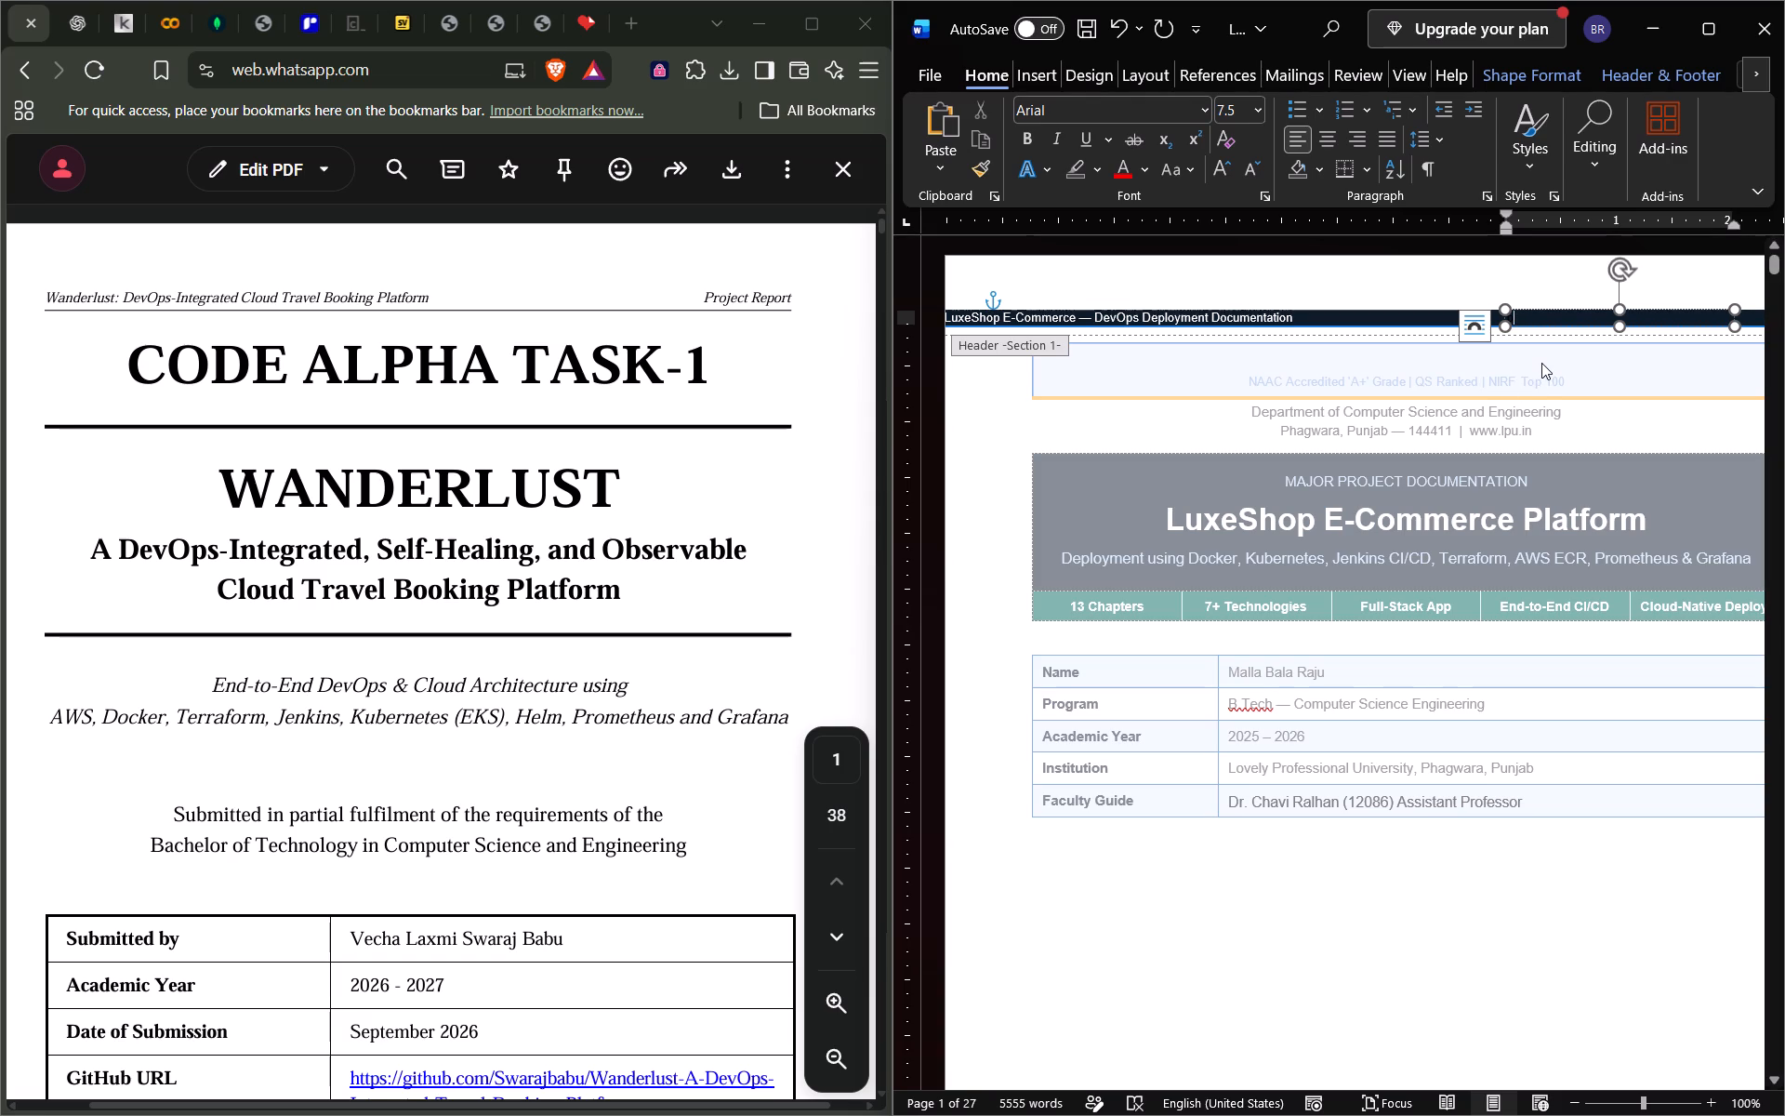
Enter "Project Report" in the header text box beside the documentation title.
type("Proj")
type("ec")
type("t")
key("space")
type("Re")
type("port")
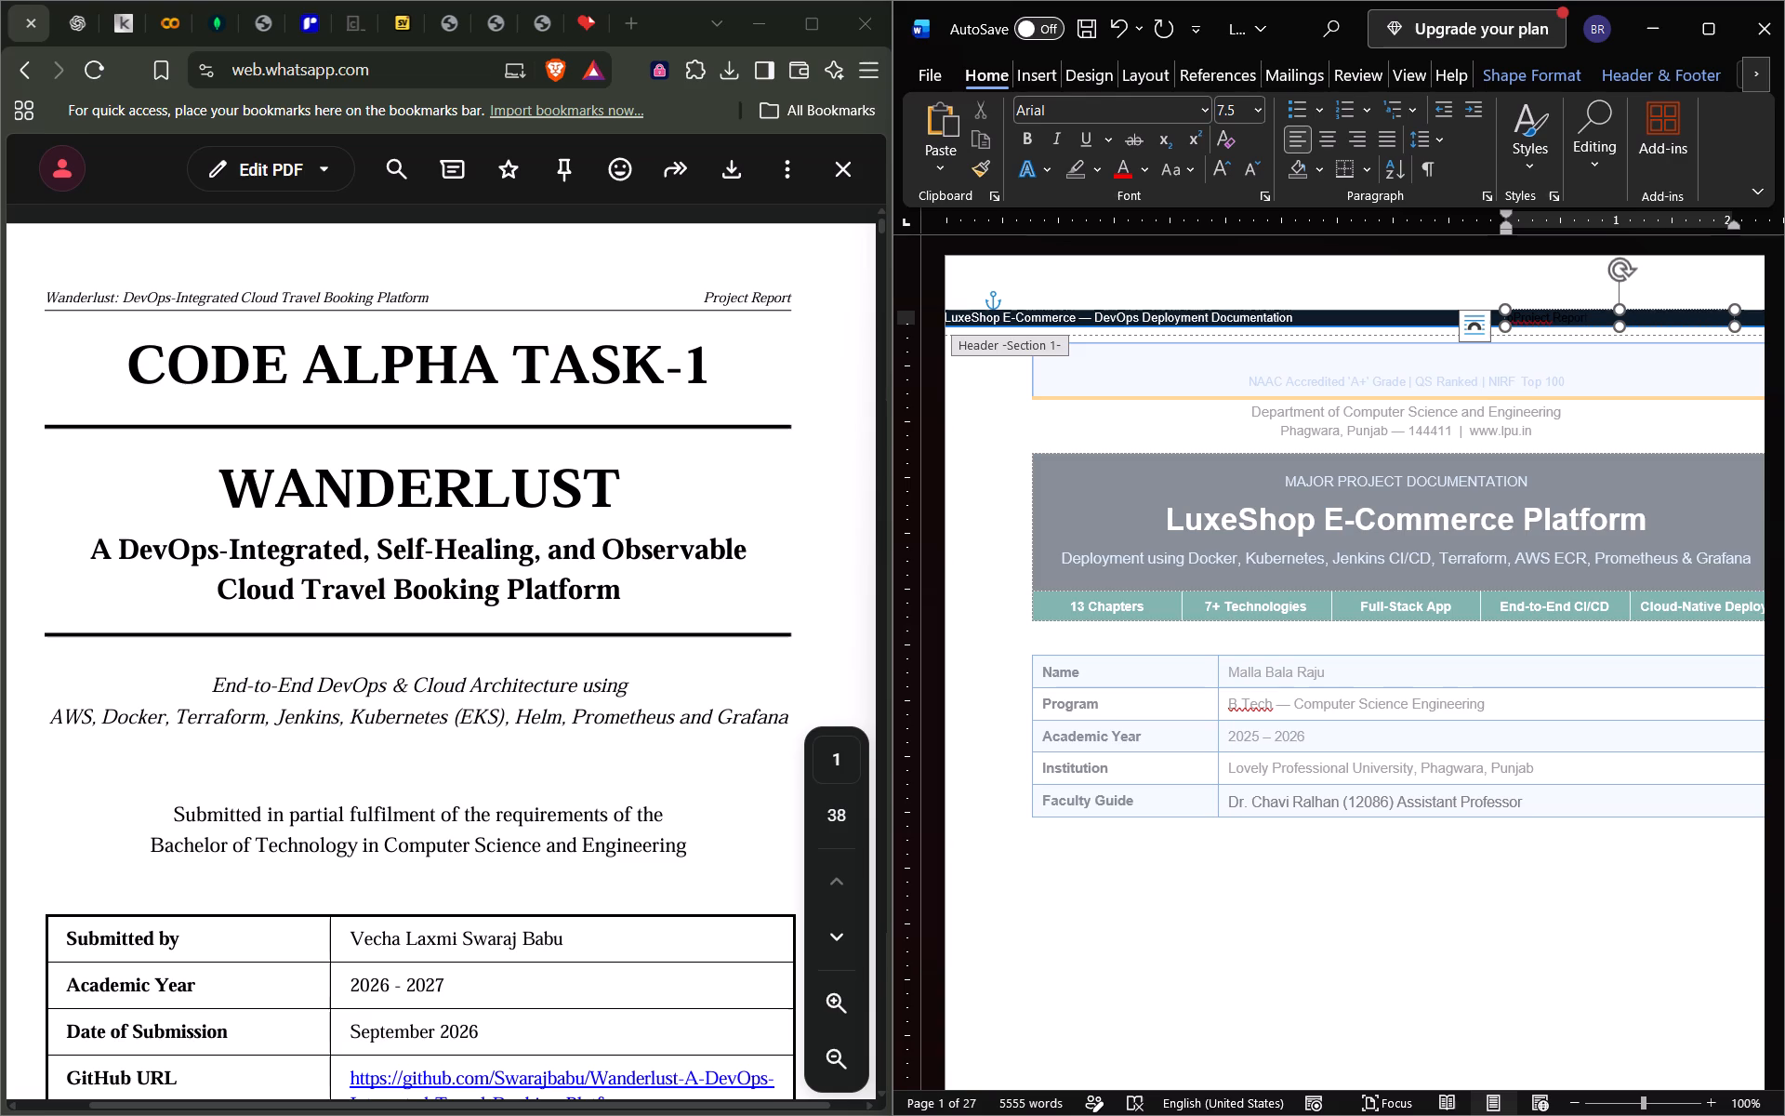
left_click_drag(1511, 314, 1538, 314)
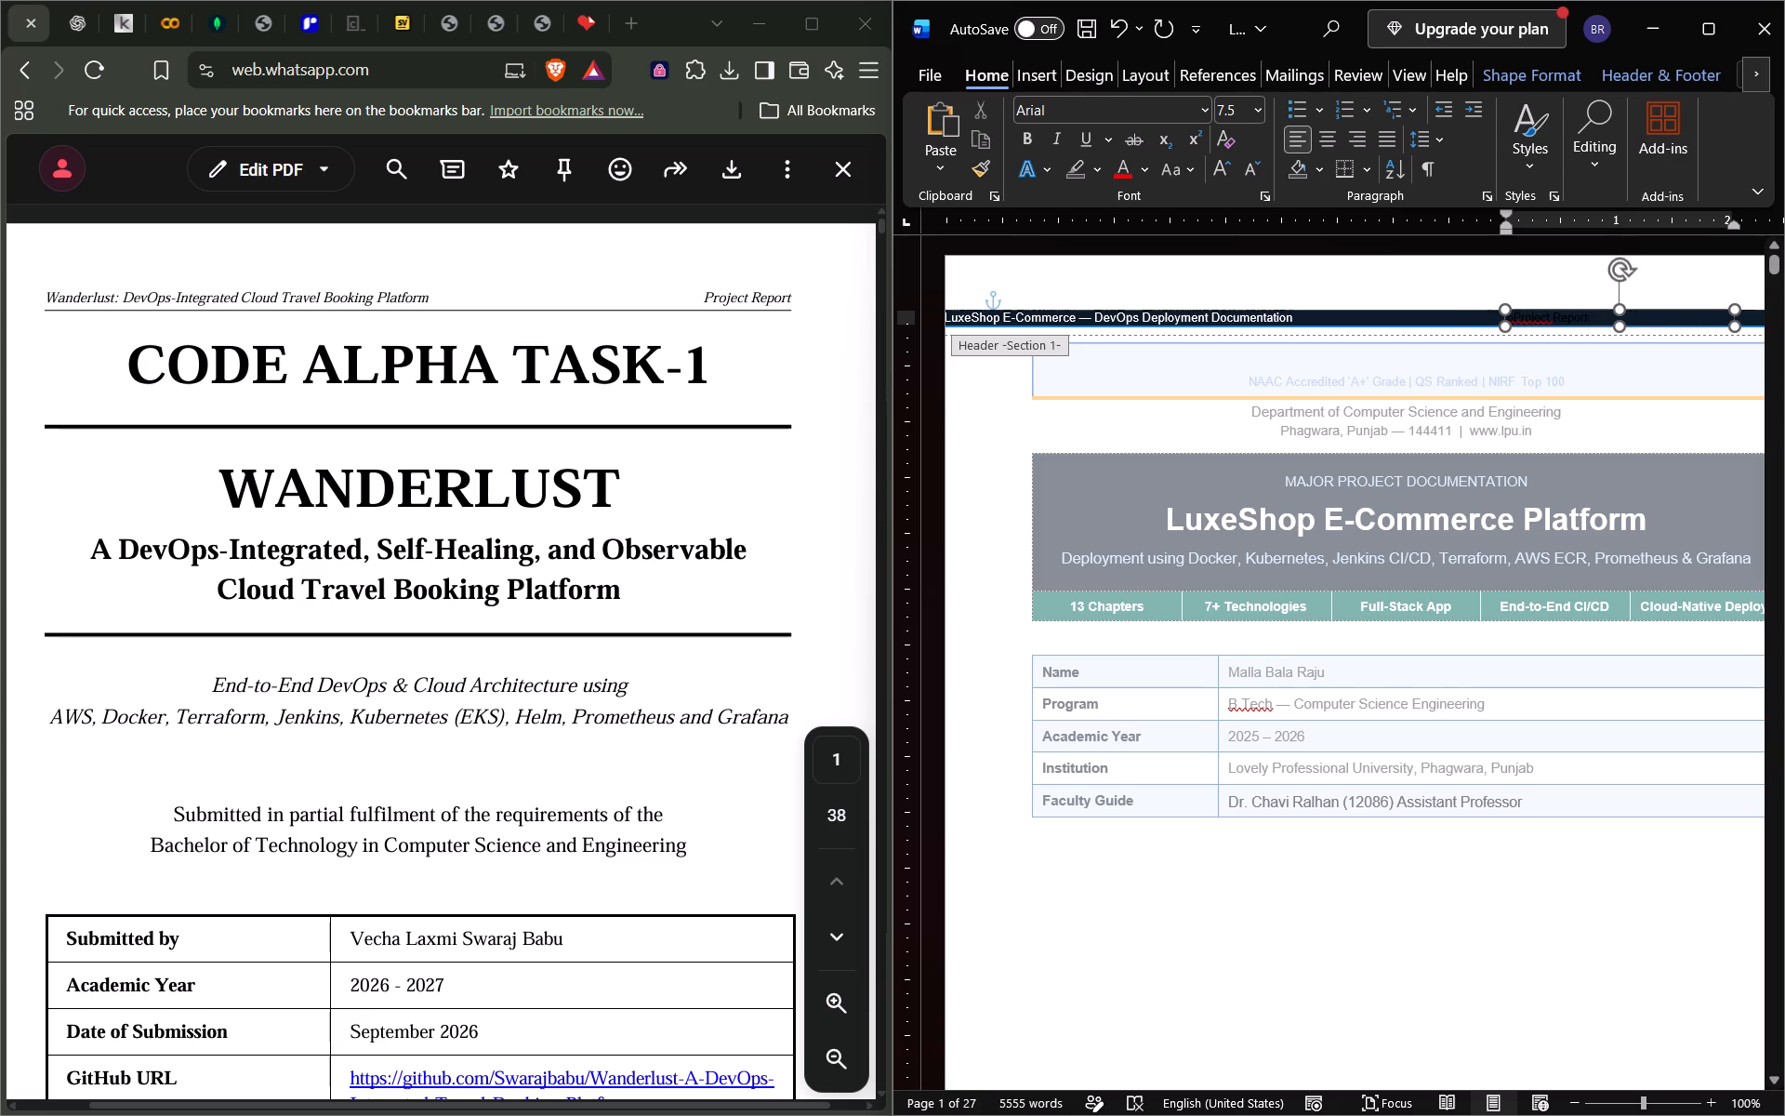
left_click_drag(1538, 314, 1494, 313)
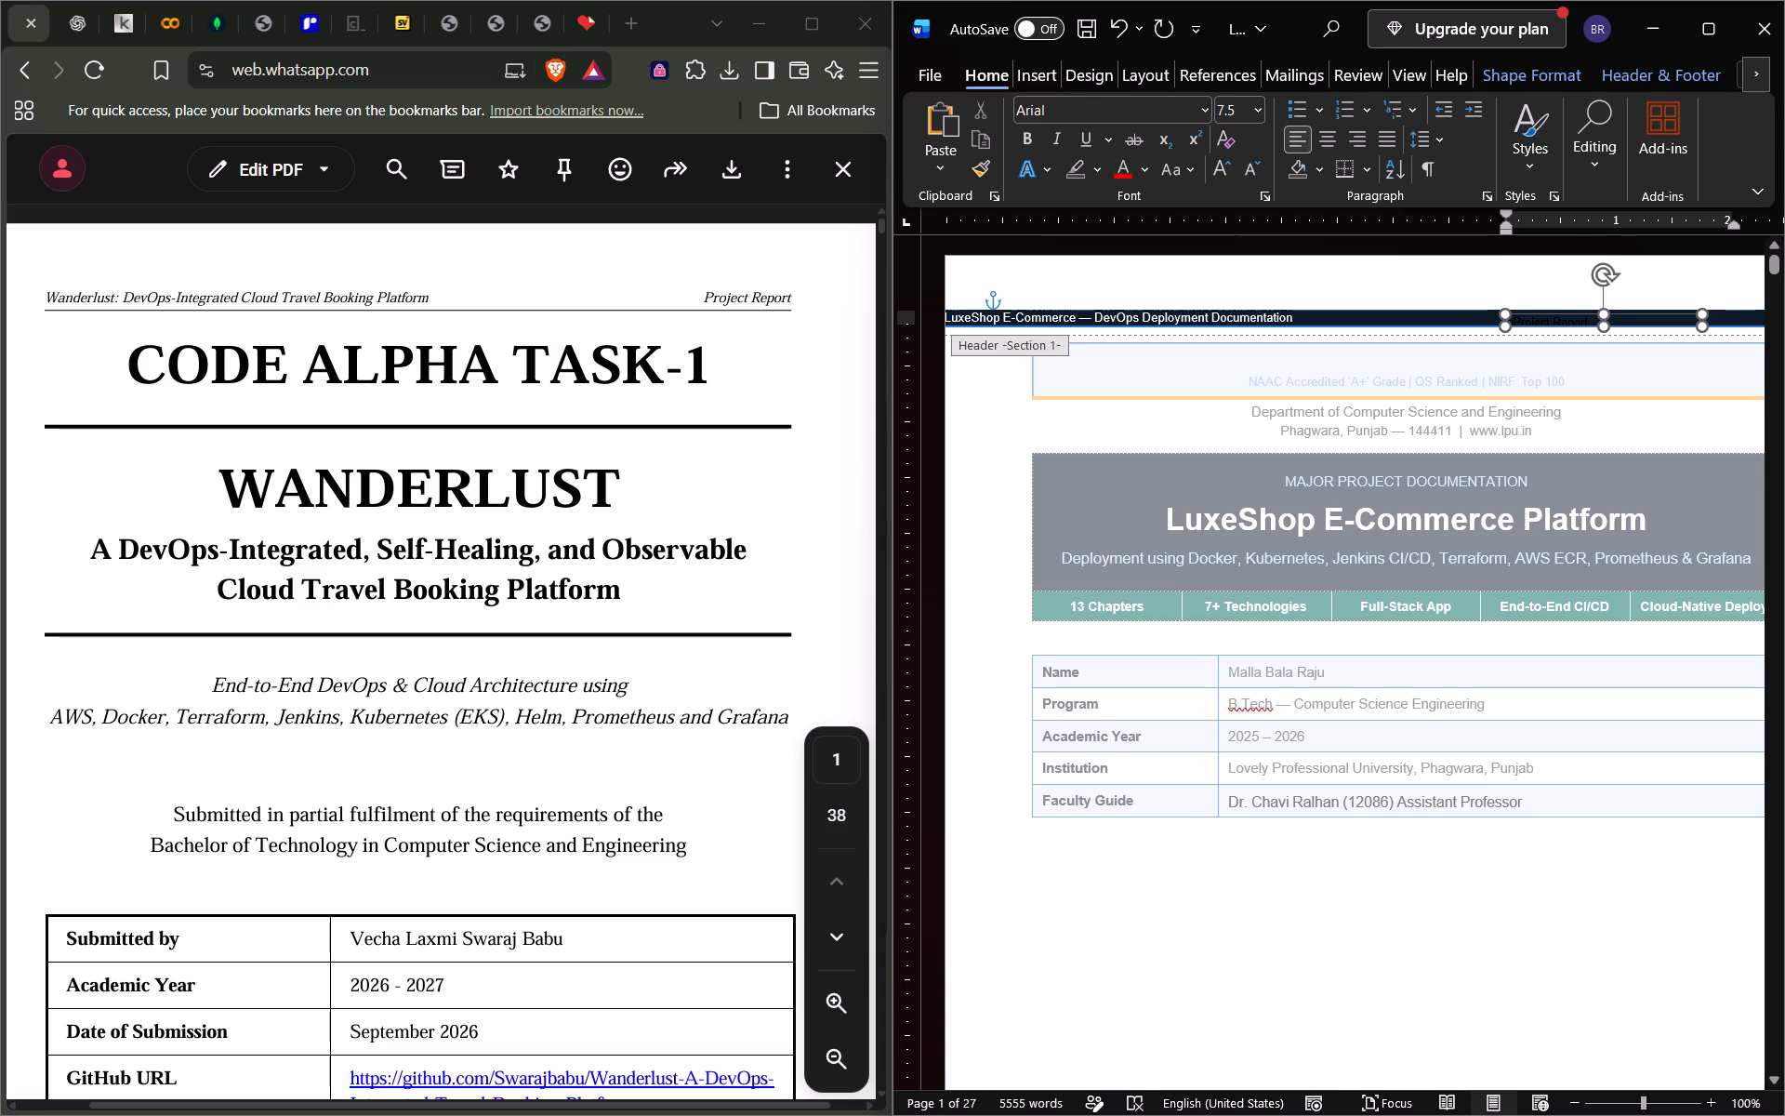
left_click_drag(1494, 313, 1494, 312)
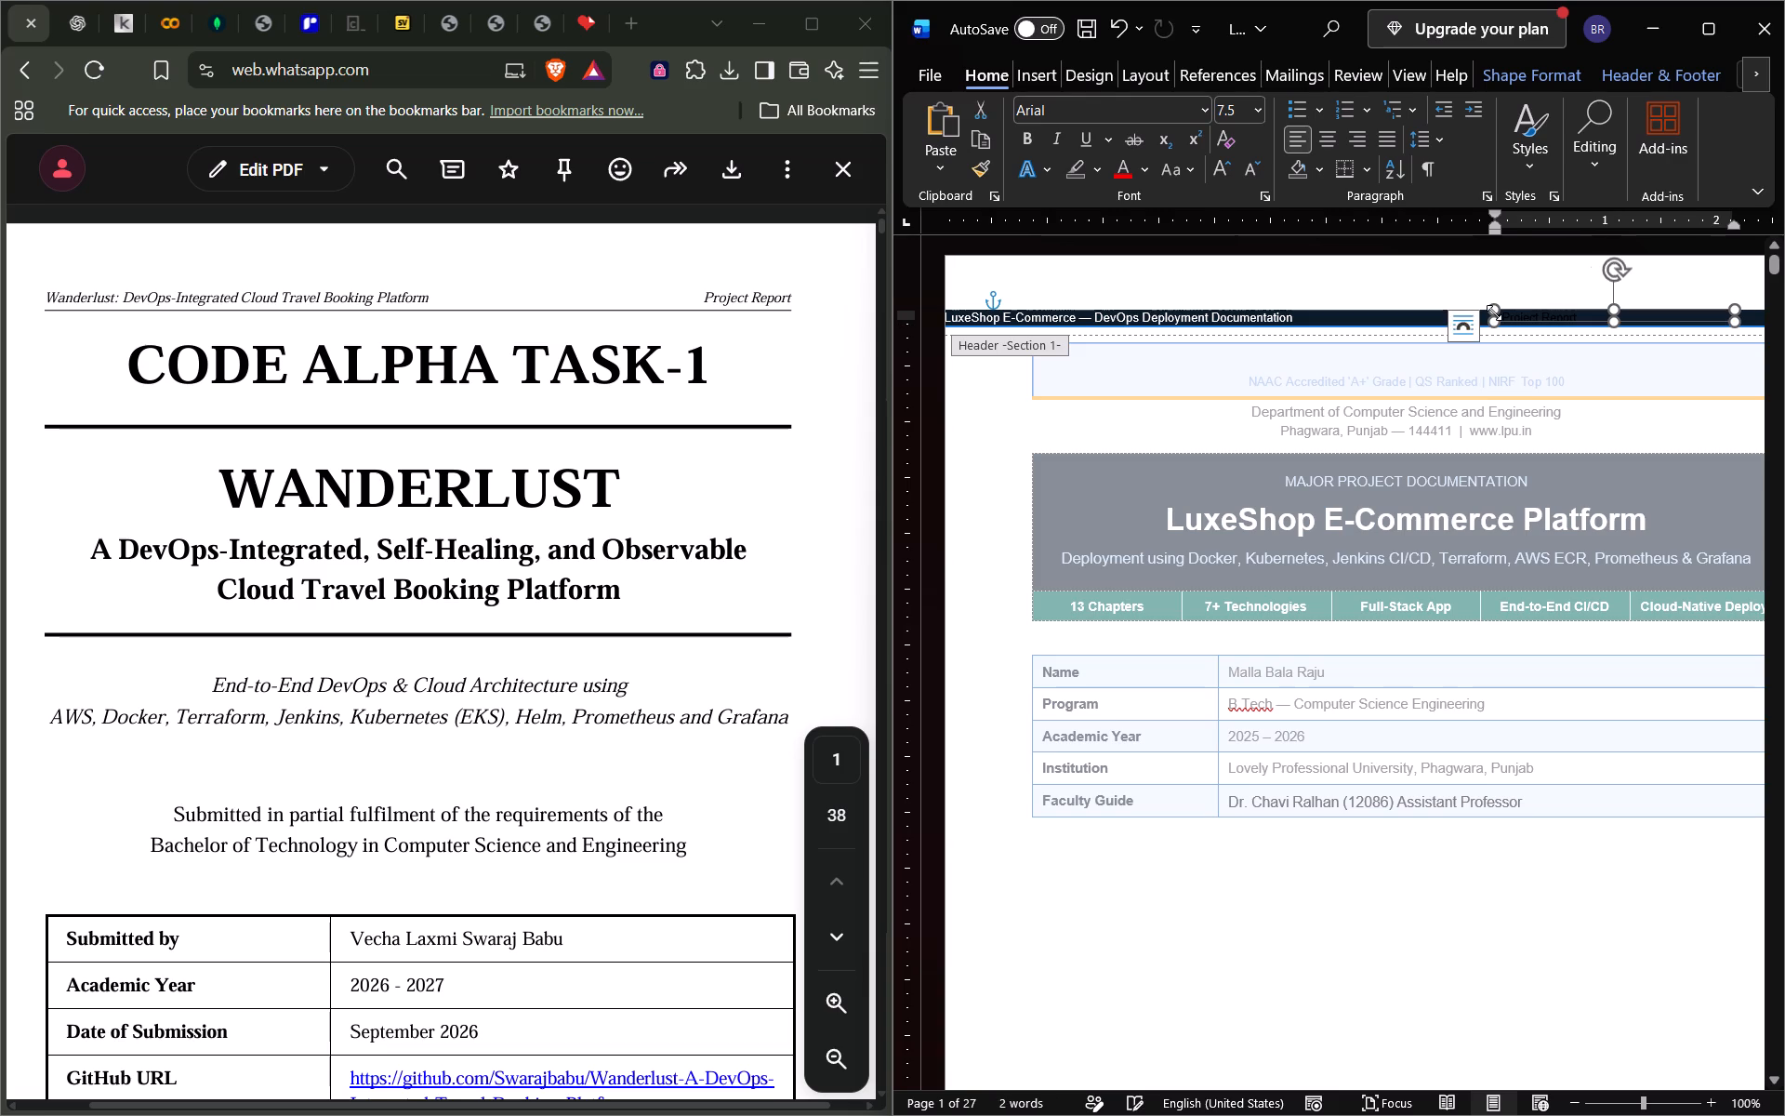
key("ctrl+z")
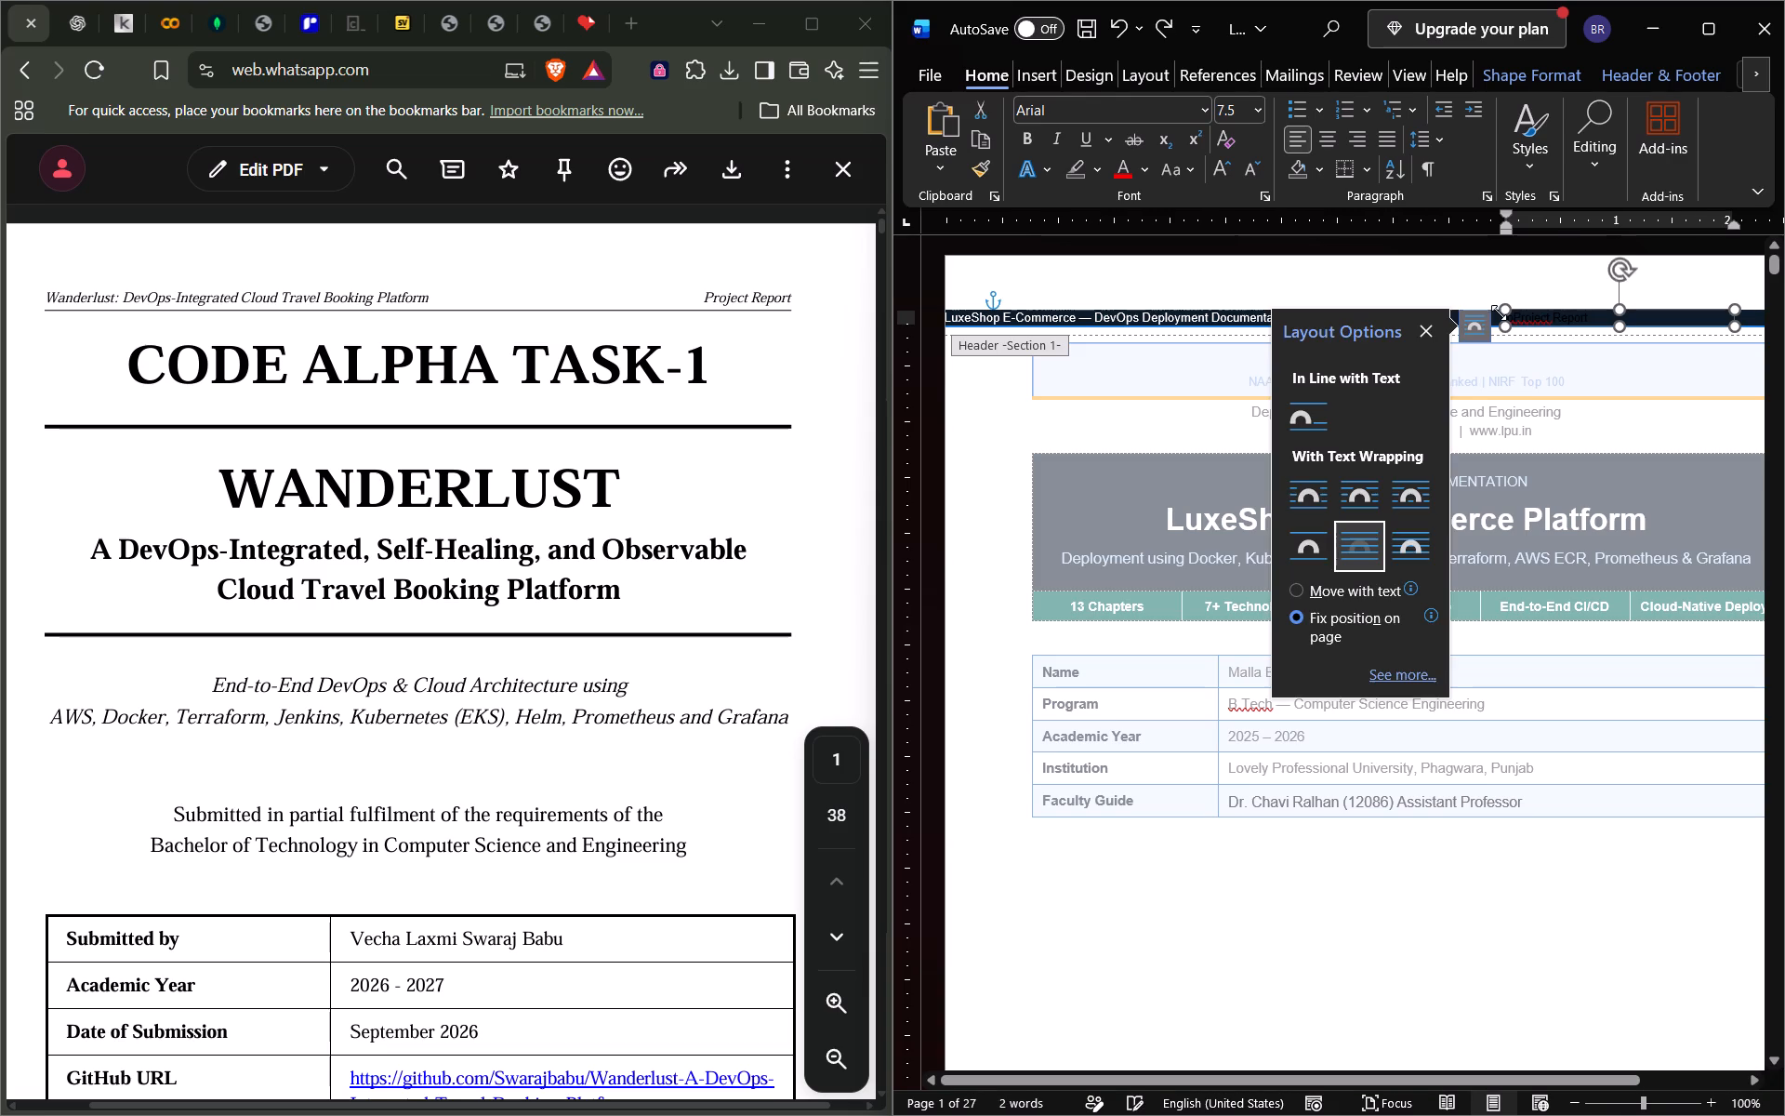
Select the Project Report text in the page header and set its font colour to white.
left_click(1563, 319)
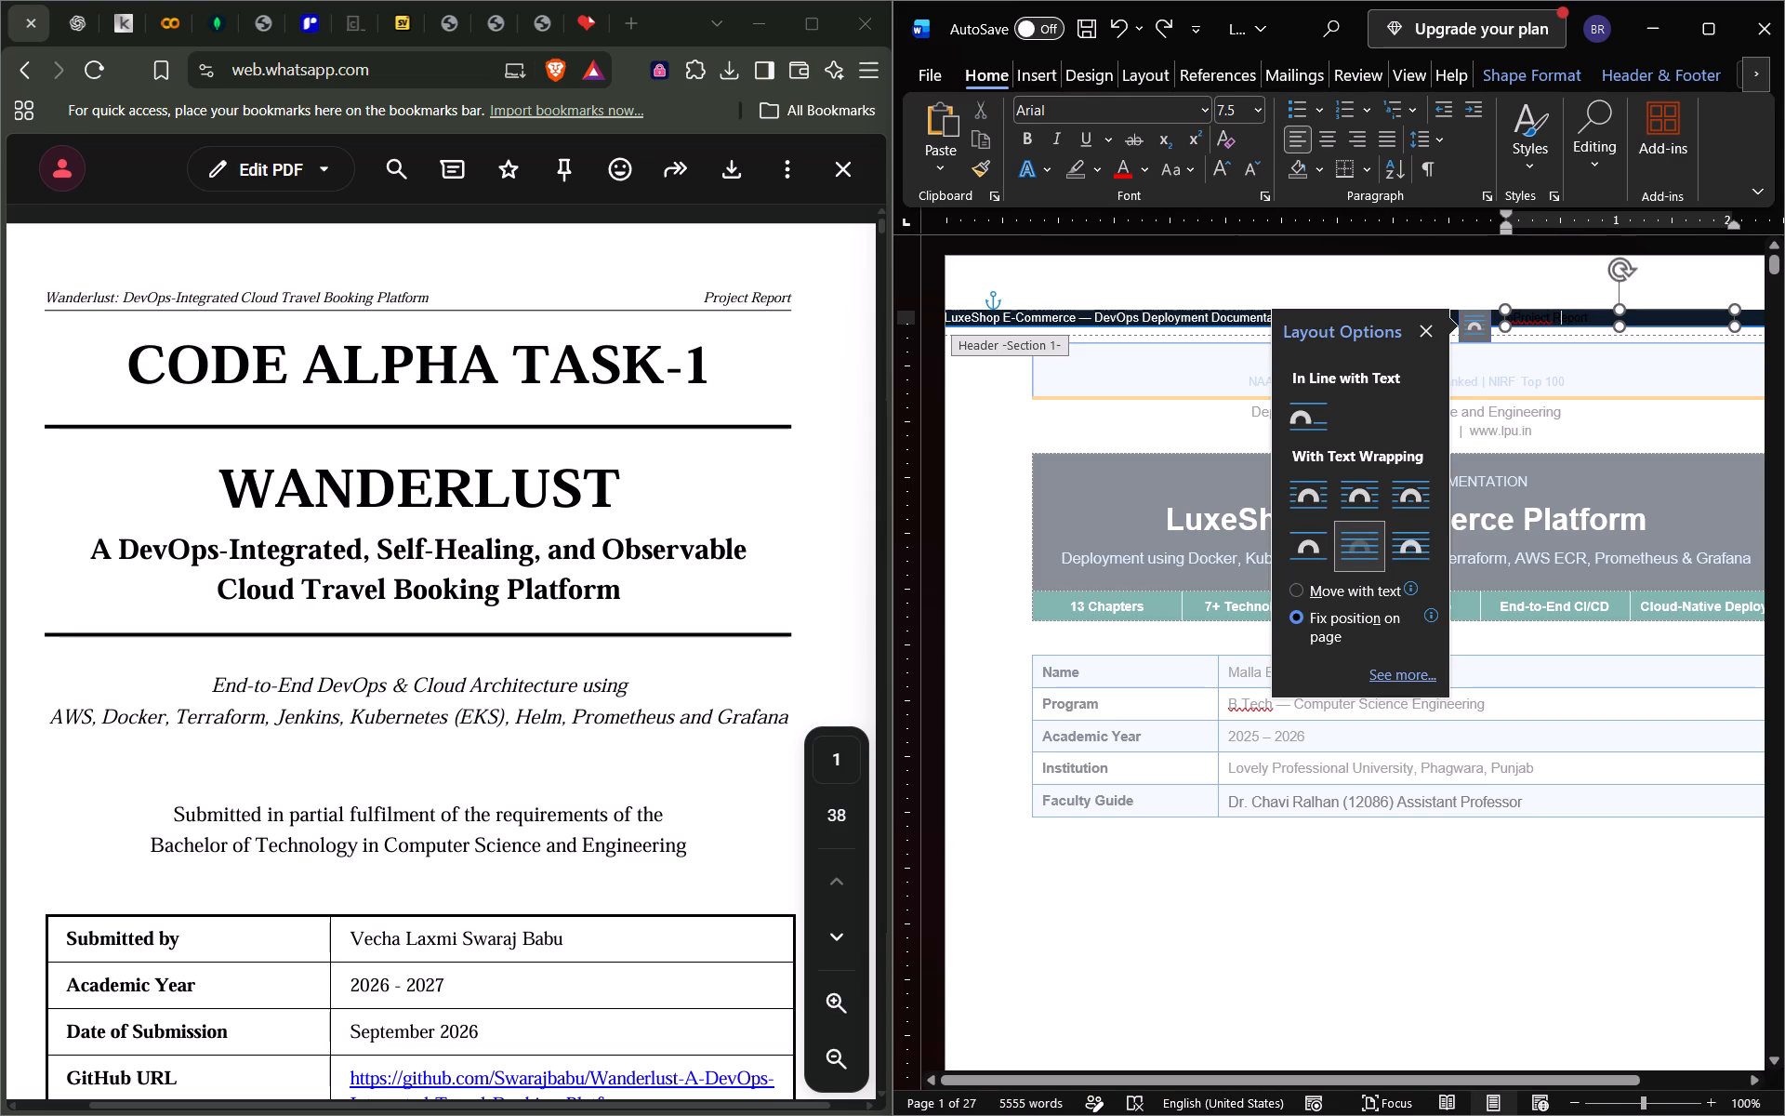
left_click(1592, 316)
left_click(1592, 316)
left_click_drag(1592, 316, 1535, 321)
left_click_drag(1535, 321, 1517, 321)
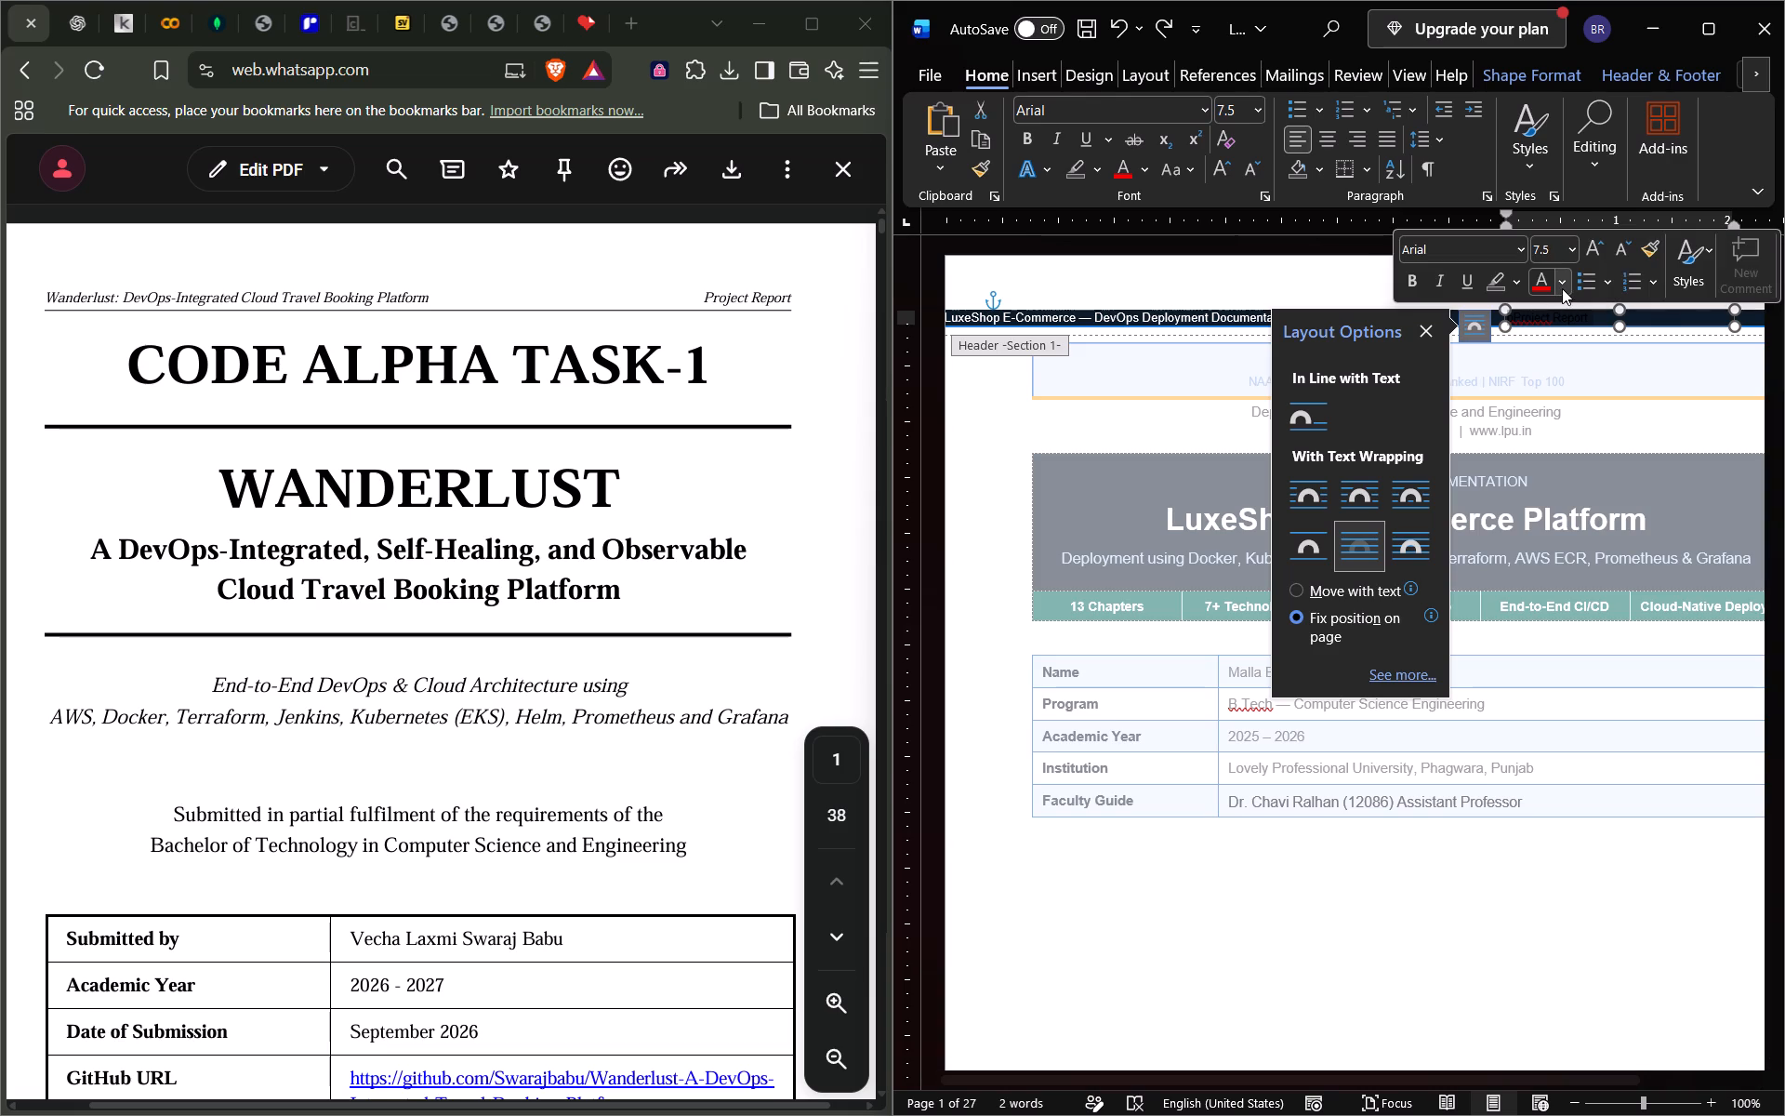
left_click(1562, 286)
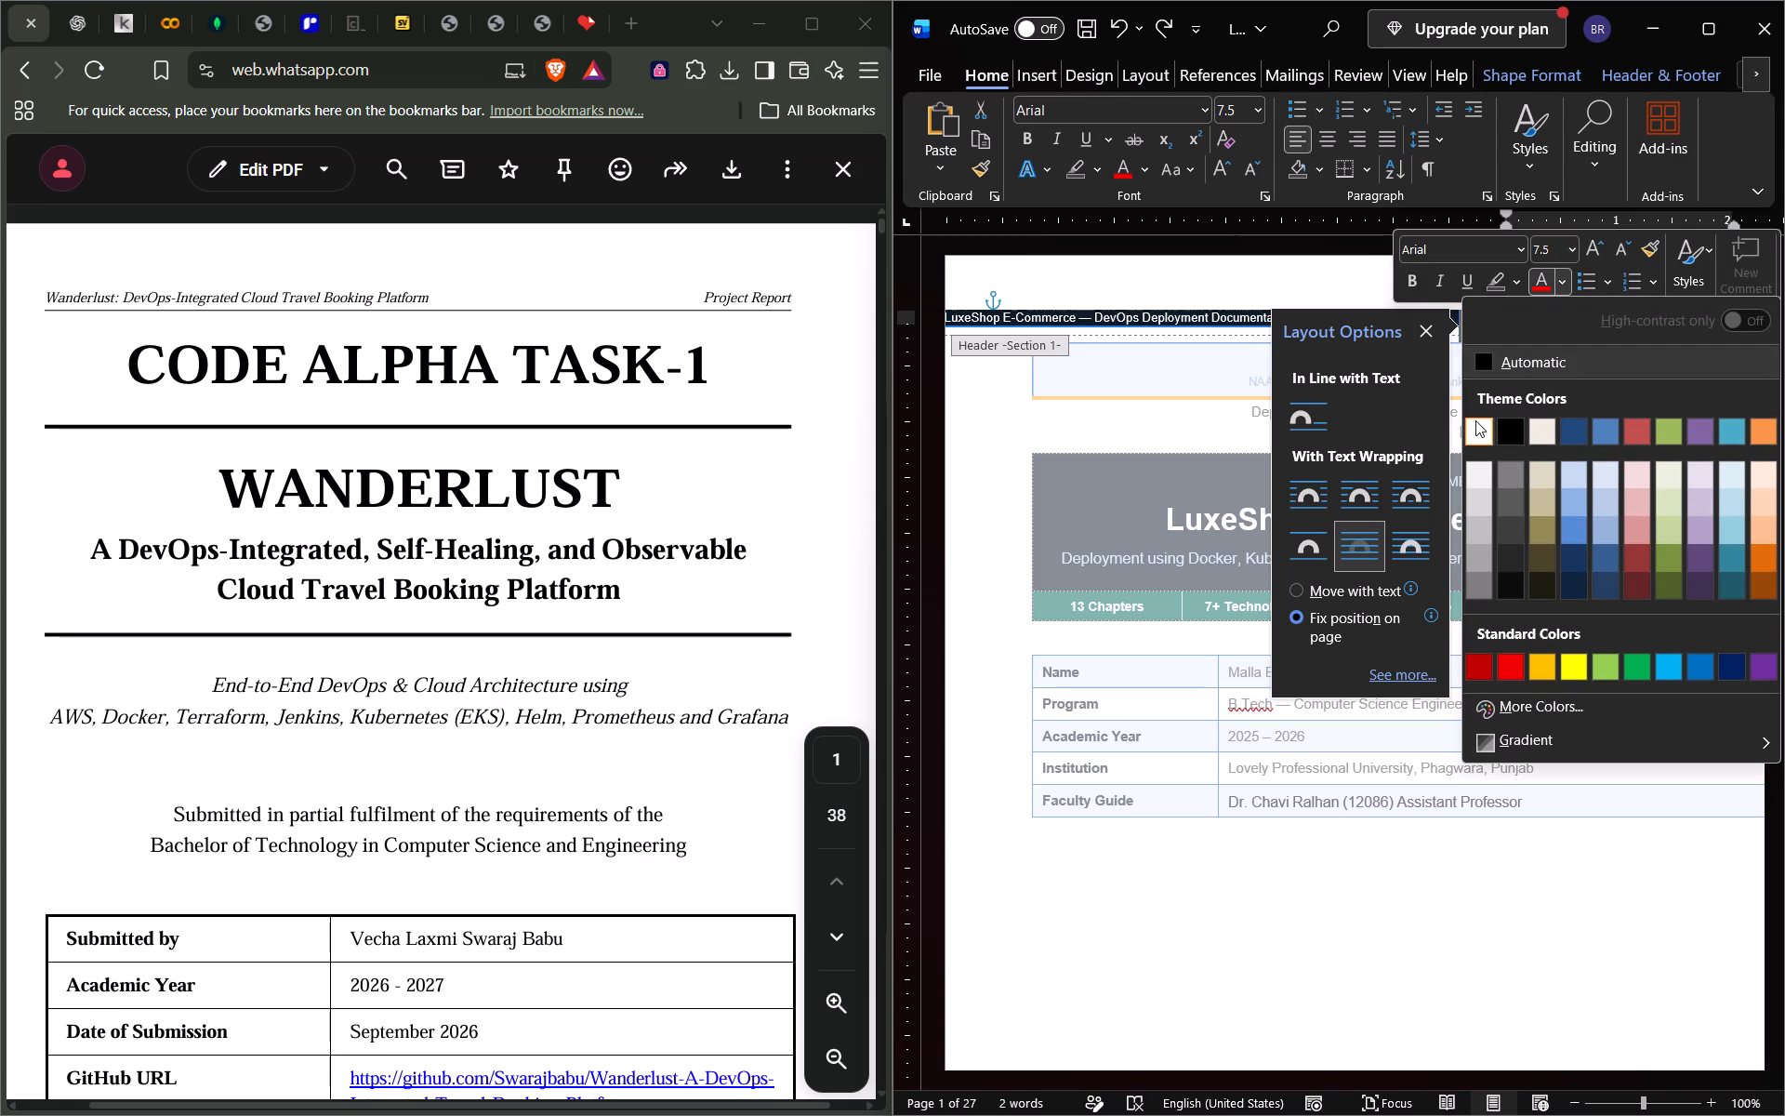
left_click(1475, 420)
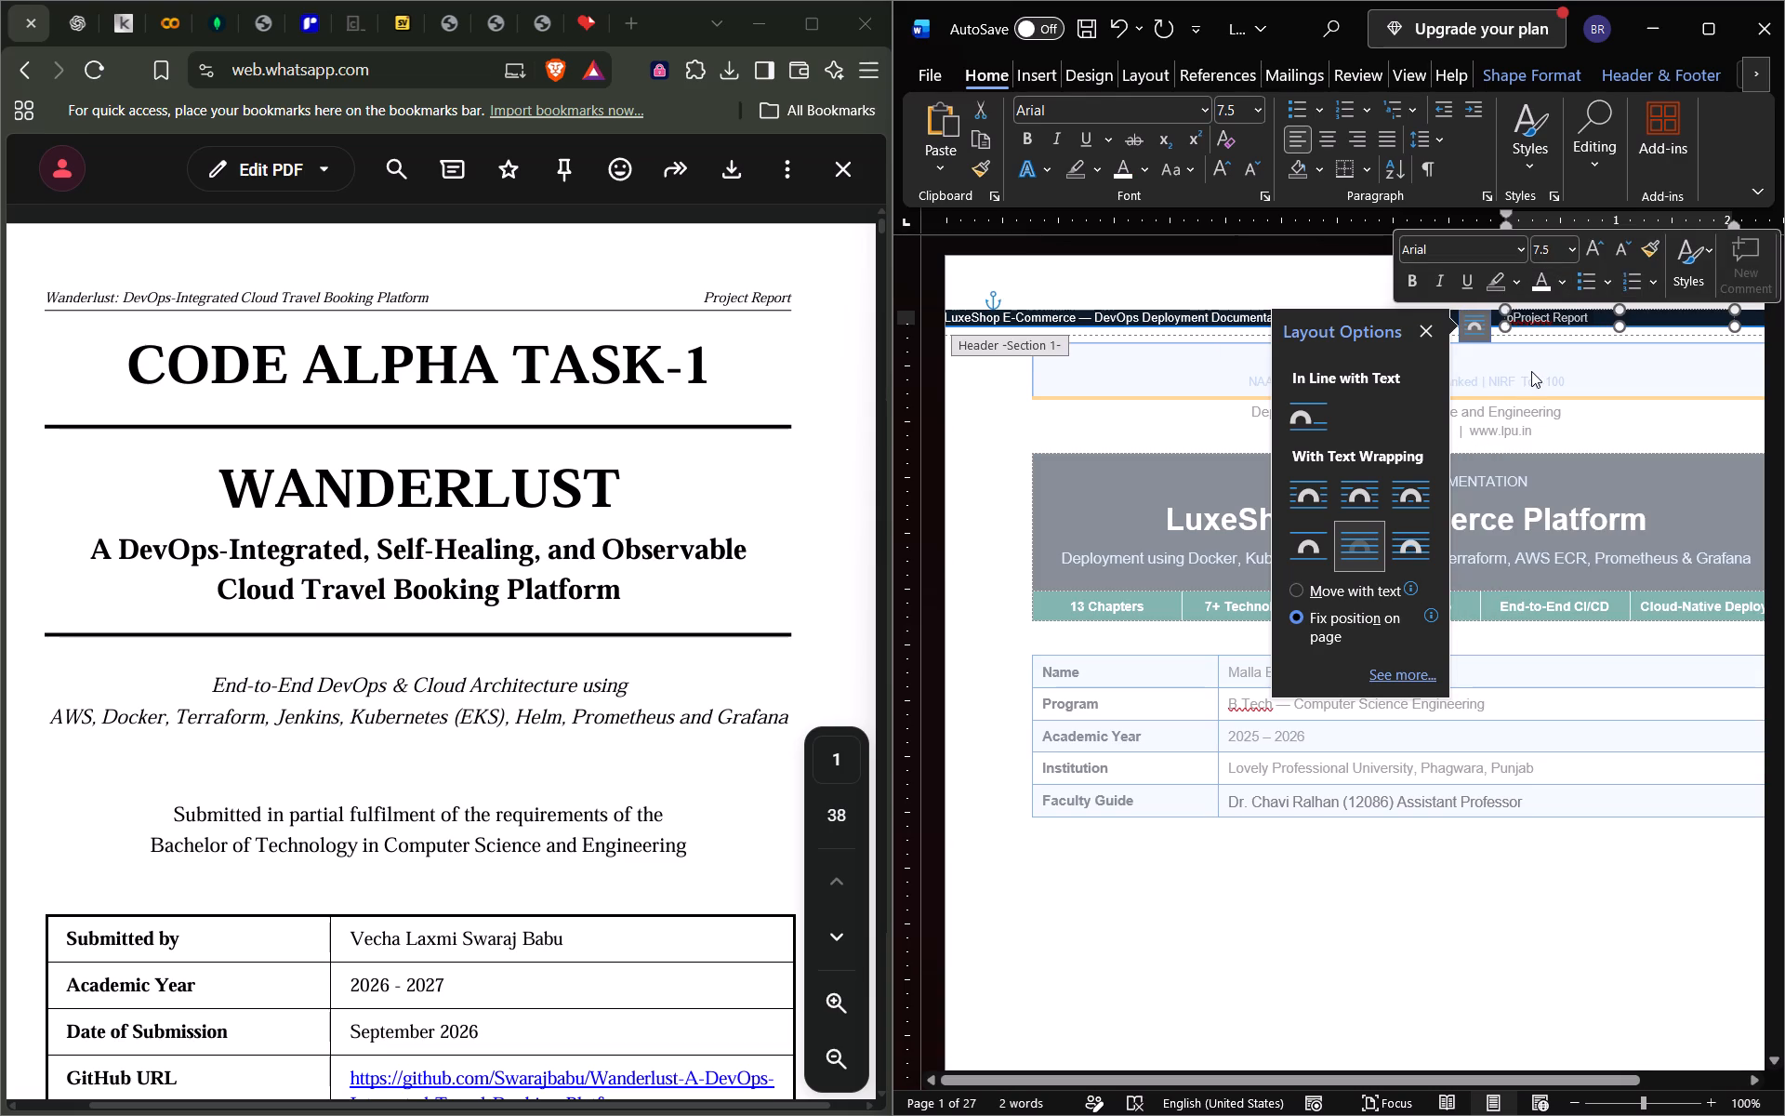
Delete the stray letter p before Project Report and leave the page header.
left_click(1520, 320)
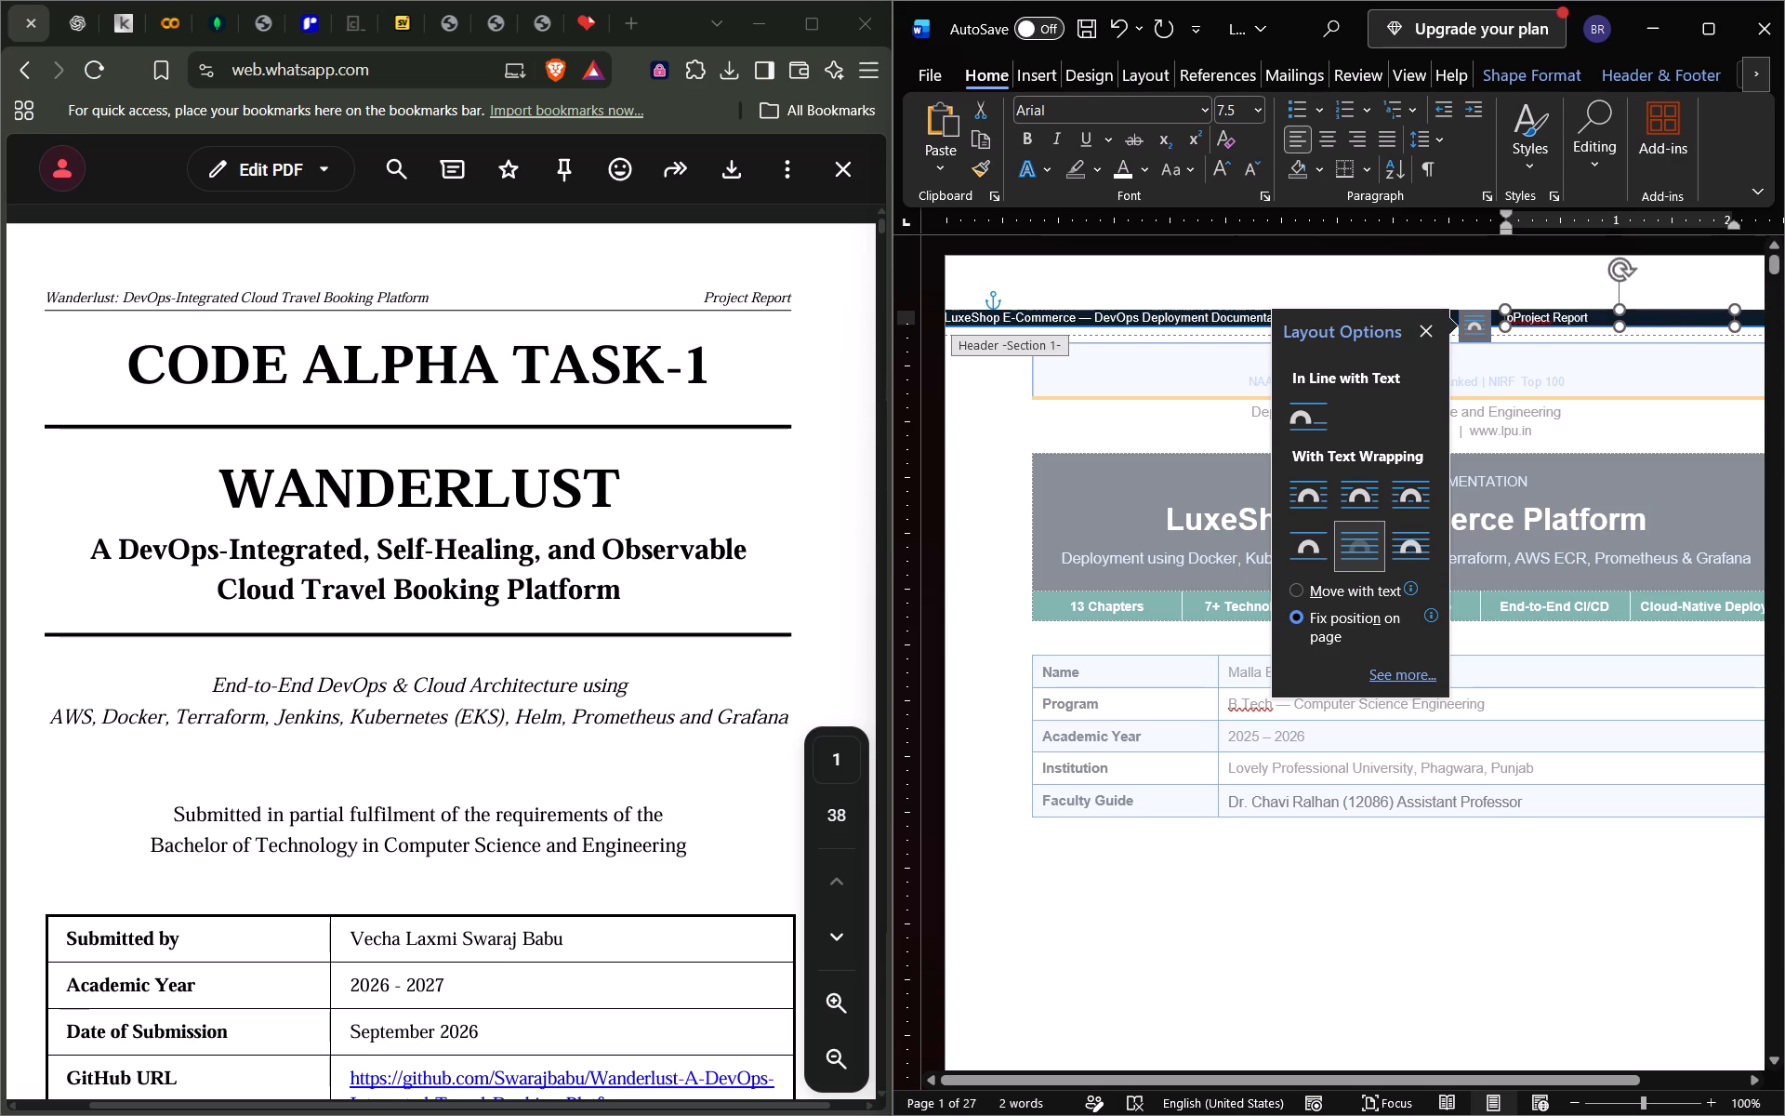
left_click(1519, 316)
key("Left")
key("BackSpace")
double_click(1554, 470)
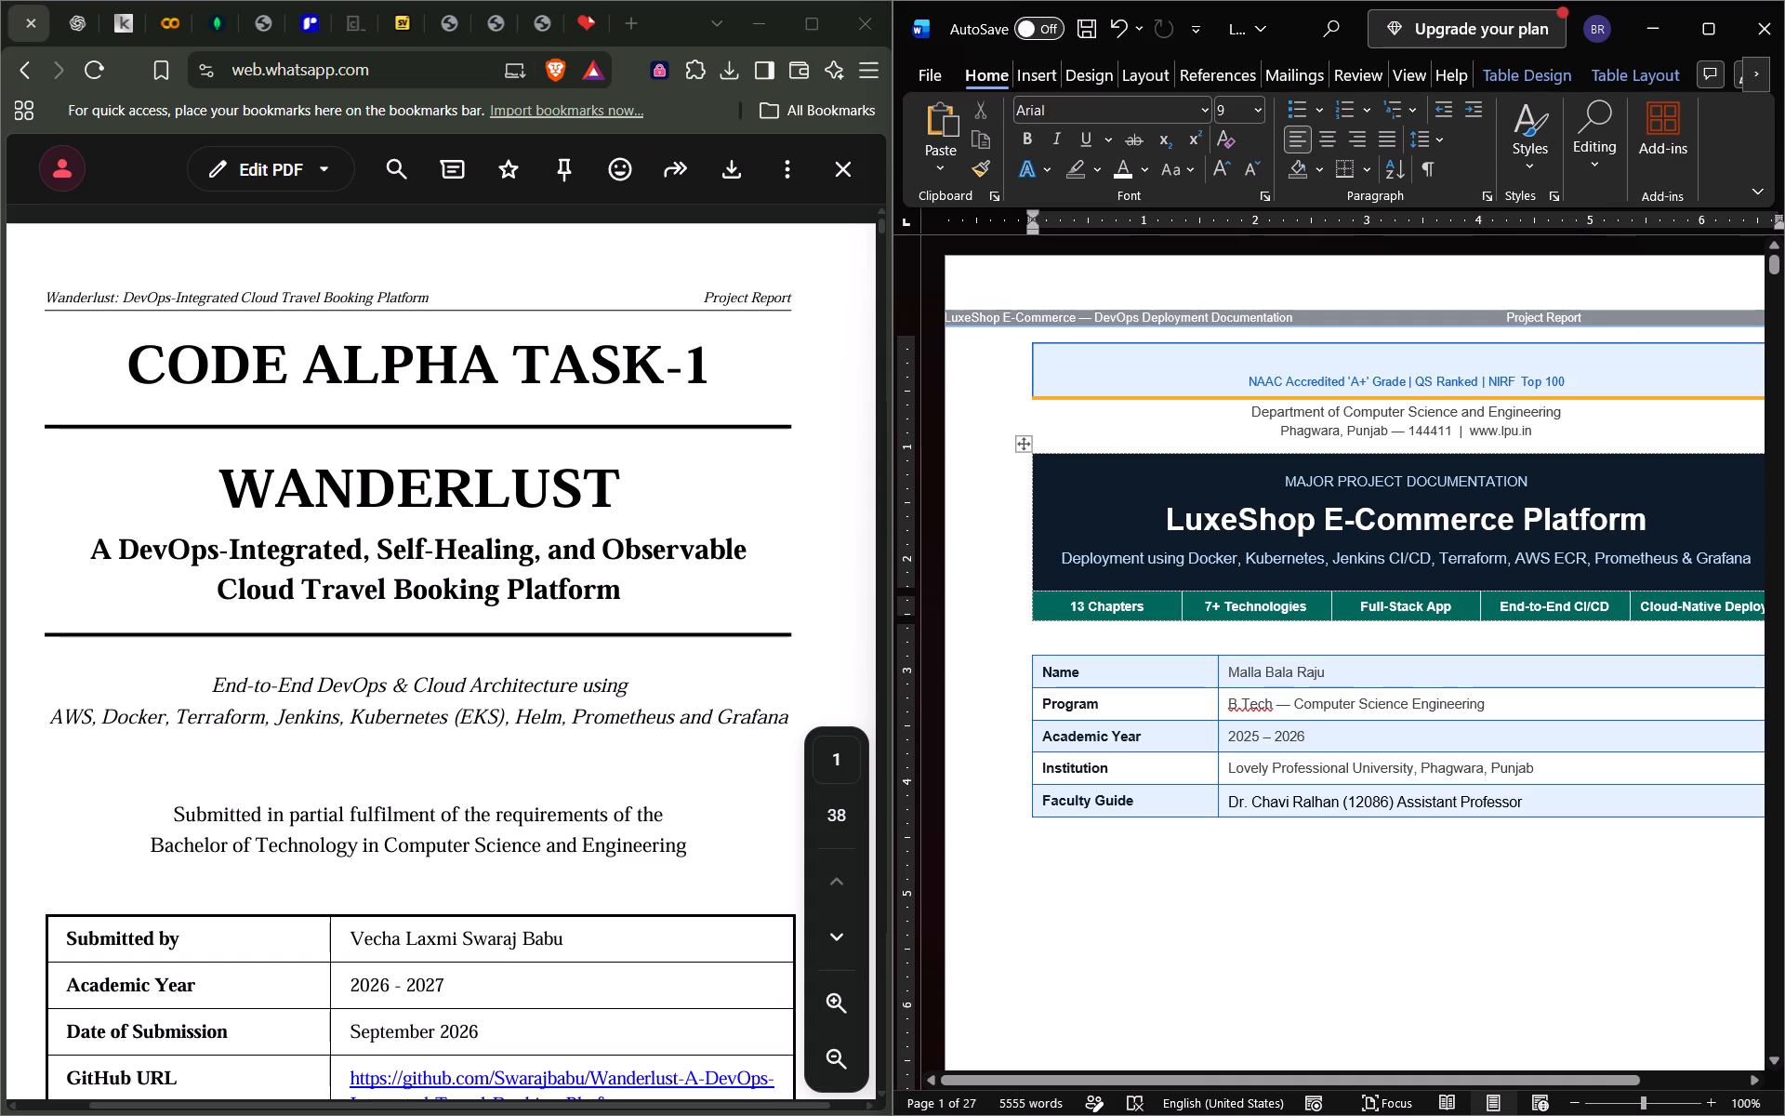
Delete the whole accreditation line "NAAC Accredited 'A+' Grade | QS Ranked | NIRF Top 100" from the cover page's banner box.
left_click(1575, 379)
key("ctrl+BackSpace")
key("ctrl+BackSpace")
key("ctrl+BackSpace")
key("ctrl+BackSpace")
key("ctrl+BackSpace")
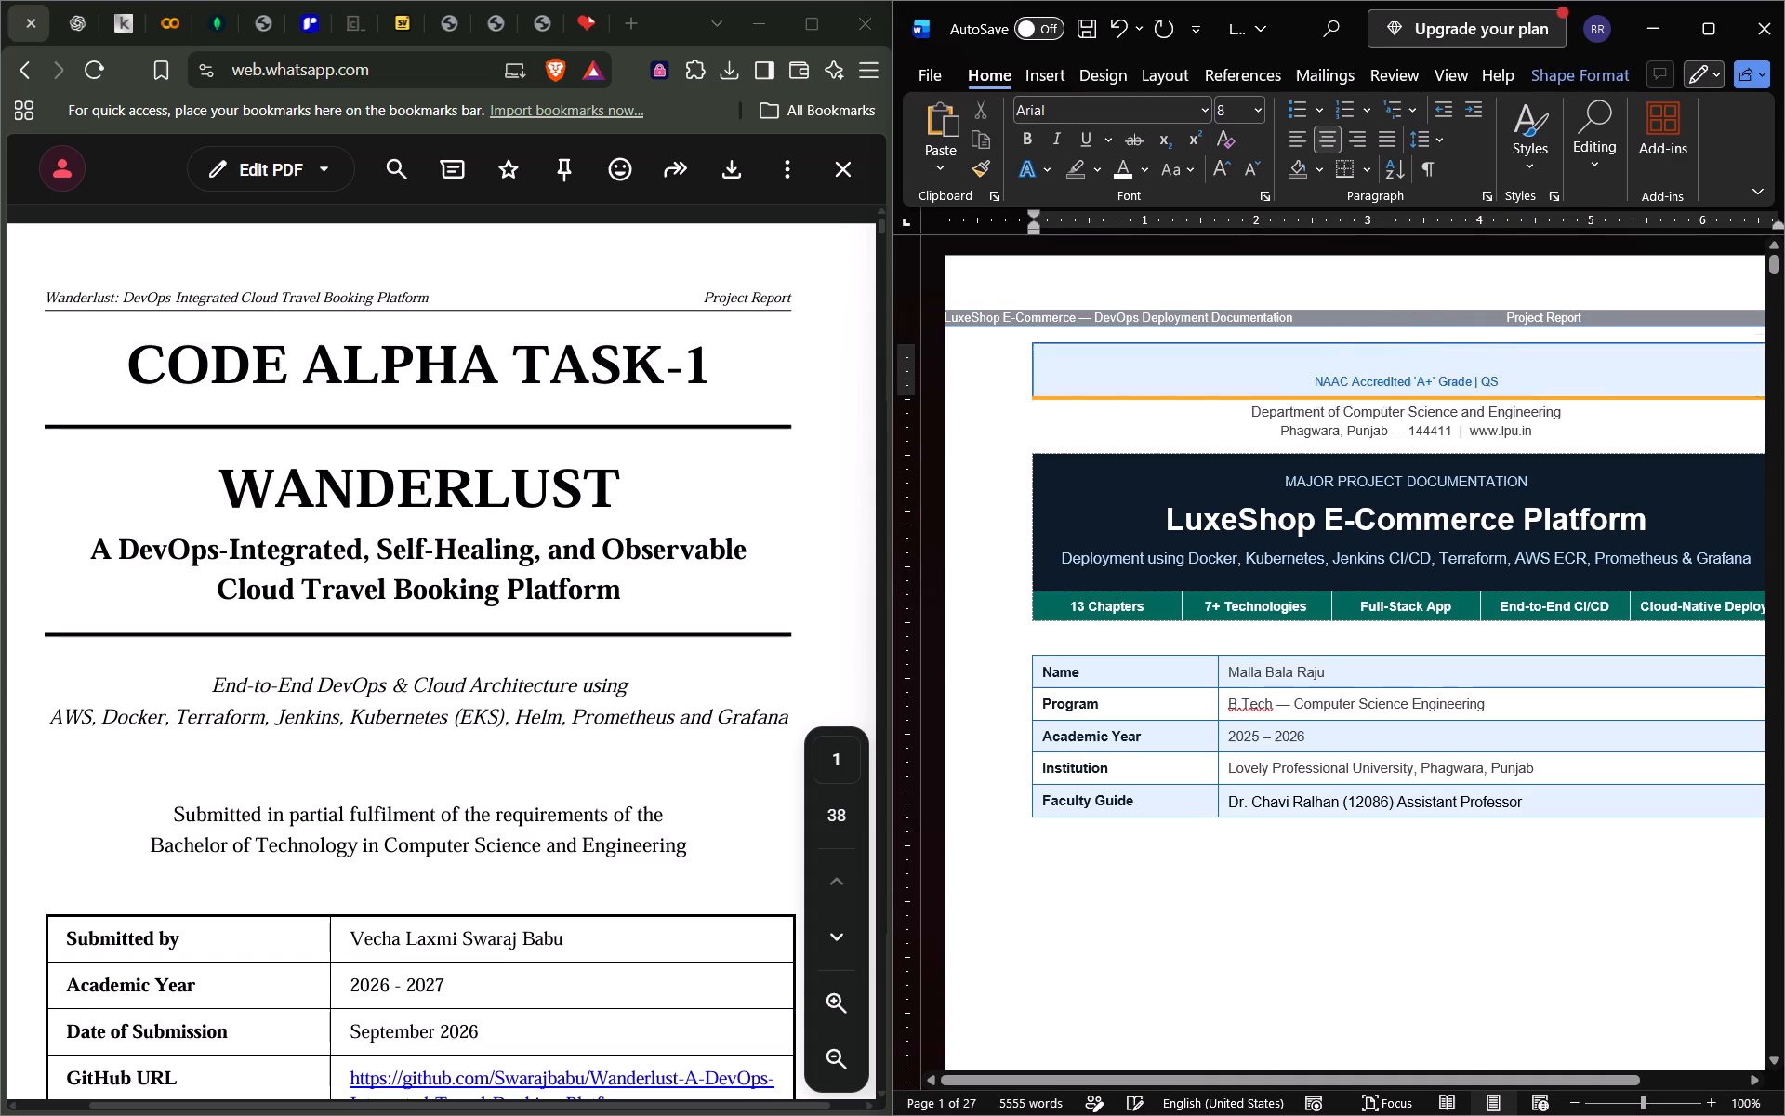
key("ctrl+BackSpace")
key("ctrl+BackSpace")
key("ctrl+BackSpace")
key("ctrl+BackSpace")
key("ctrl+BackSpace")
key("ctrl+BackSpace")
key("ctrl+BackSpace")
key("ctrl+BackSpace")
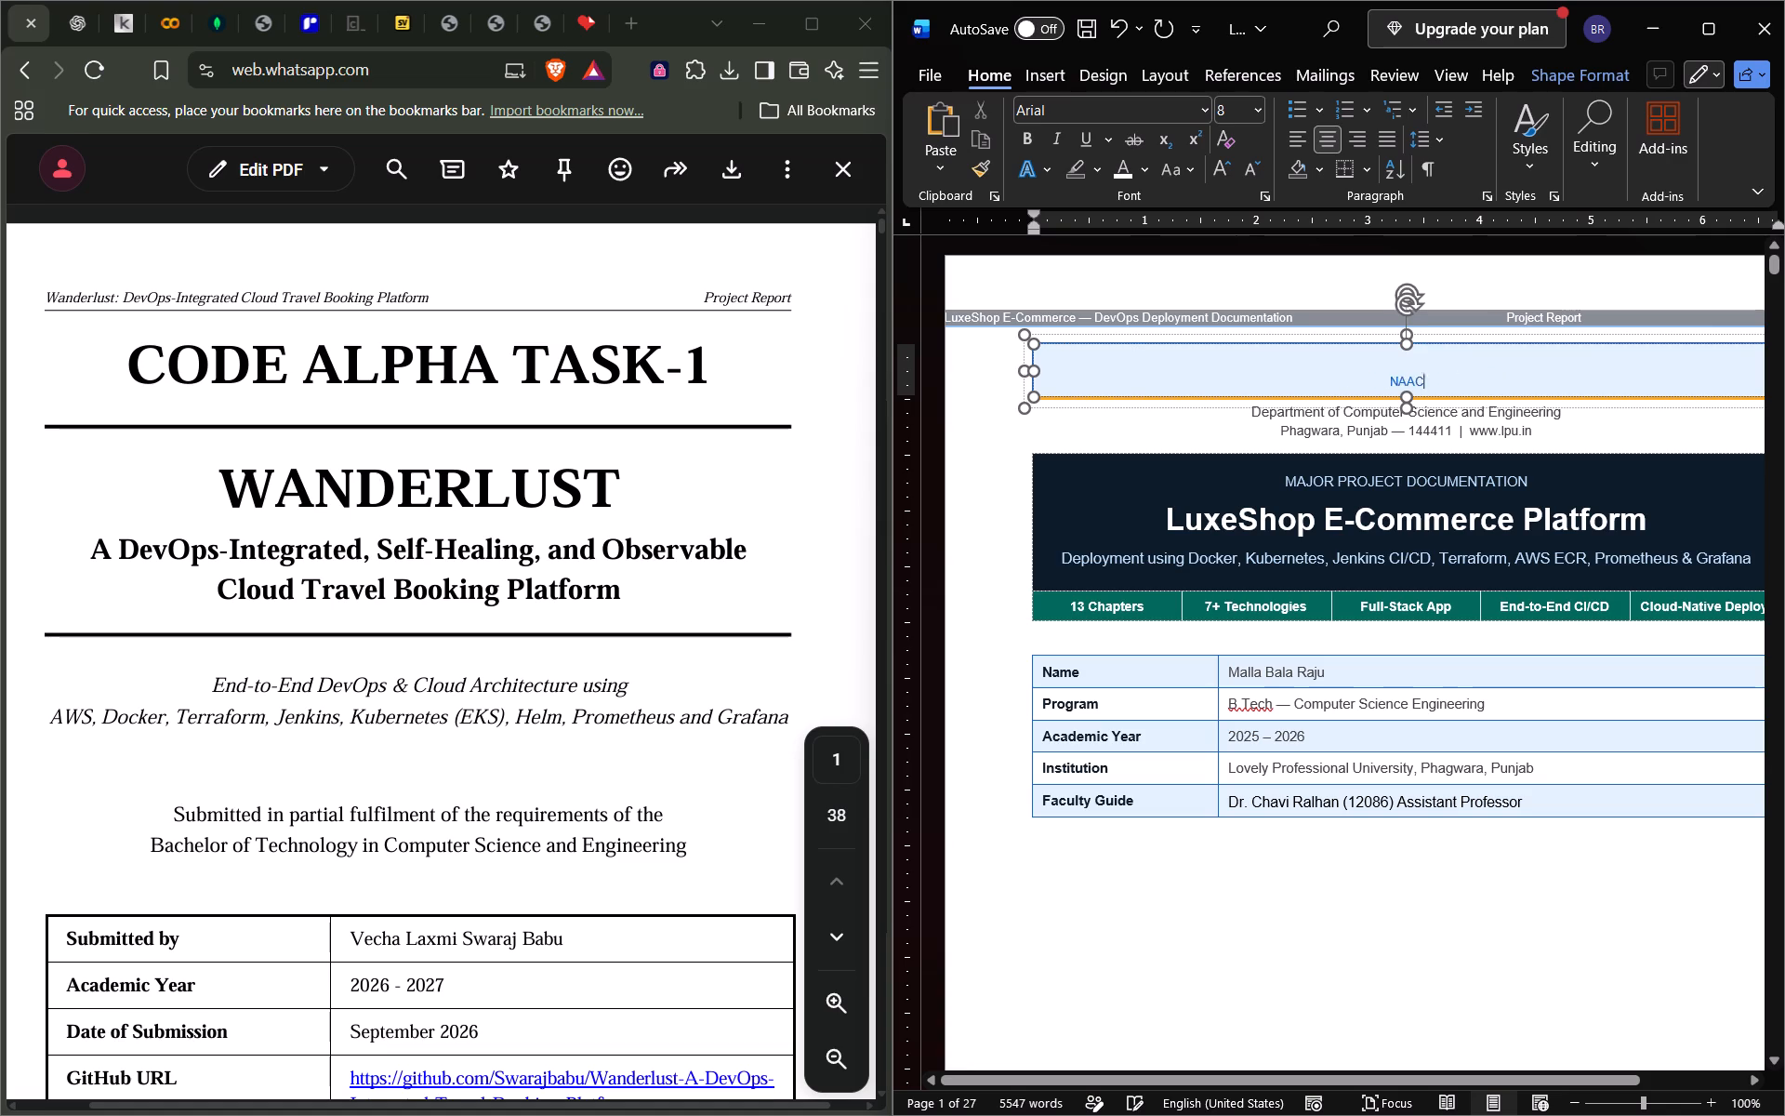
key("ctrl+BackSpace")
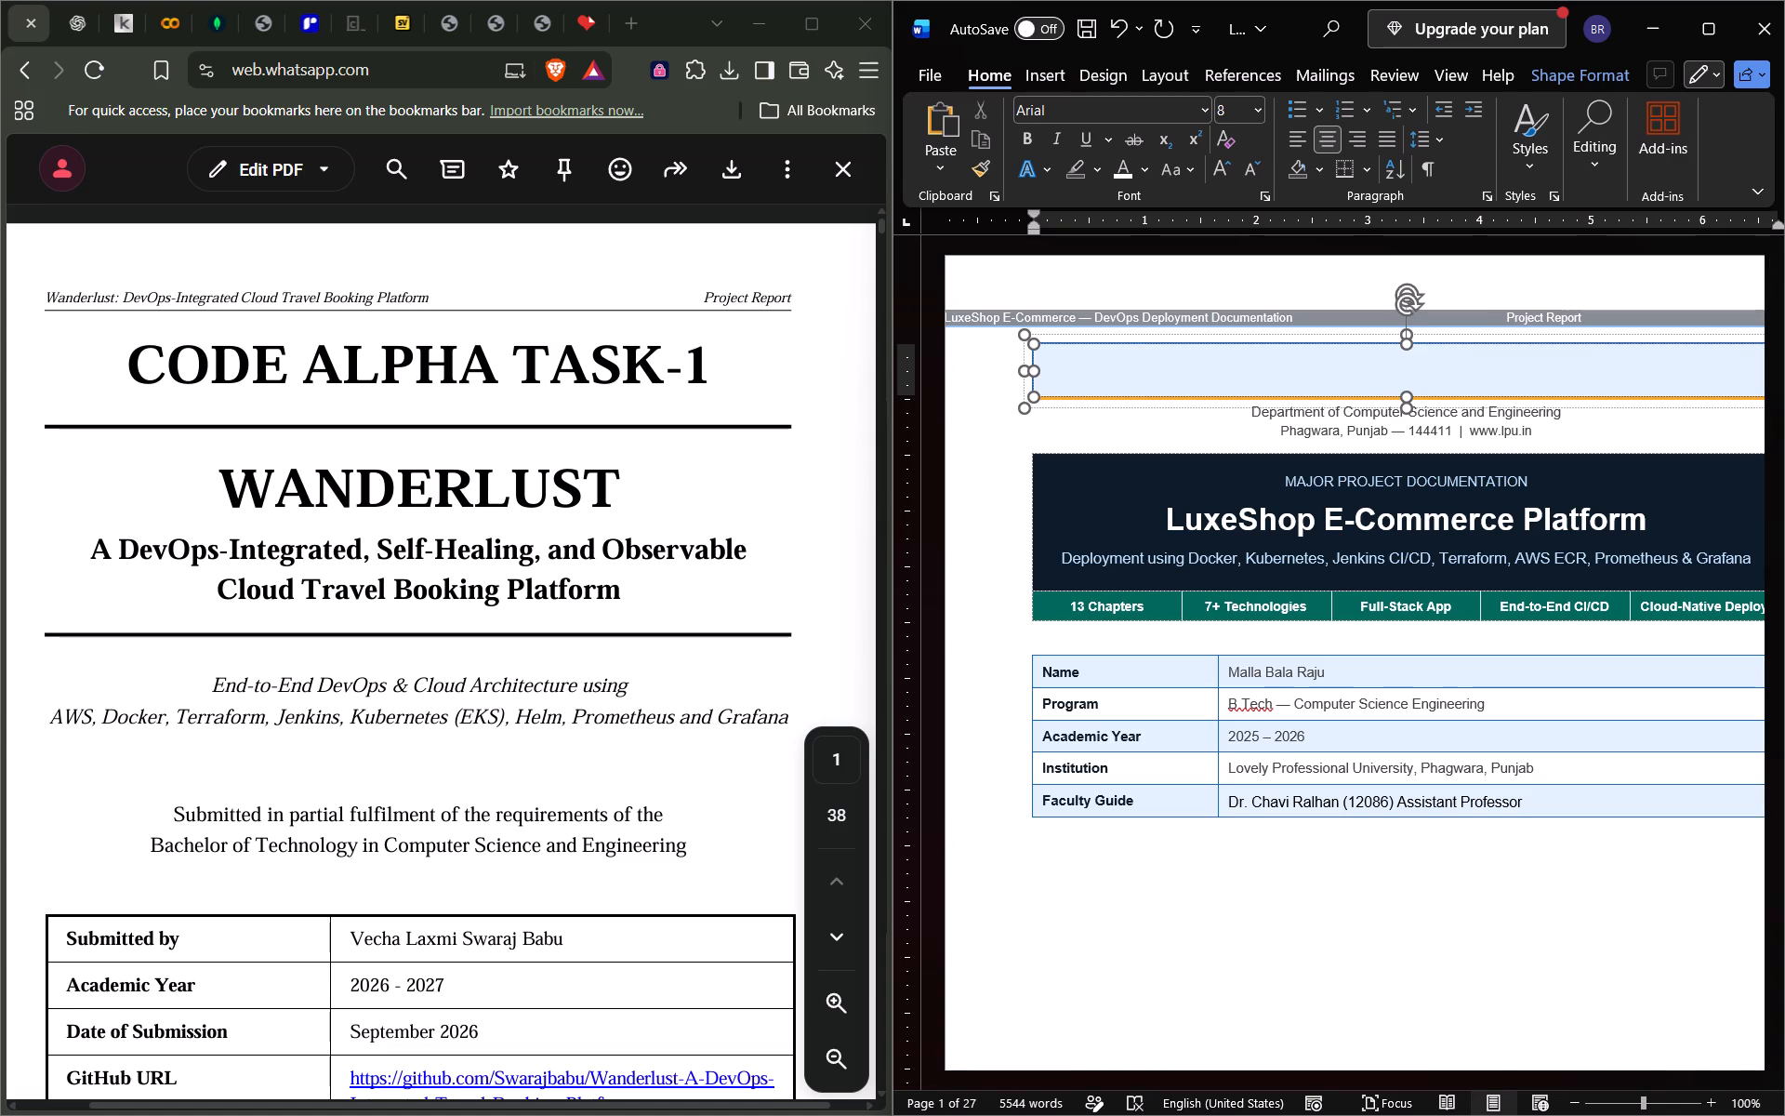
Enter CODE ALPHA at font size 18 in the emptied banner box at the top of the cover page.
key("Down")
key("Down")
left_click(1227, 106)
type("18")
key("Return")
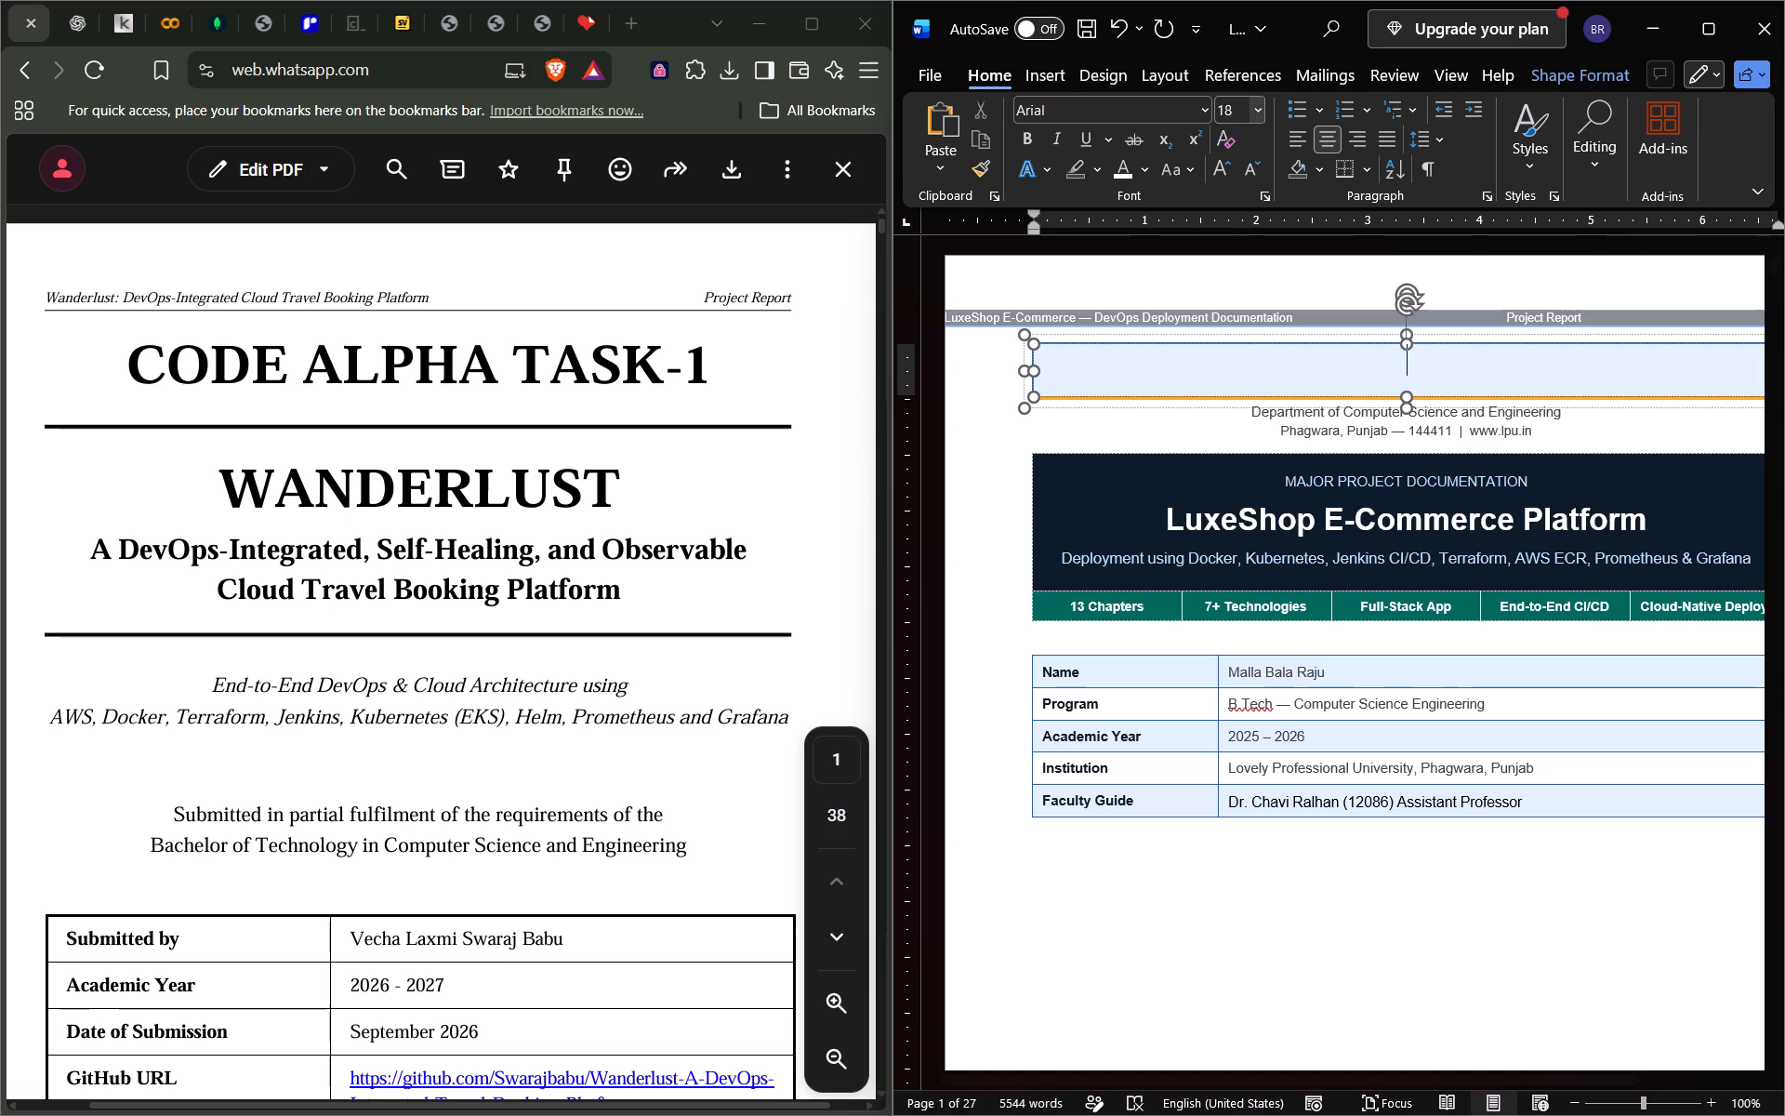
type("CODE")
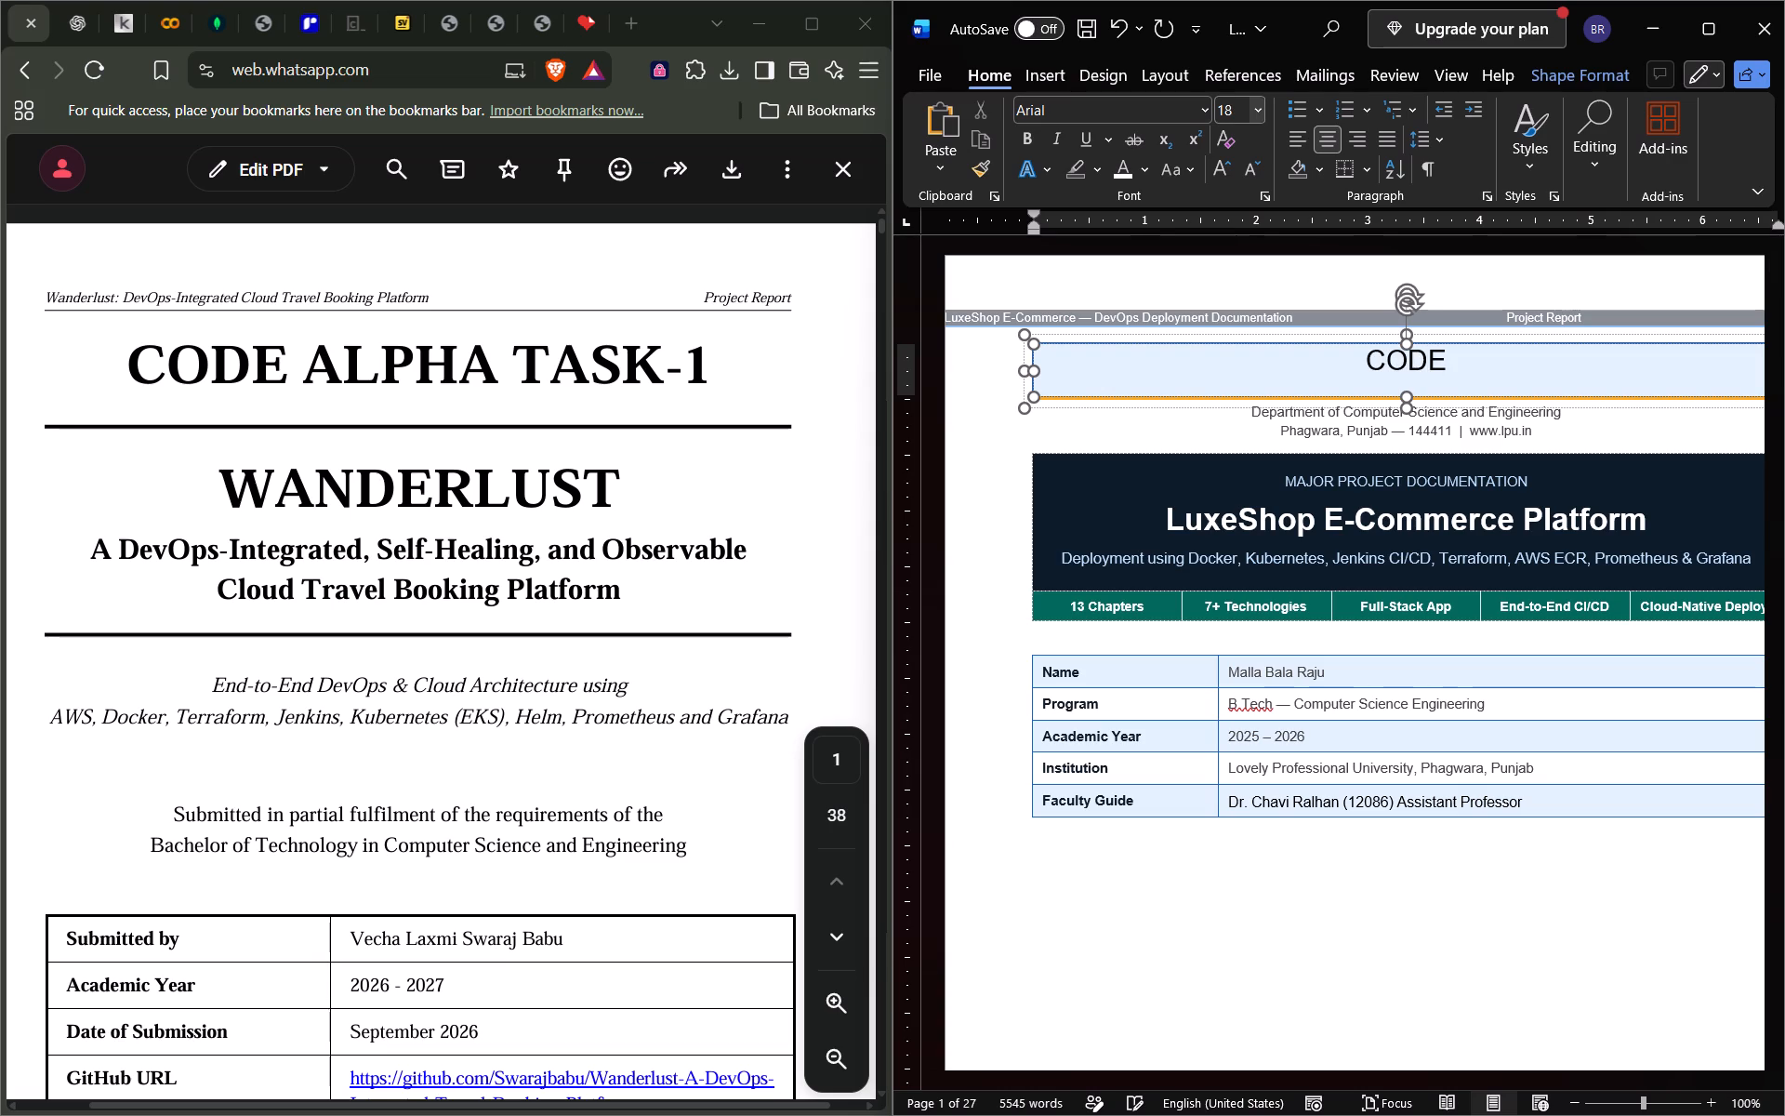
key("space")
type("AL")
type("PHA")
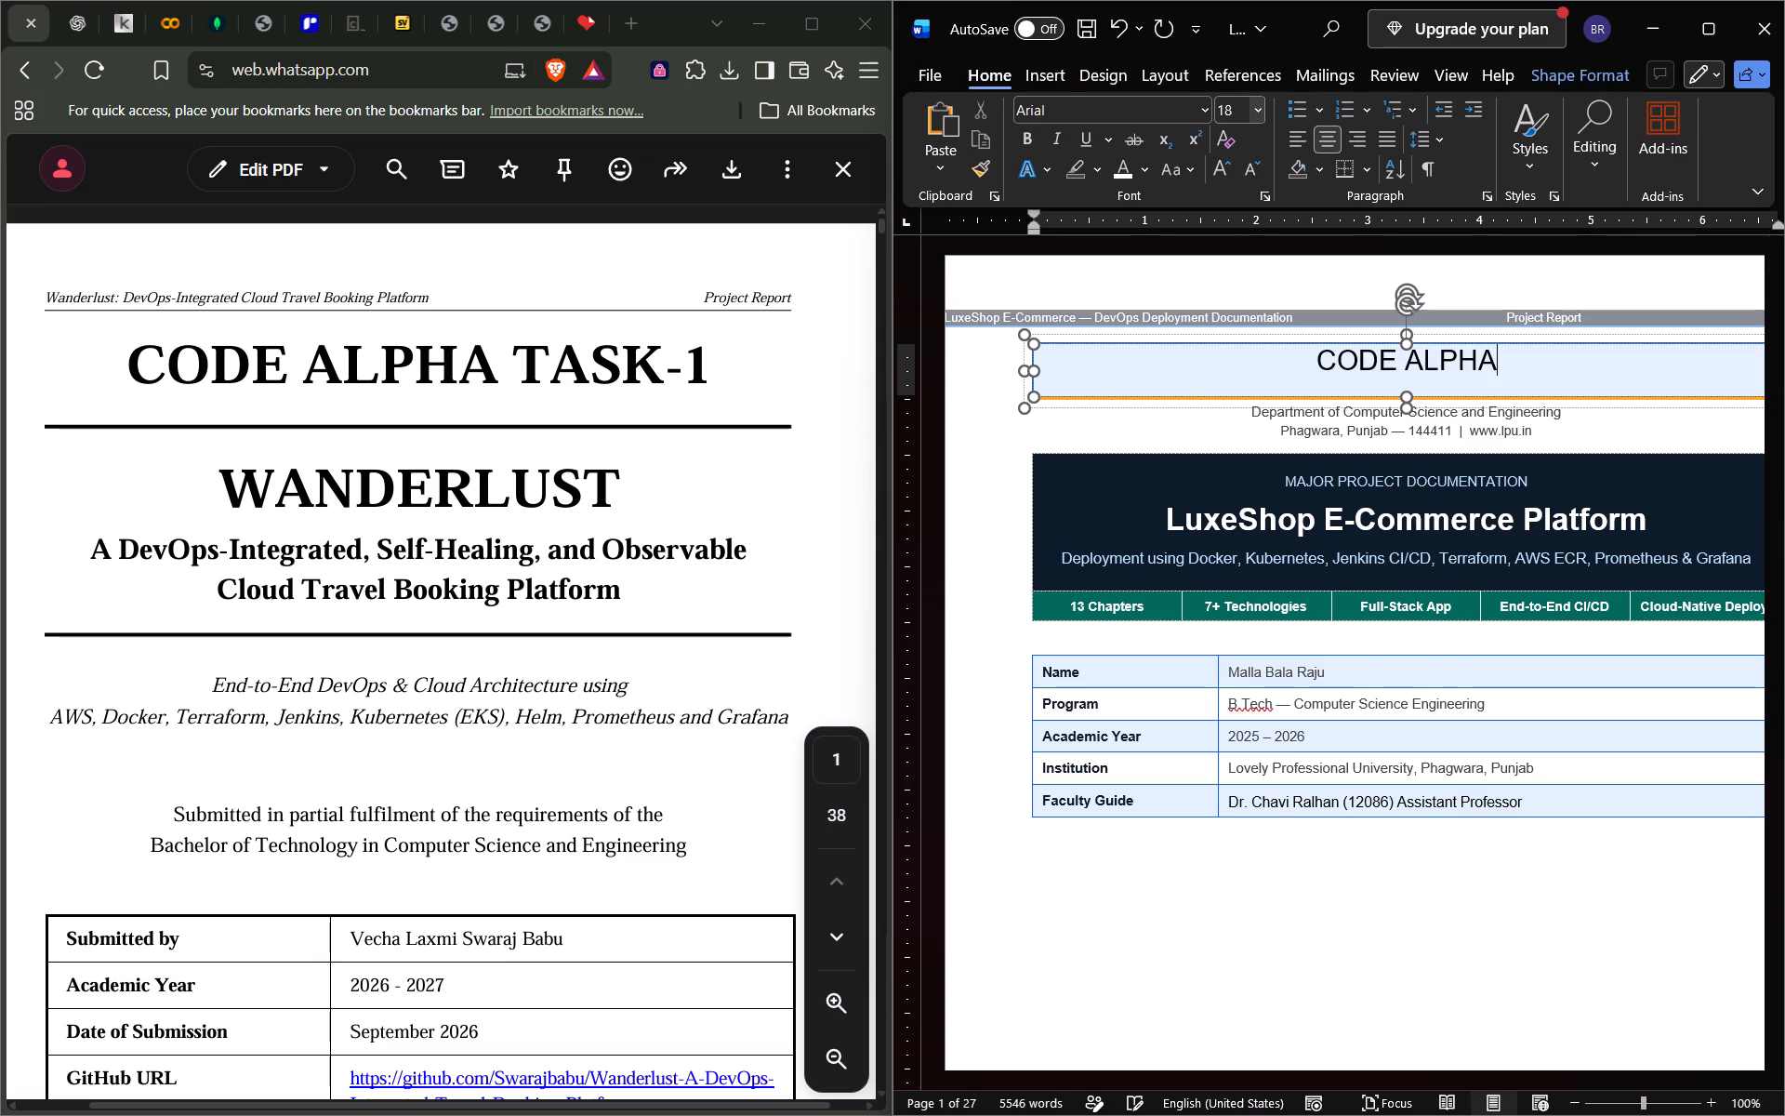
key("space")
key("Return")
Make the CODE ALPHA heading in the cover page's banner box bold.
left_click(1319, 348)
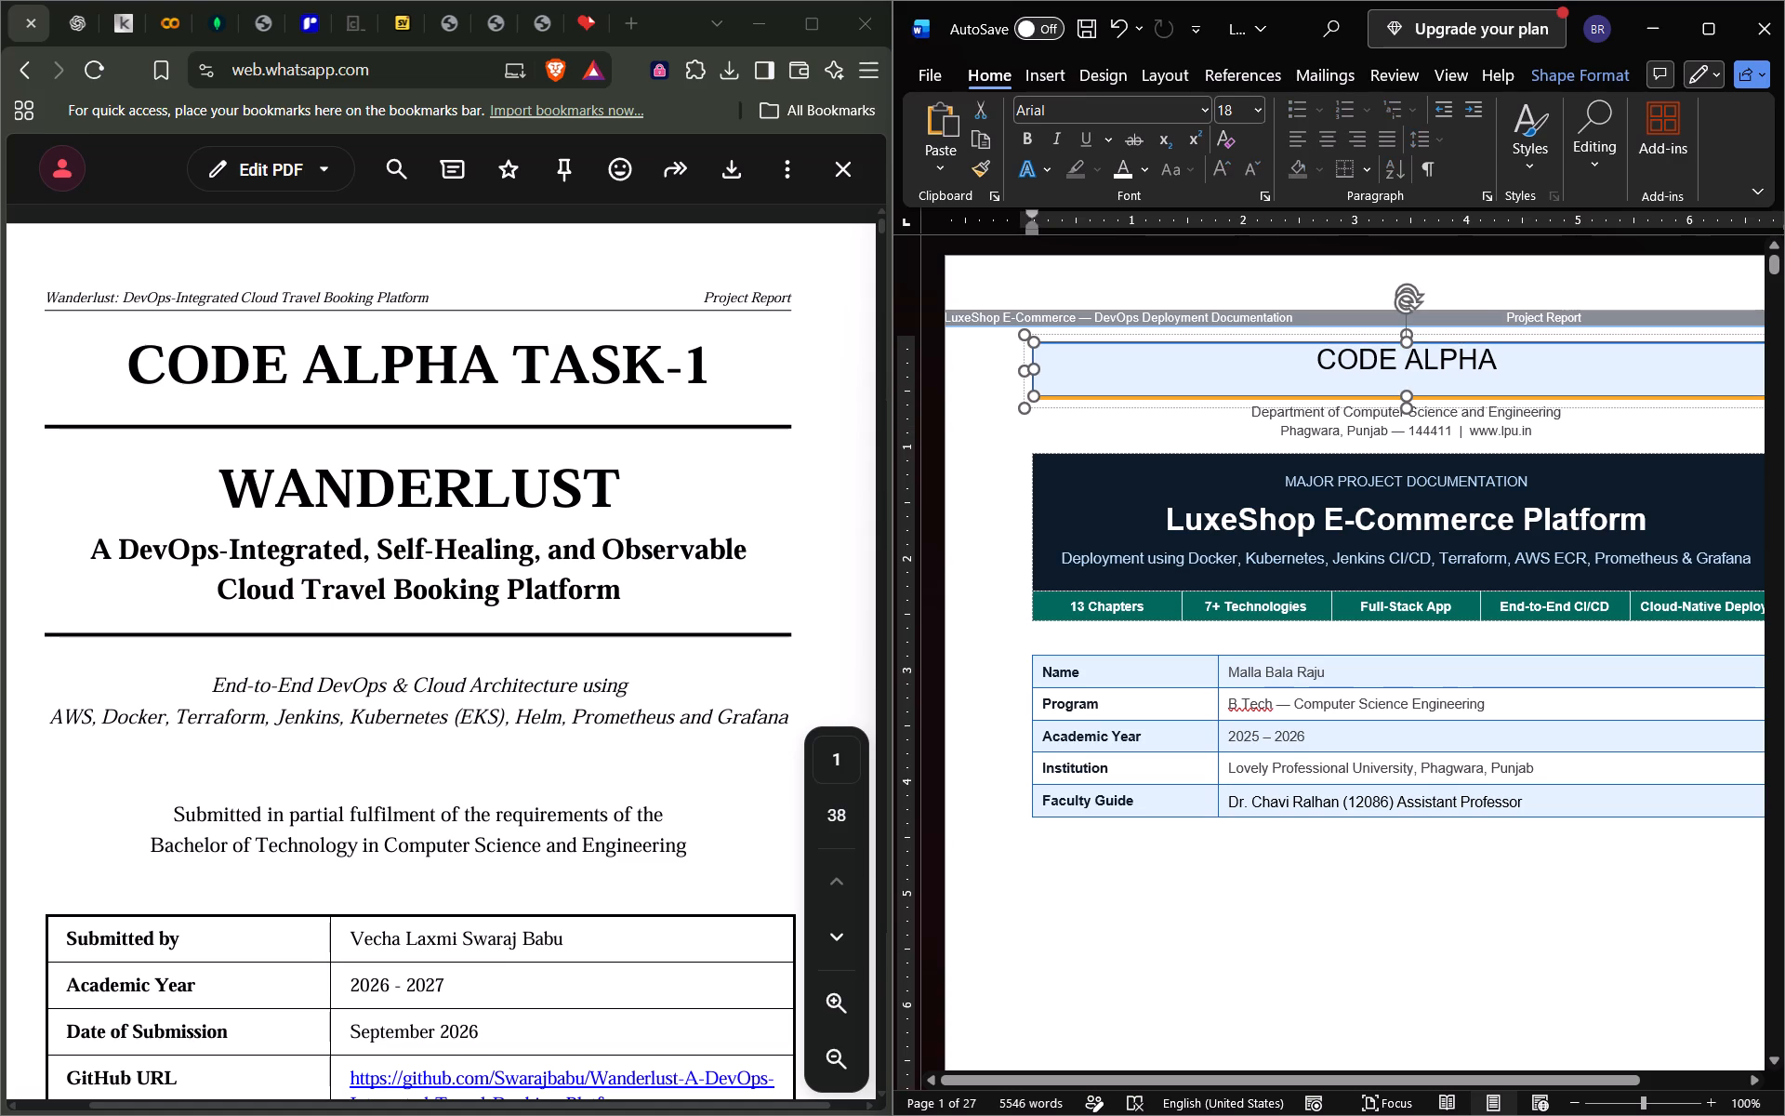
left_click_drag(1319, 360, 1457, 370)
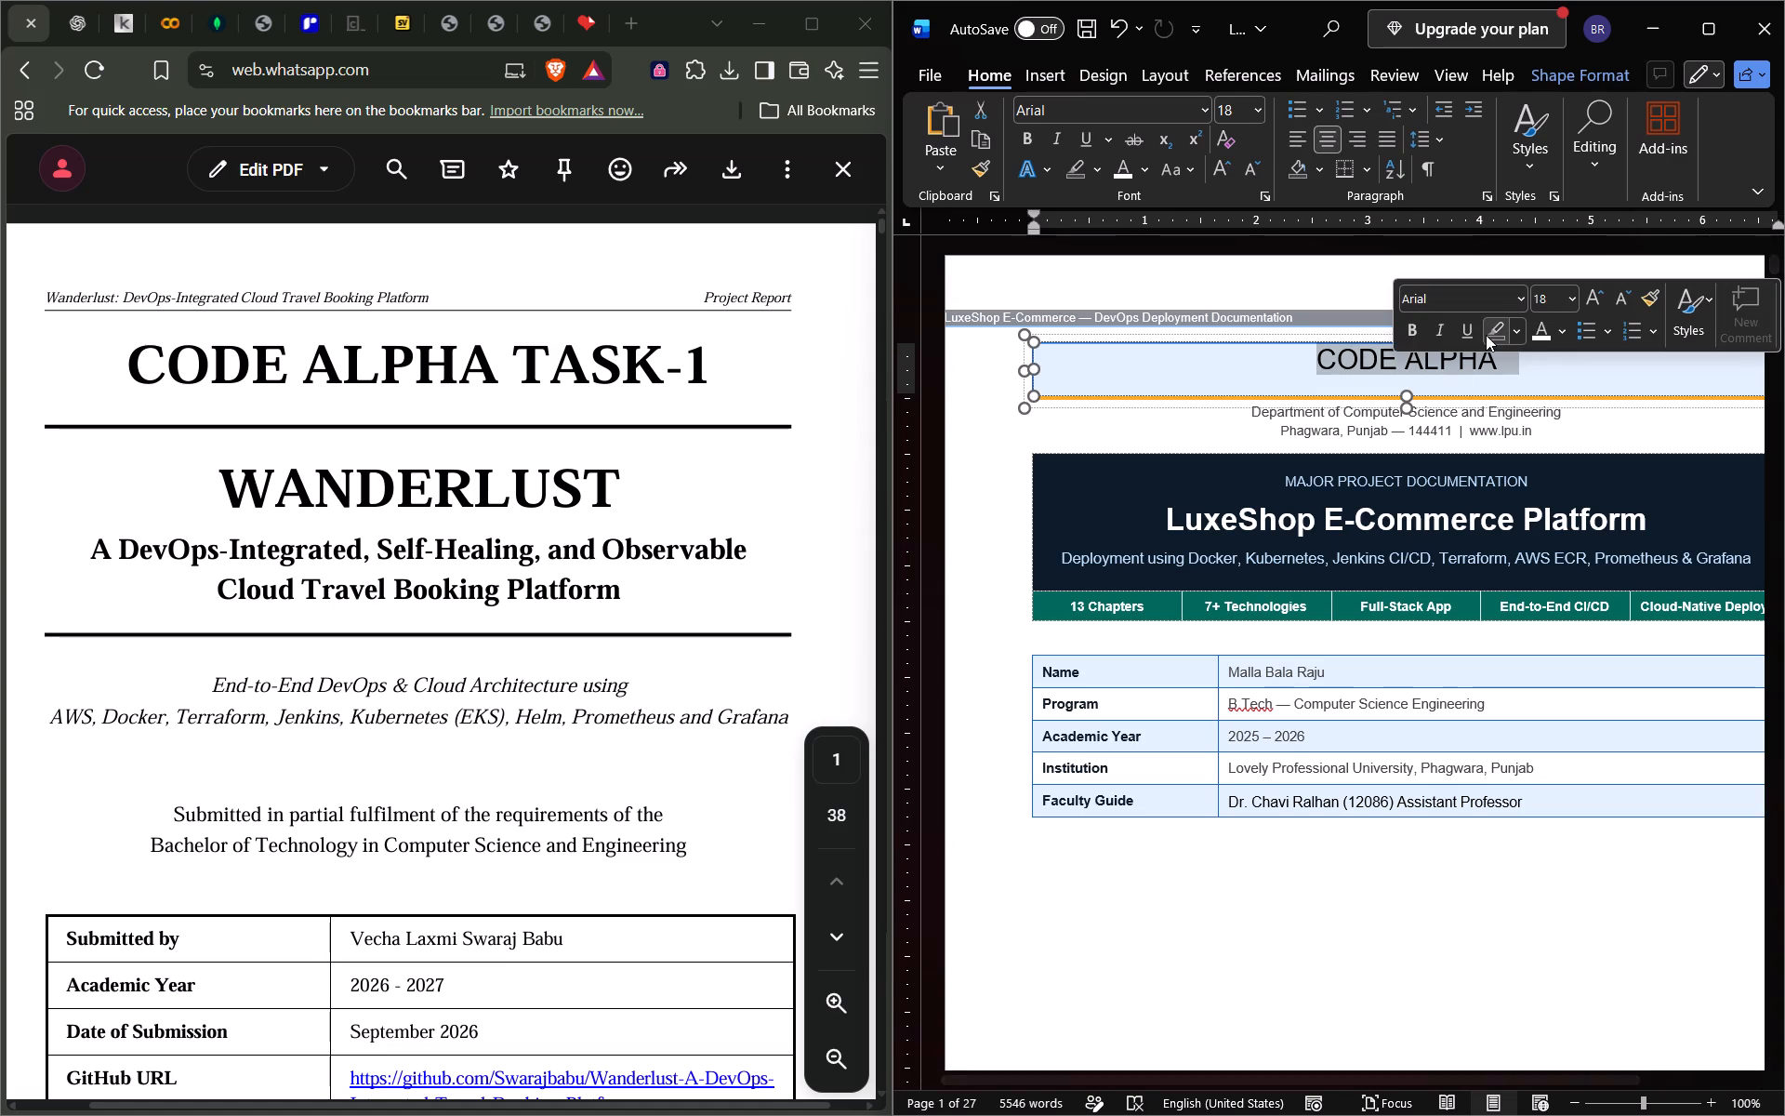
left_click(1419, 332)
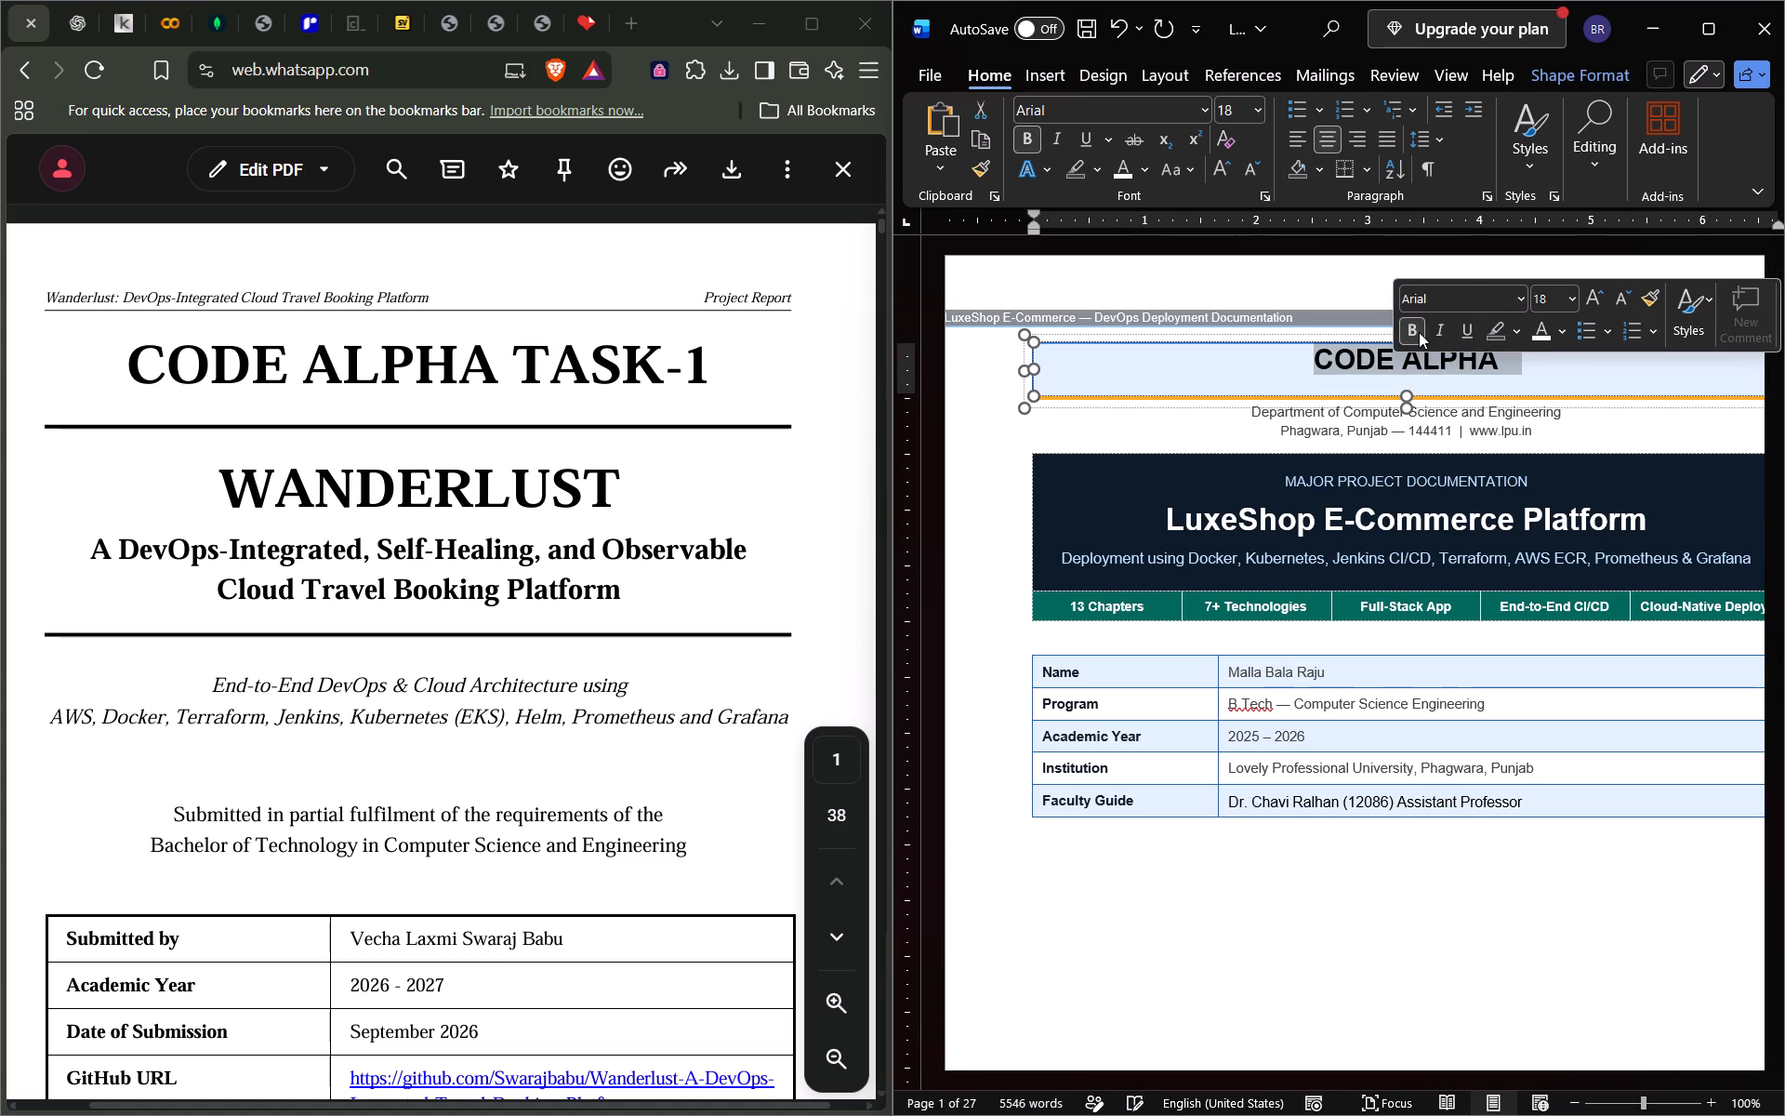
left_click(1510, 368)
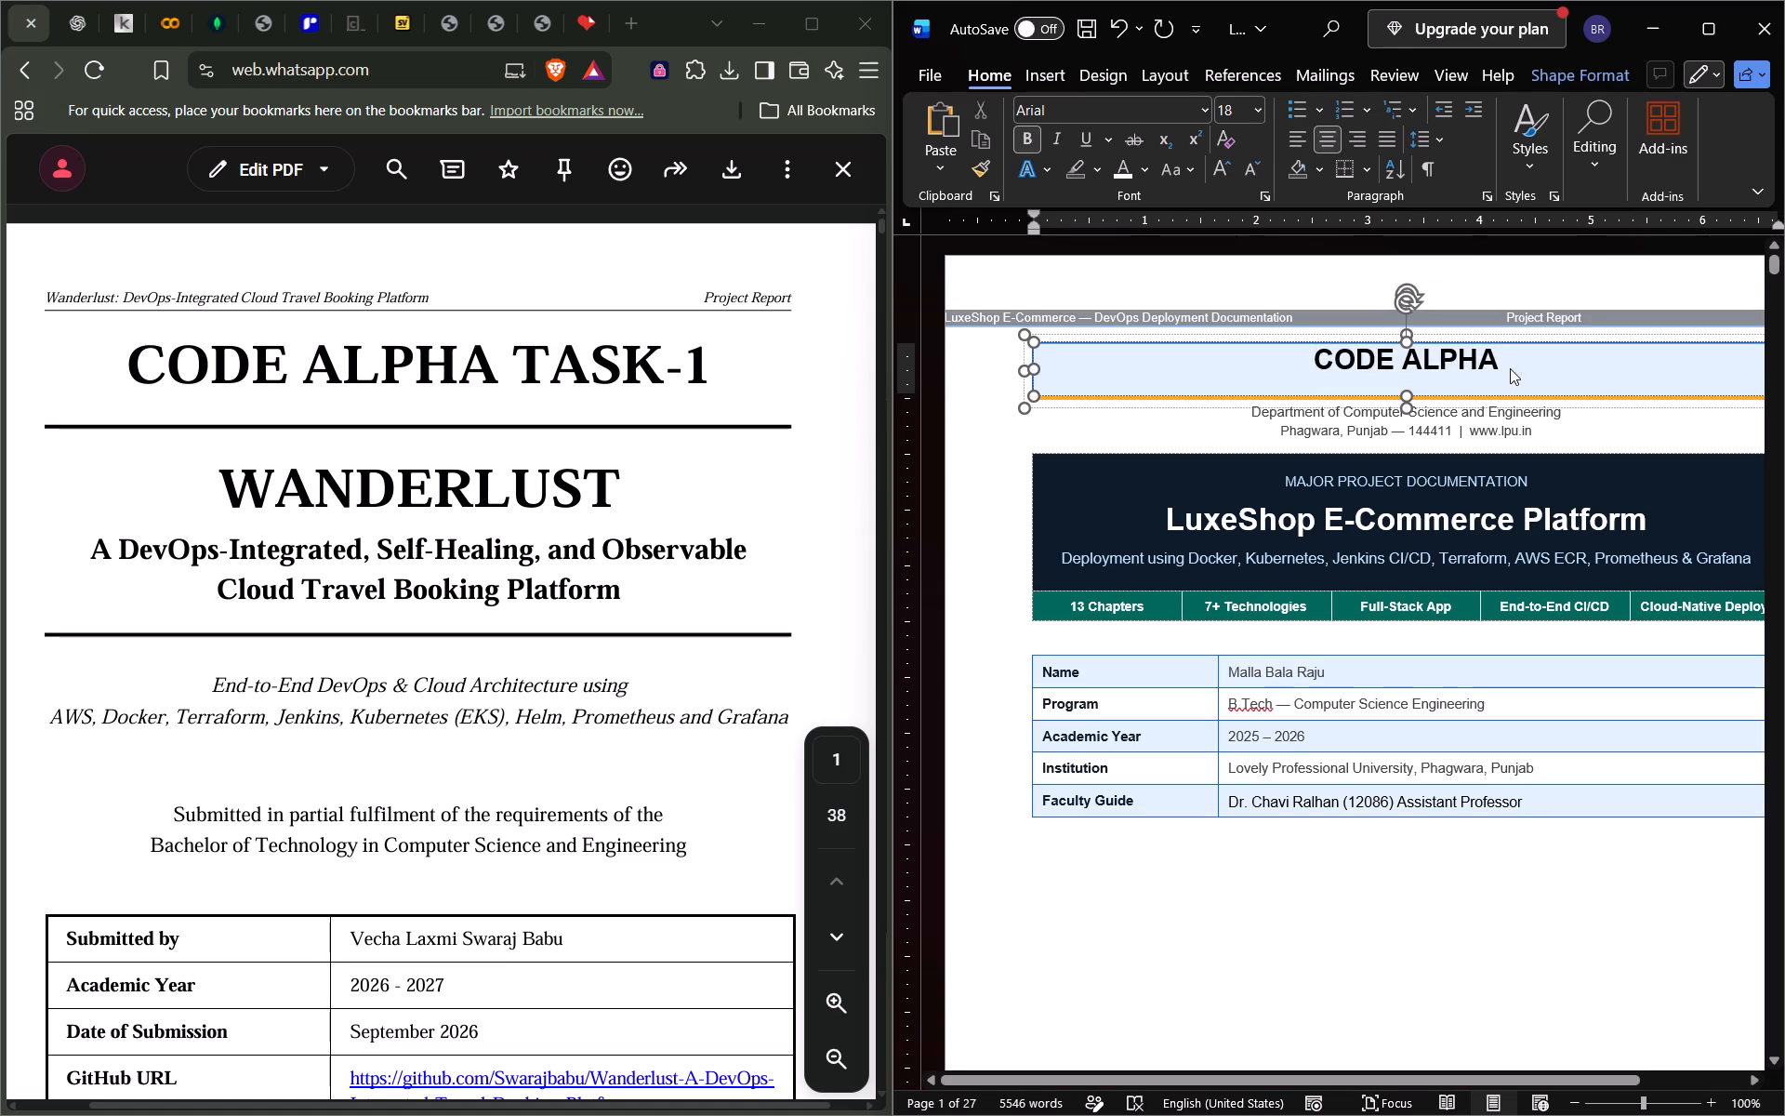
Add the line MAJOR PROJECT at font size 10 beneath CODE ALPHA in the banner box.
key("Return")
left_click(1226, 111)
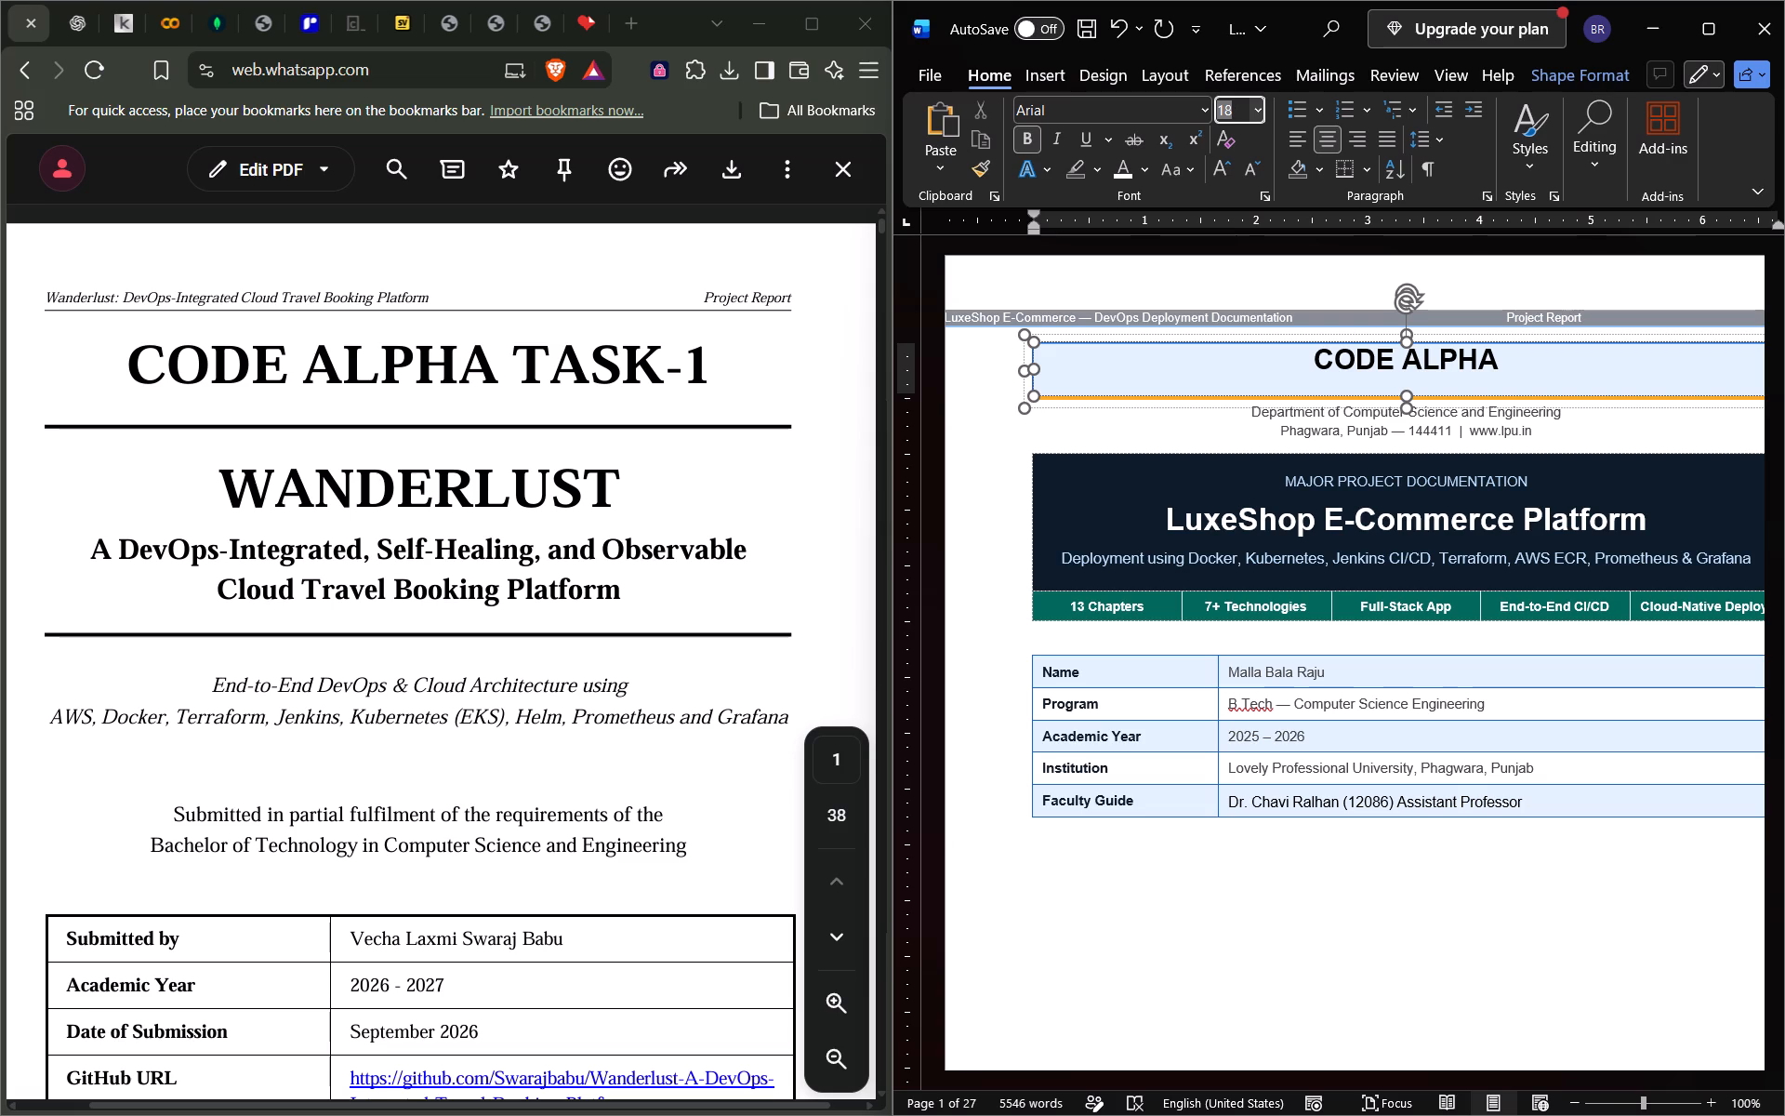
type("10")
key("Return")
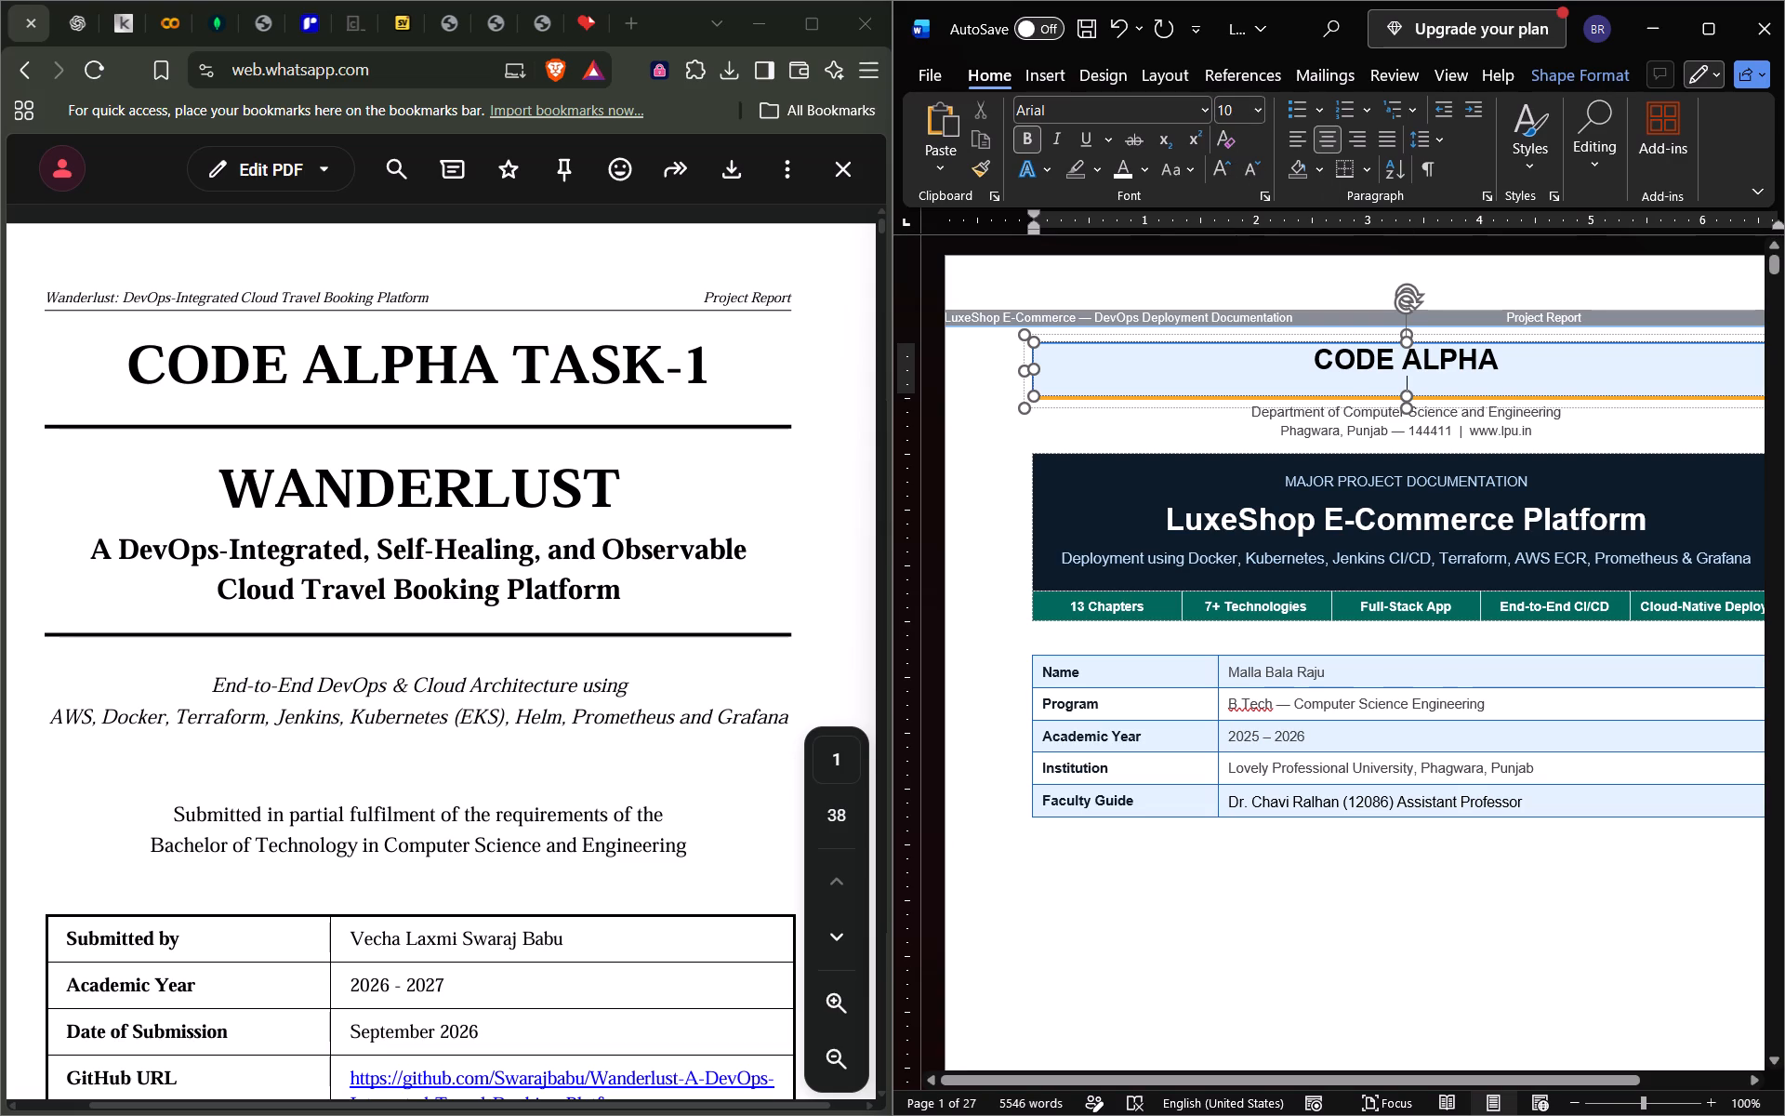
key("shift+m")
key("a")
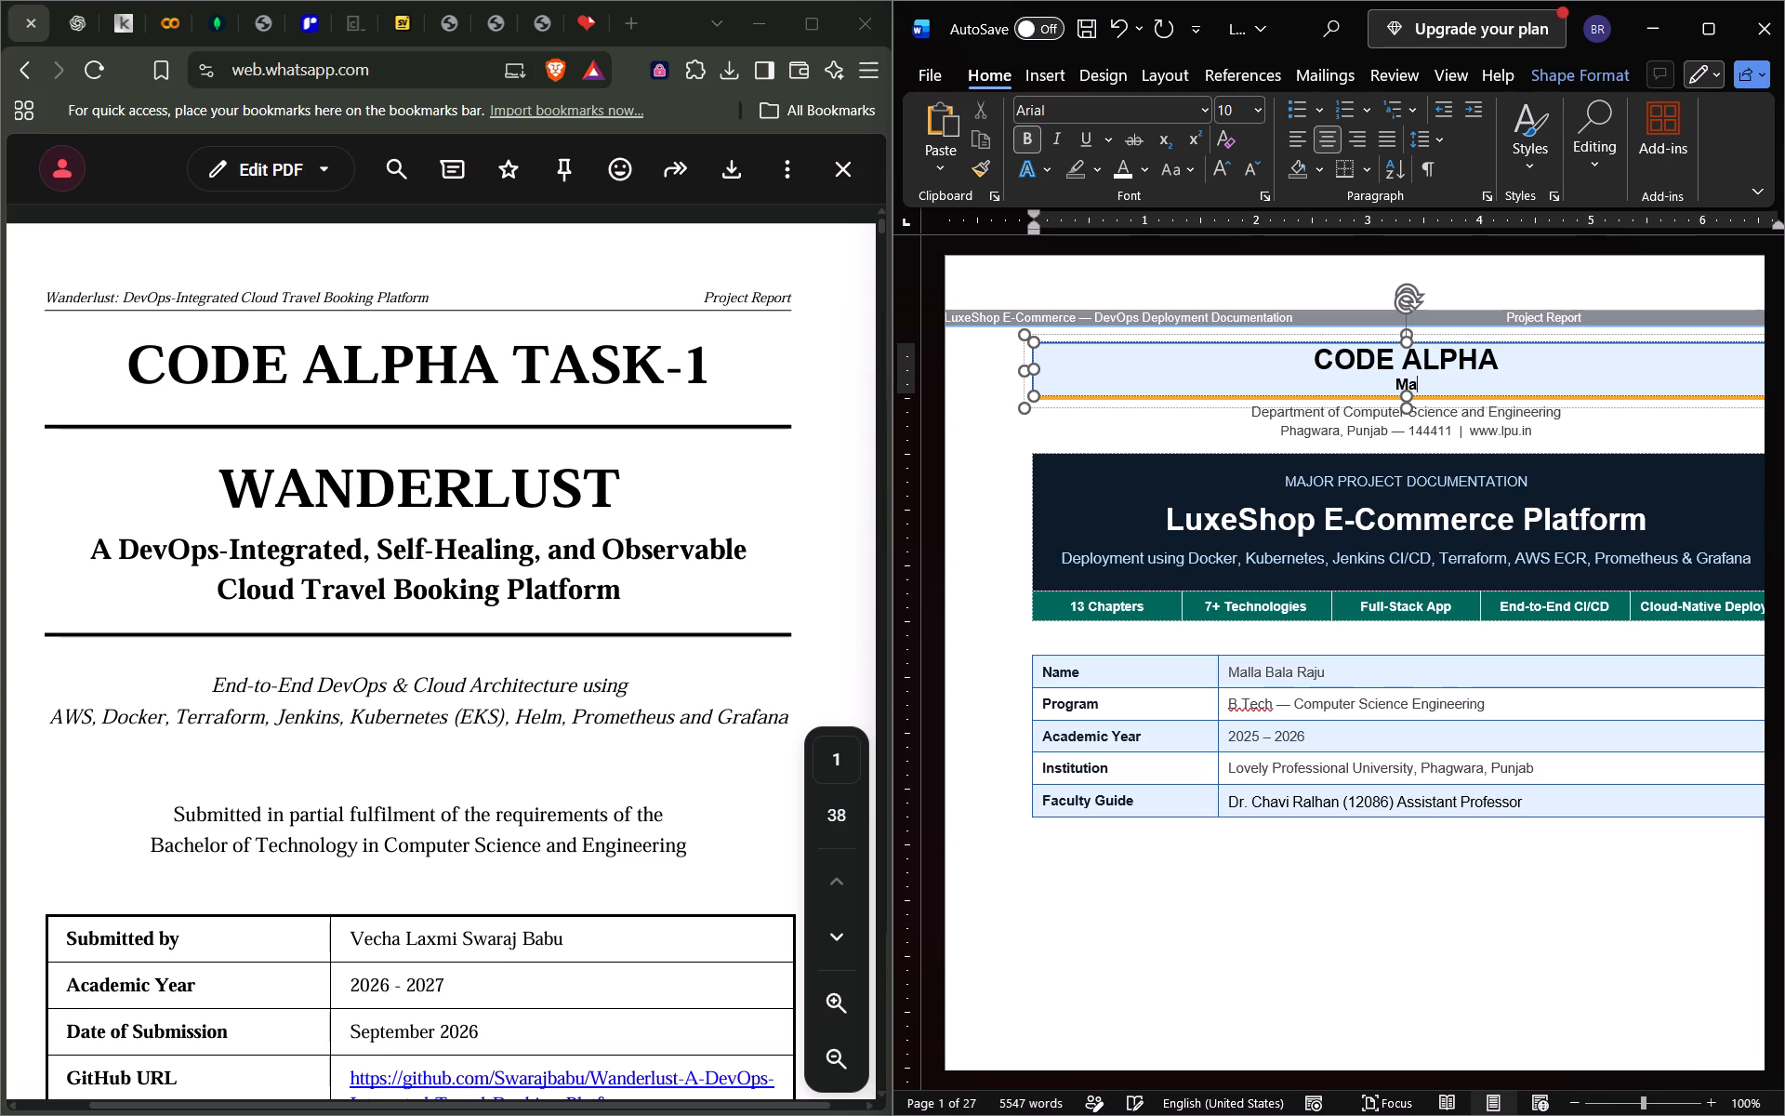
key("BackSpace")
key("BackSpace")
type("MA")
type("JOR")
key("space")
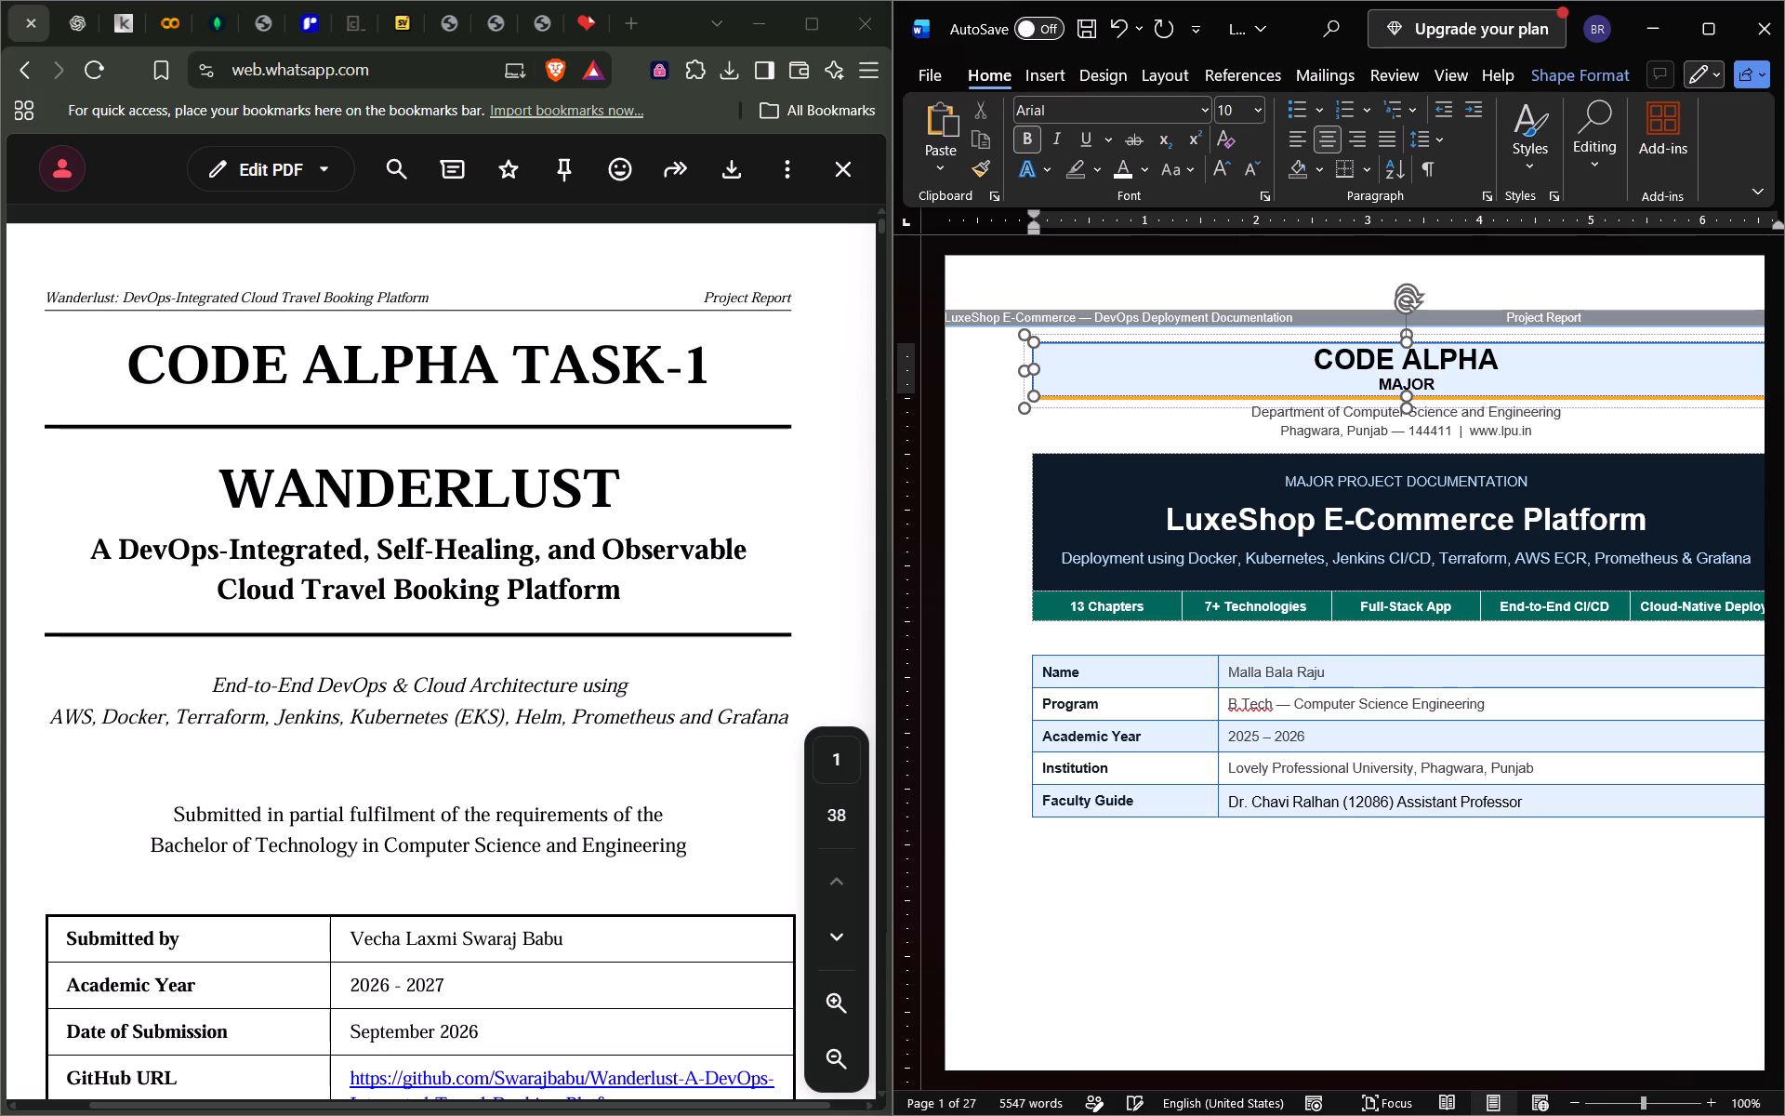
type("PRO")
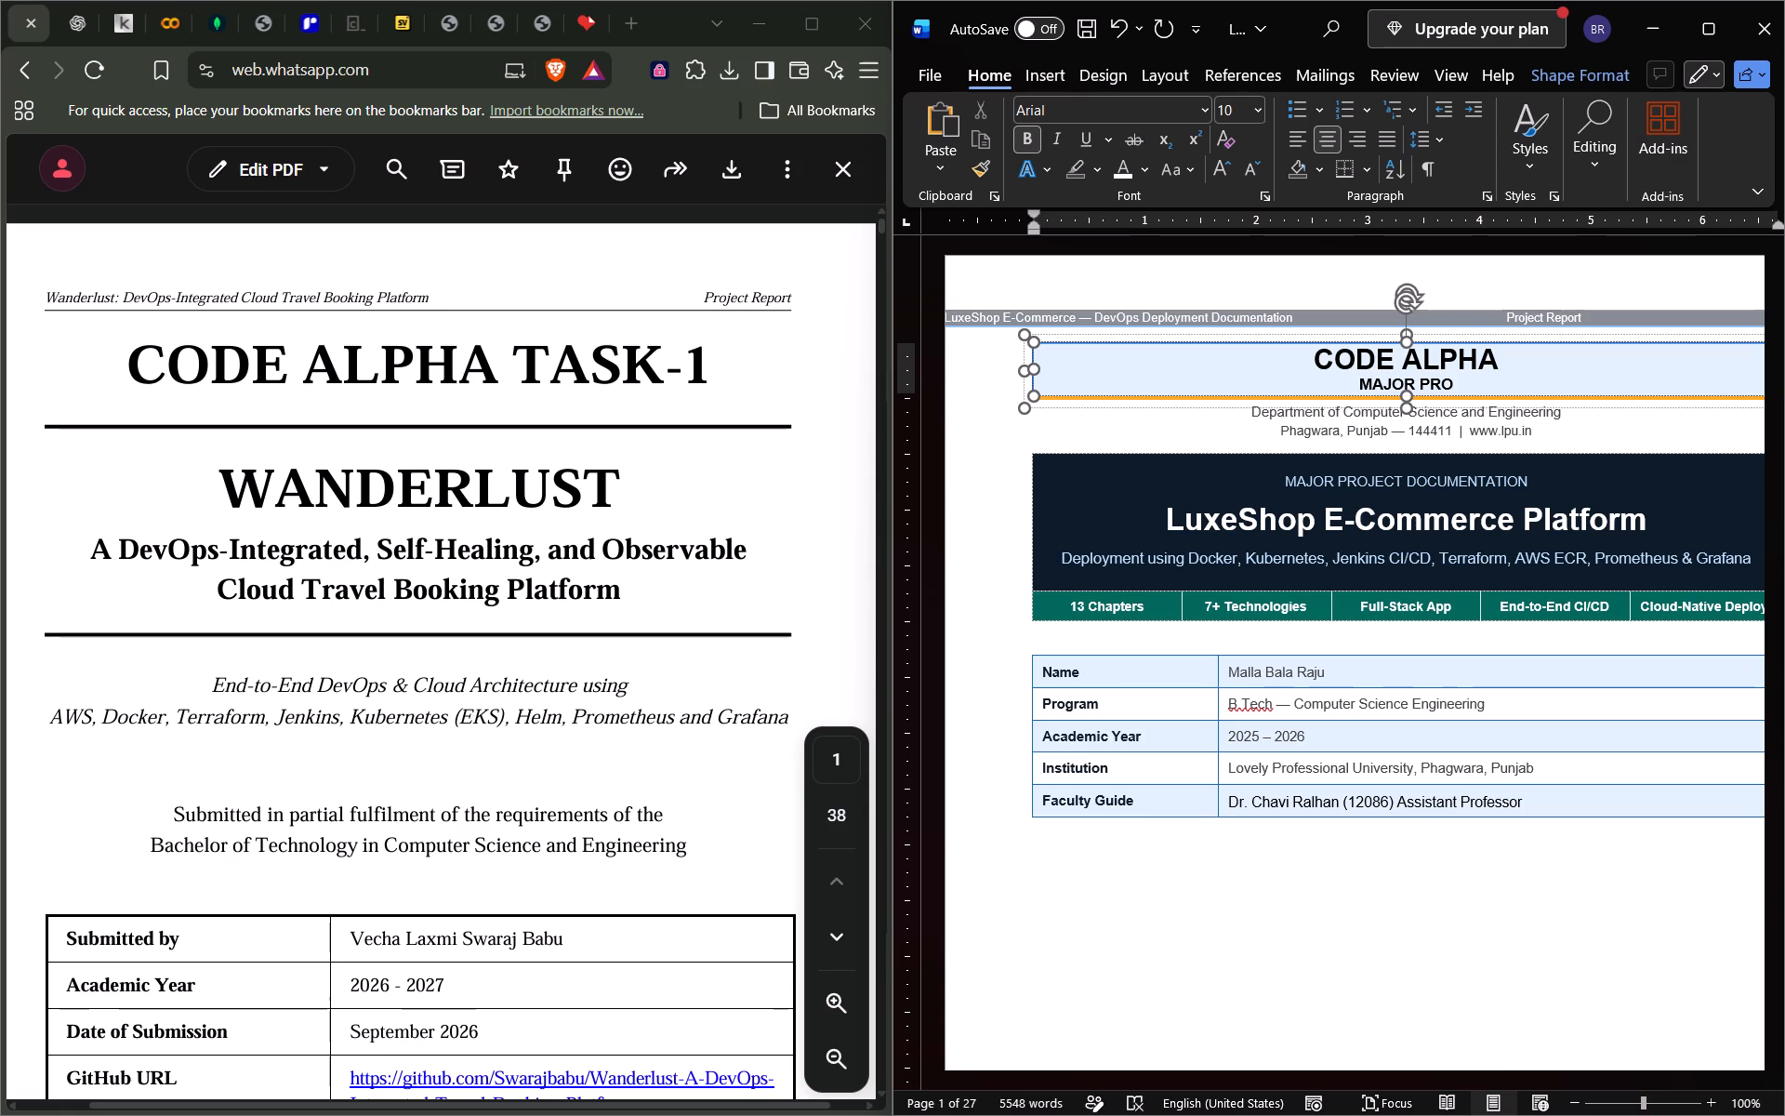
type("JECT")
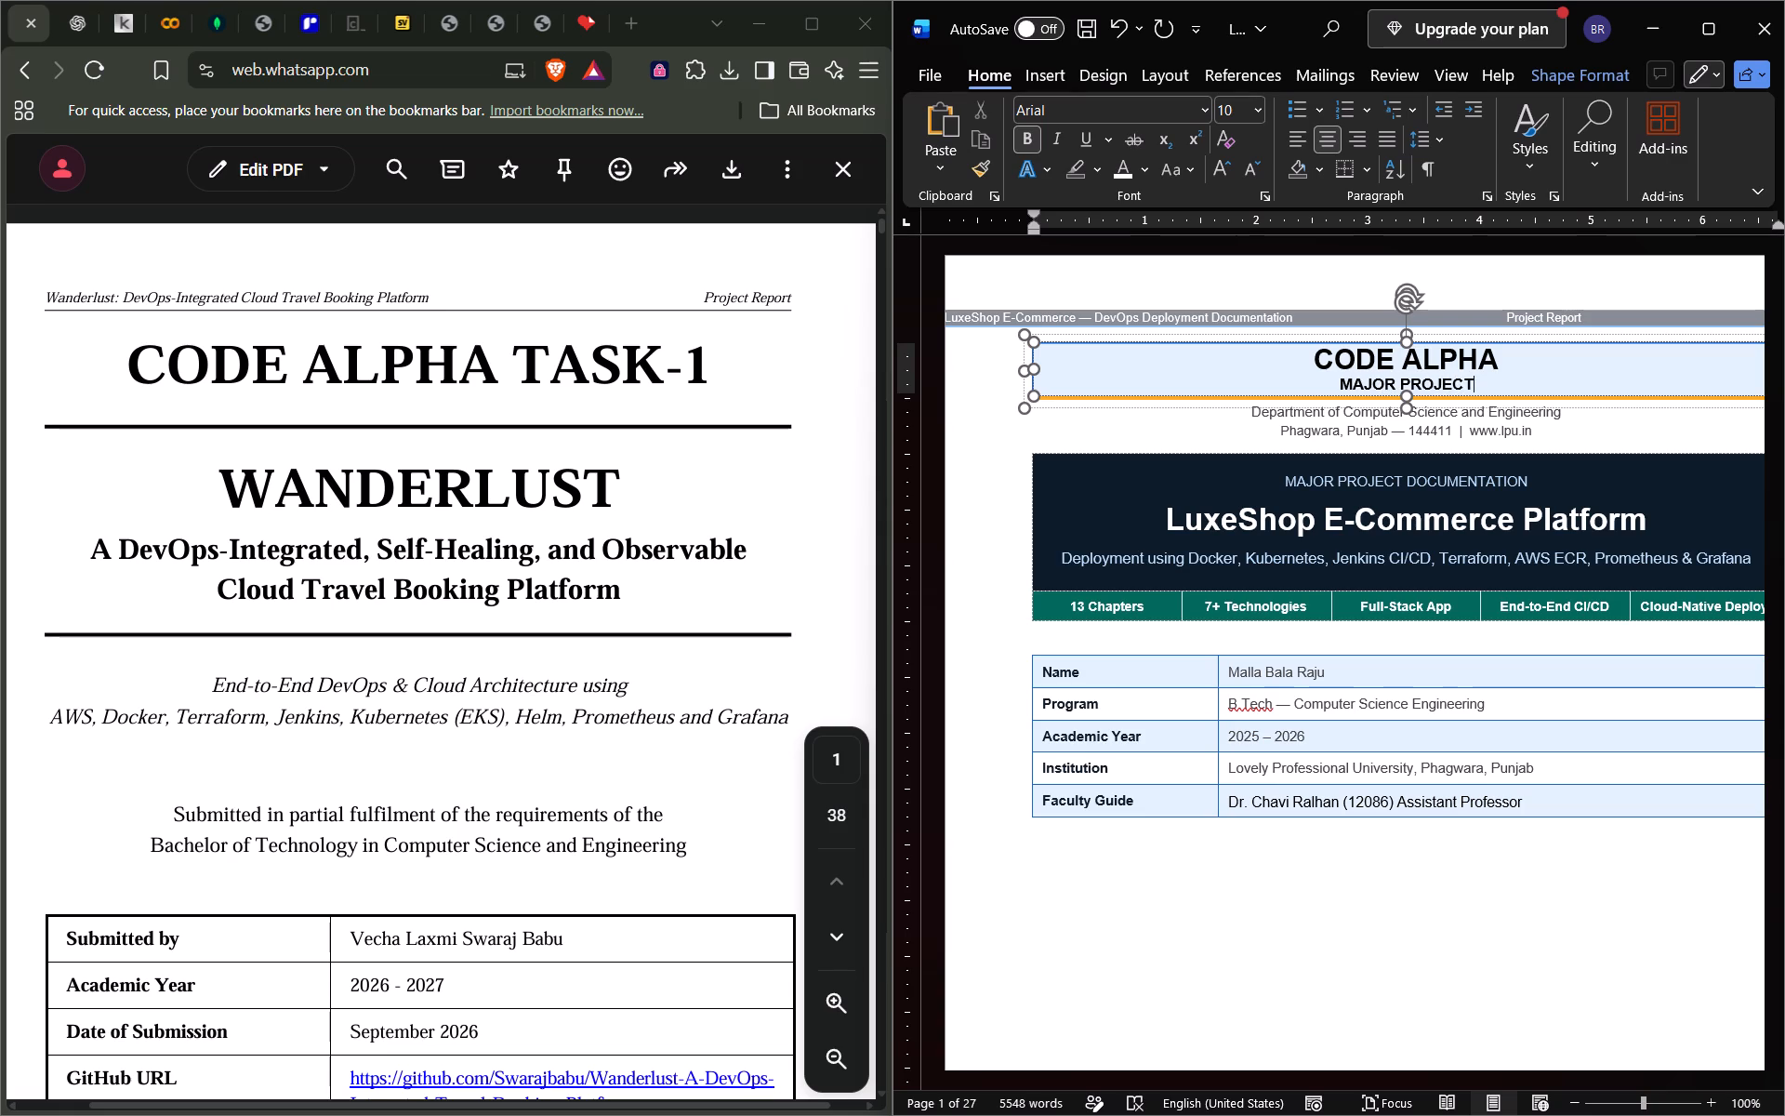
Delete the department line and the university location and website line between the banner box and the dark title block.
left_click(1578, 421)
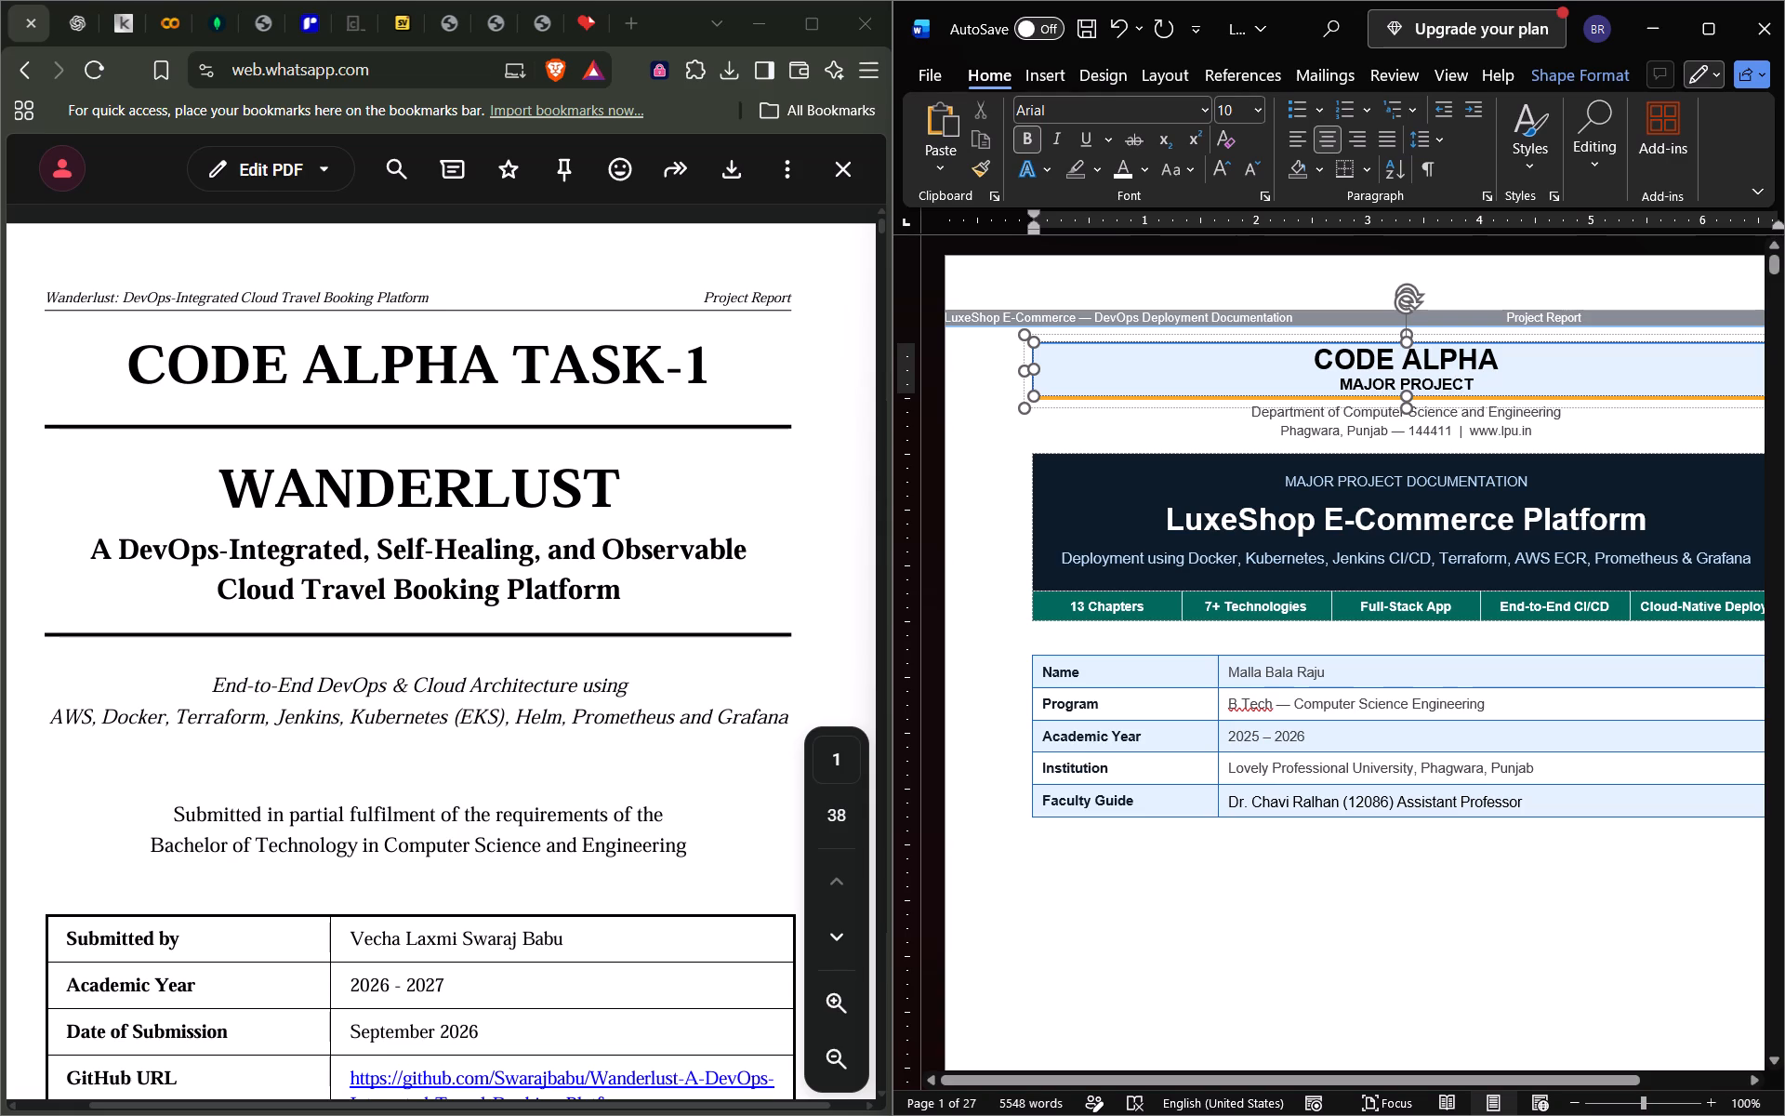
key("ctrl+BackSpace")
key("ctrl+BackSpace")
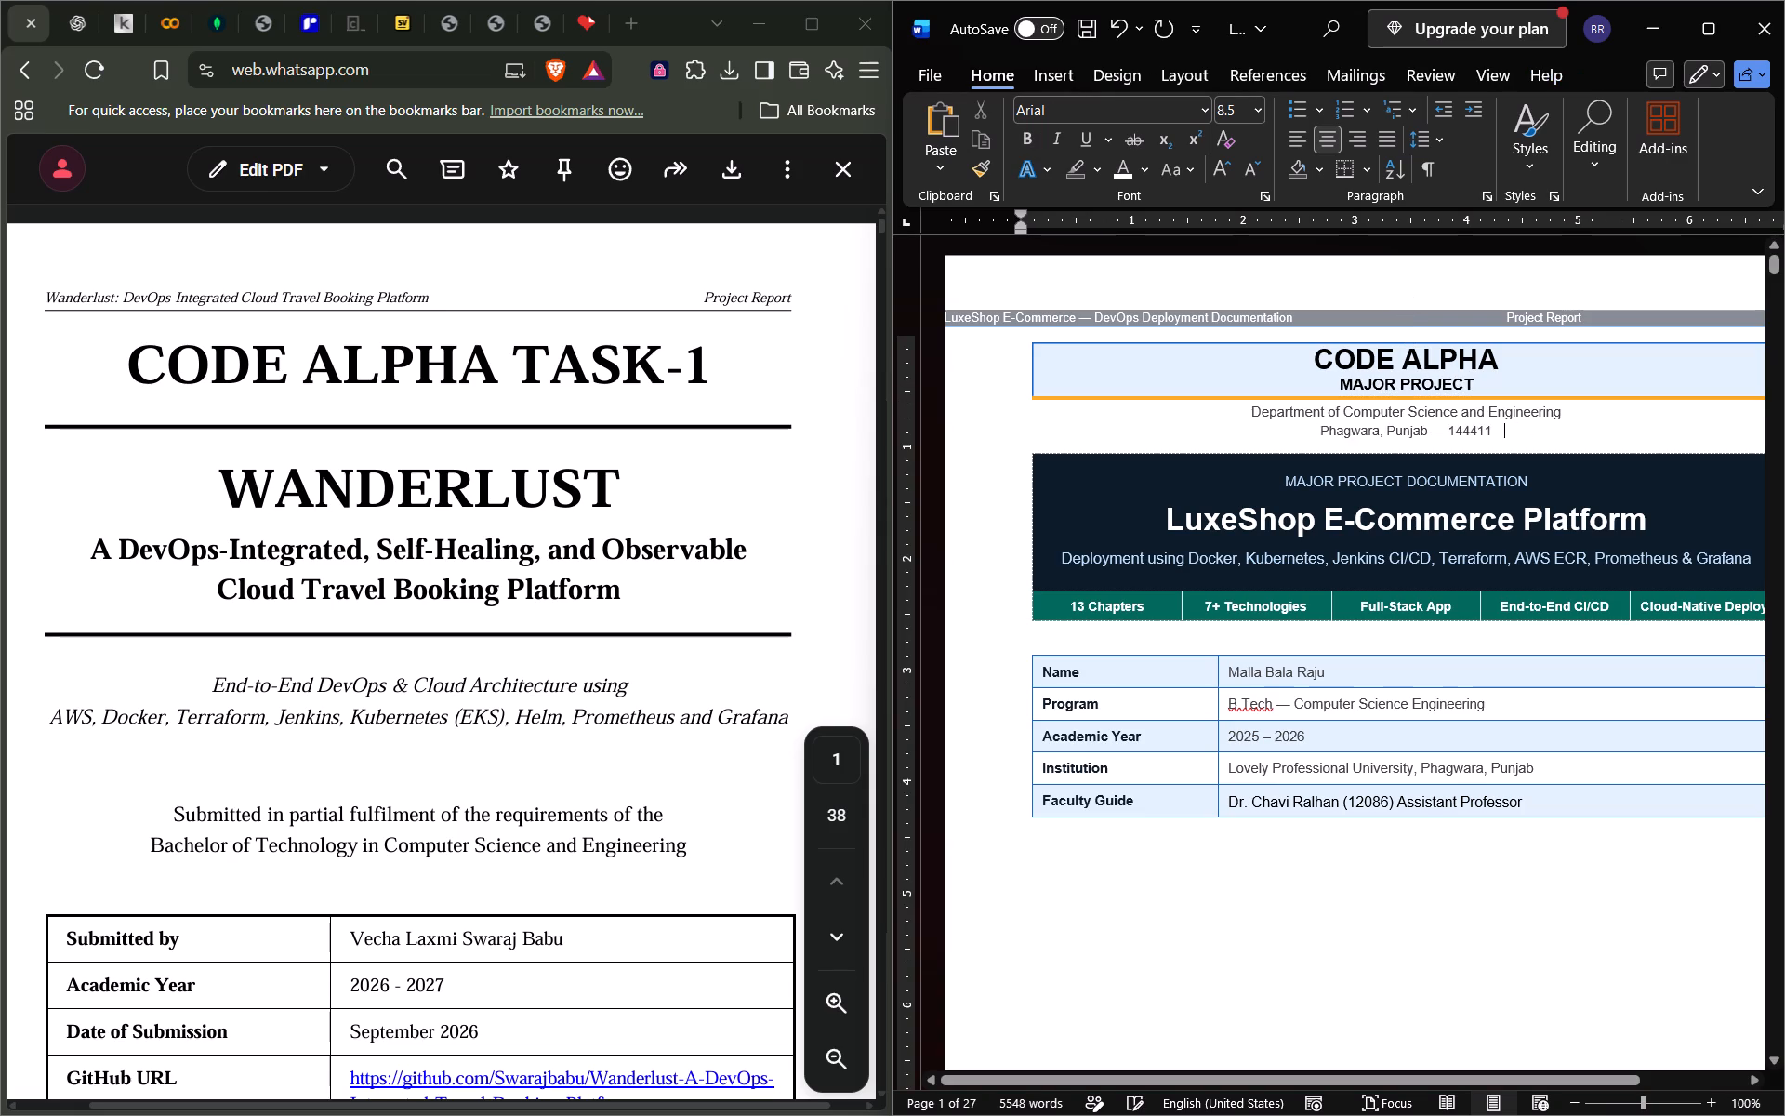
key("ctrl+BackSpace")
key("ctrl+BackSpace")
key("ctrl+BackSpace")
key("ctrl+BackSpace")
key("ctrl+BackSpace")
key("ctrl+BackSpace")
key("ctrl+BackSpace")
key("ctrl+BackSpace")
key("ctrl+BackSpace")
key("ctrl+BackSpace")
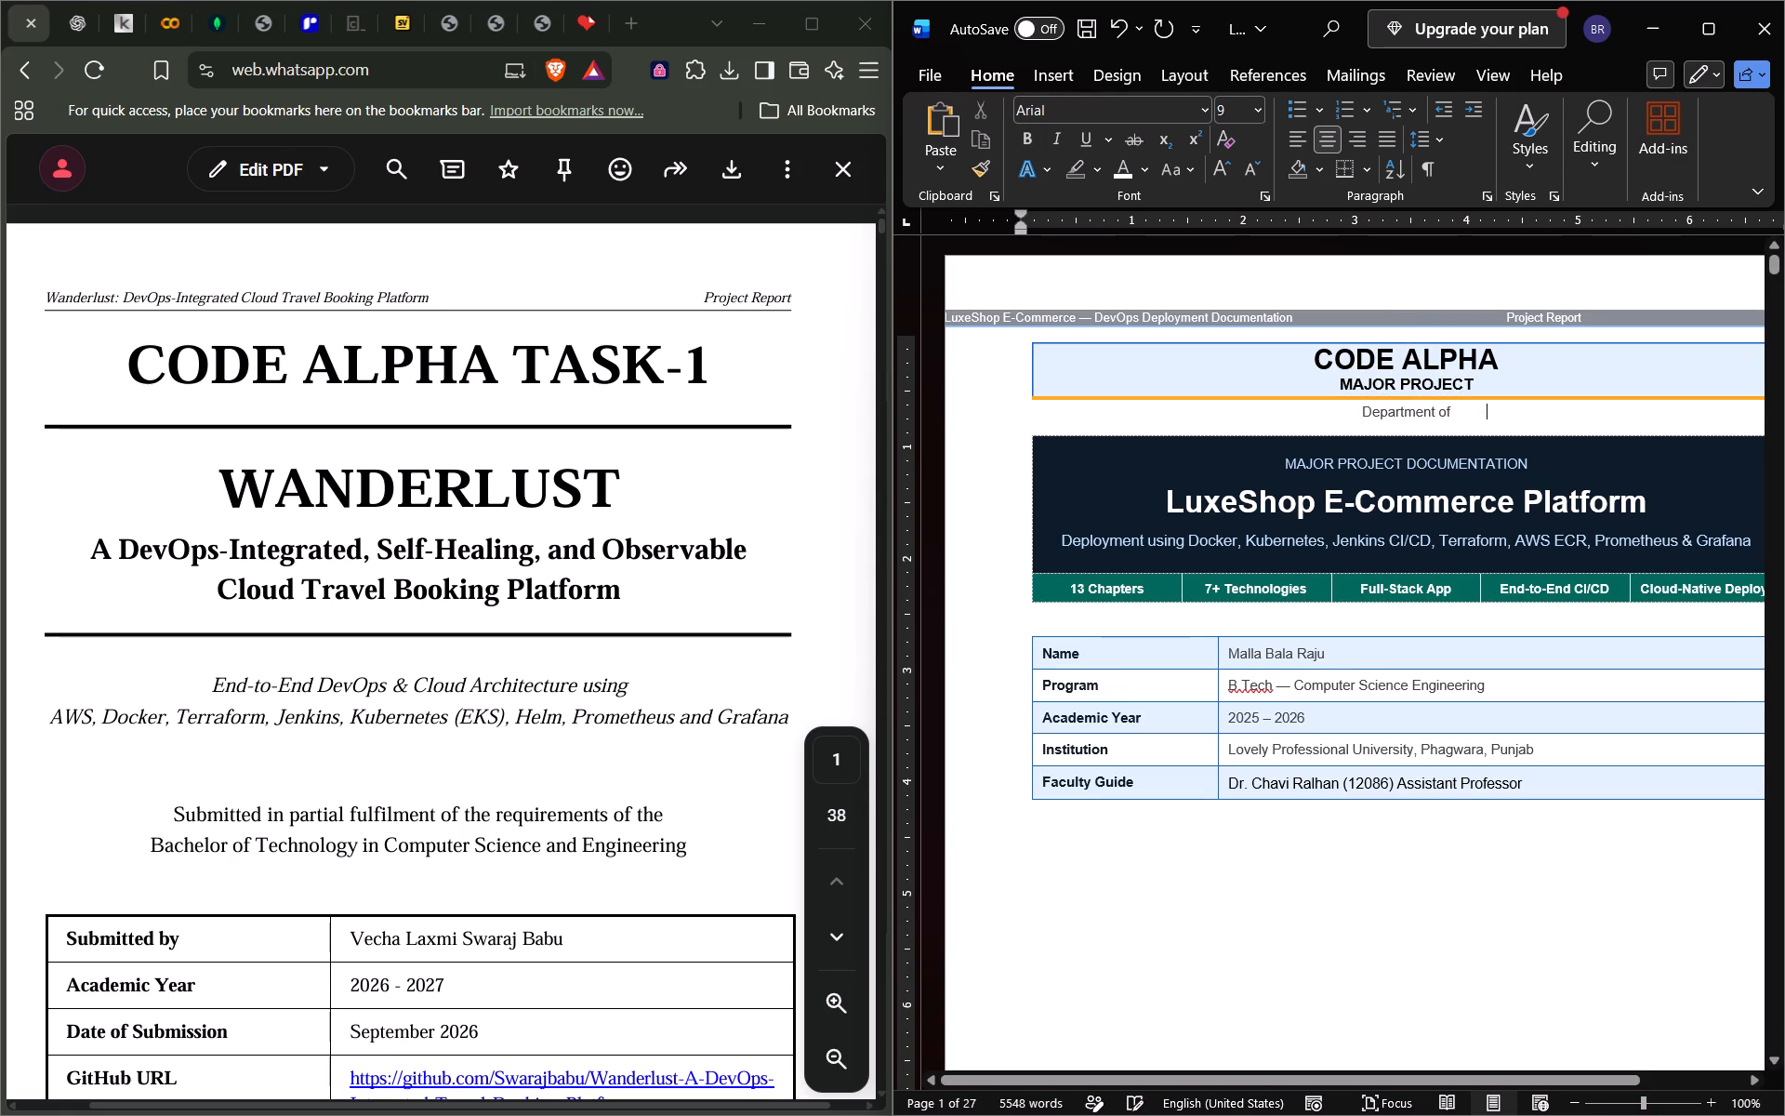
Delete the leftover "Department of" text and its line beneath the CODE ALPHA banner box on the cover page.
key("ctrl+BackSpace")
key("ctrl+BackSpace")
key("ctrl+BackSpace")
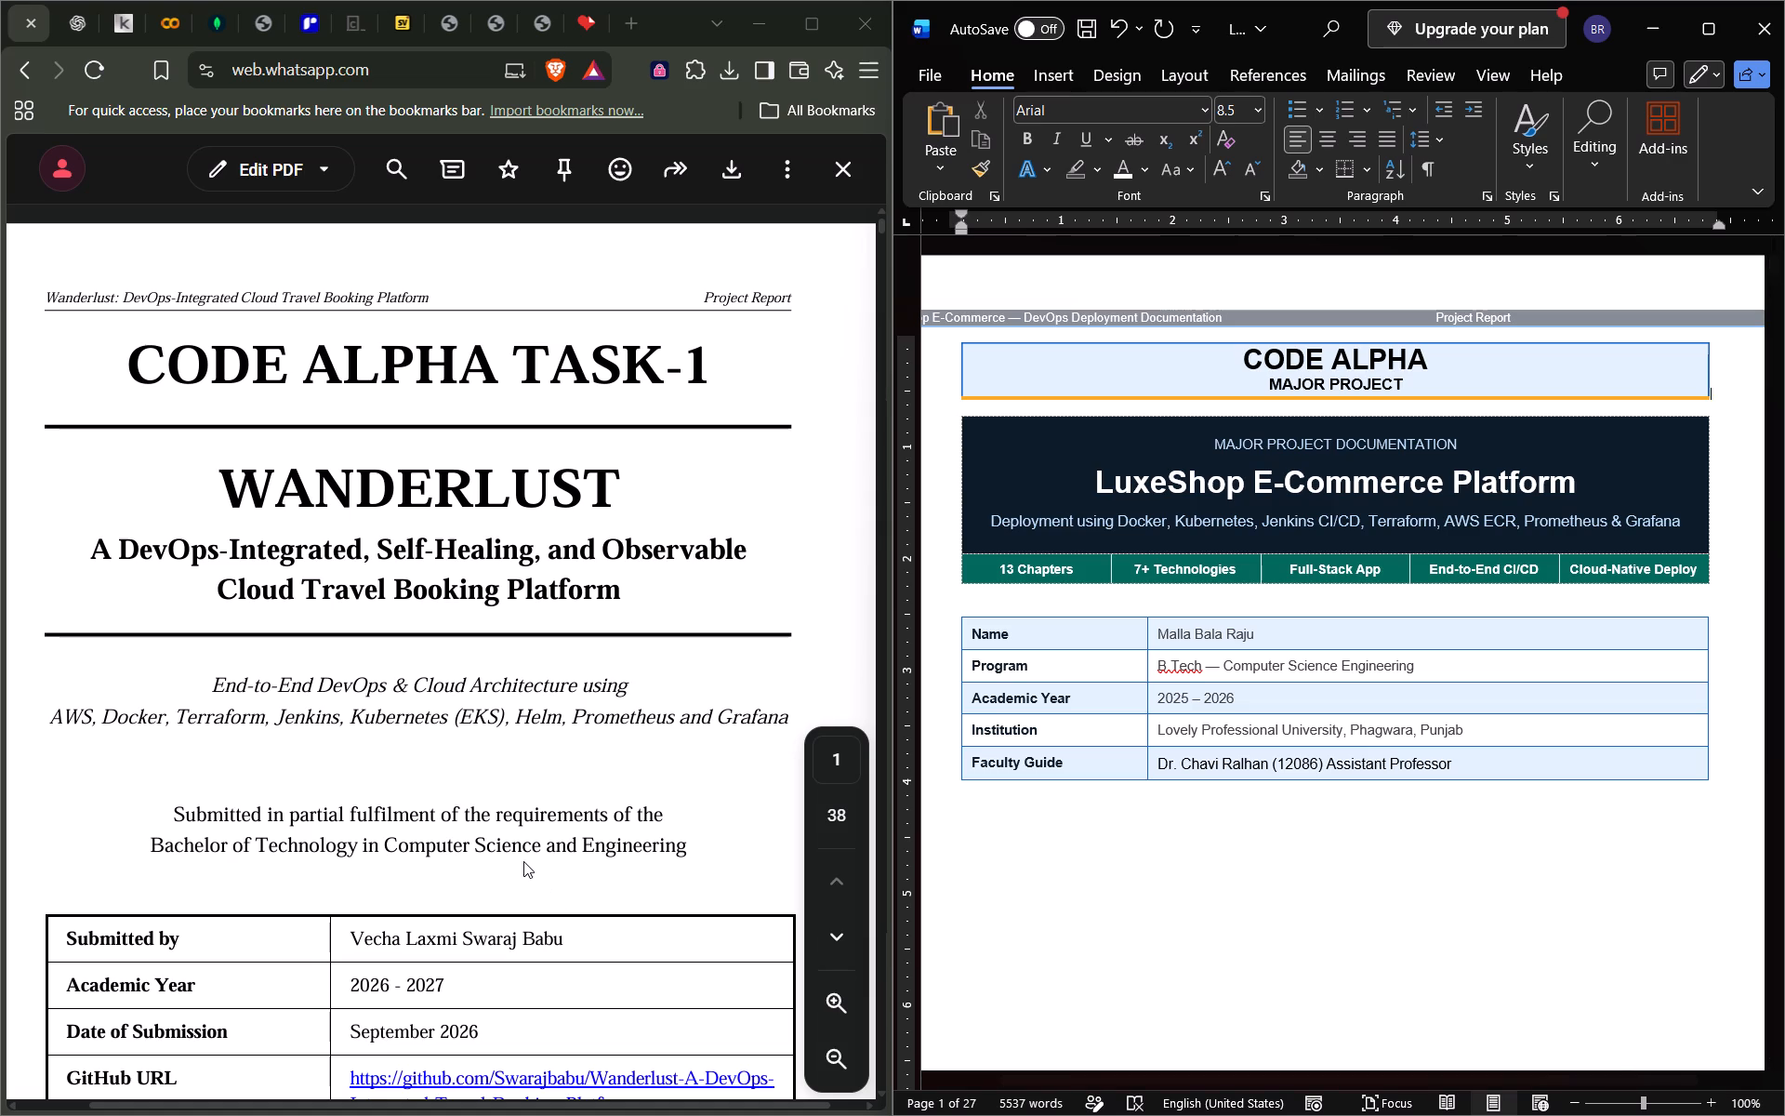
Examine the submission details table on the cover page of the Wanderlust reference report in the browser.
scroll(523, 861, "down", 4)
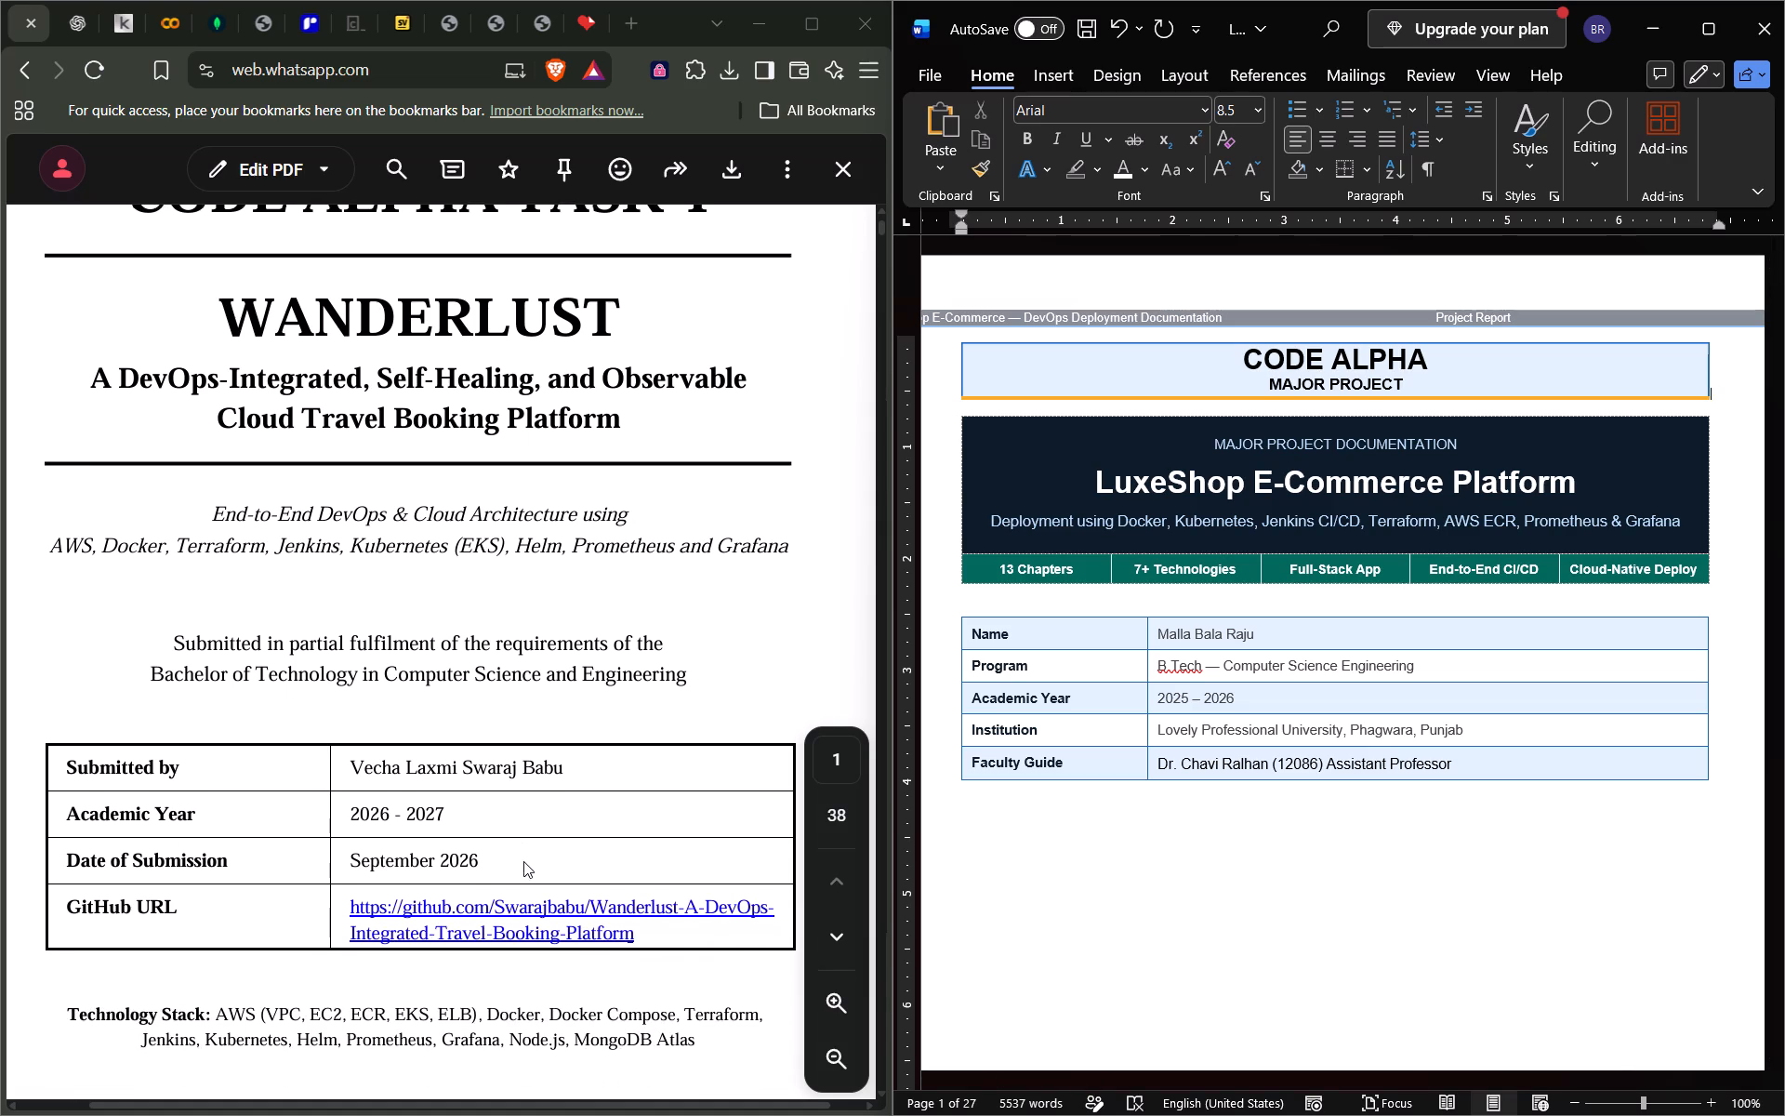
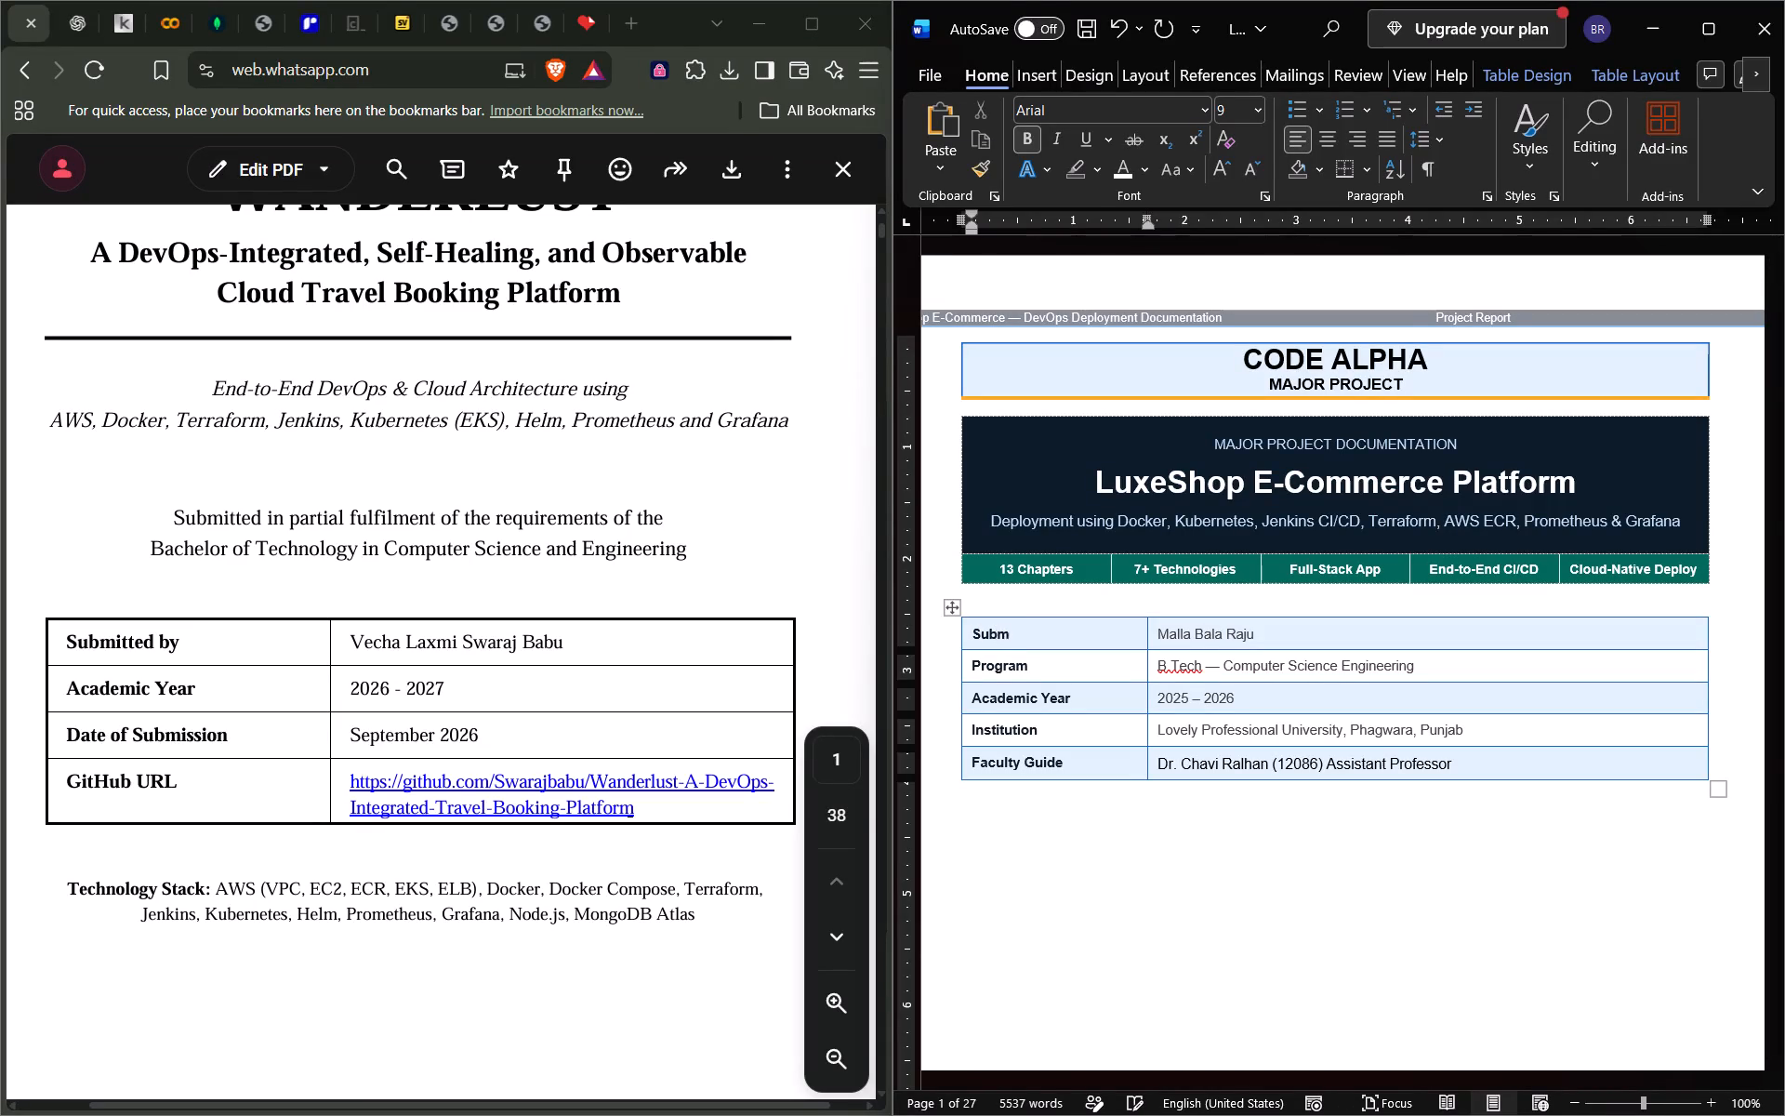
Complete the first row's label in the cover page's details table as Submitted by.
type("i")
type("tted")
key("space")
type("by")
Clear the Program label from the row beneath Submitted by in the details table.
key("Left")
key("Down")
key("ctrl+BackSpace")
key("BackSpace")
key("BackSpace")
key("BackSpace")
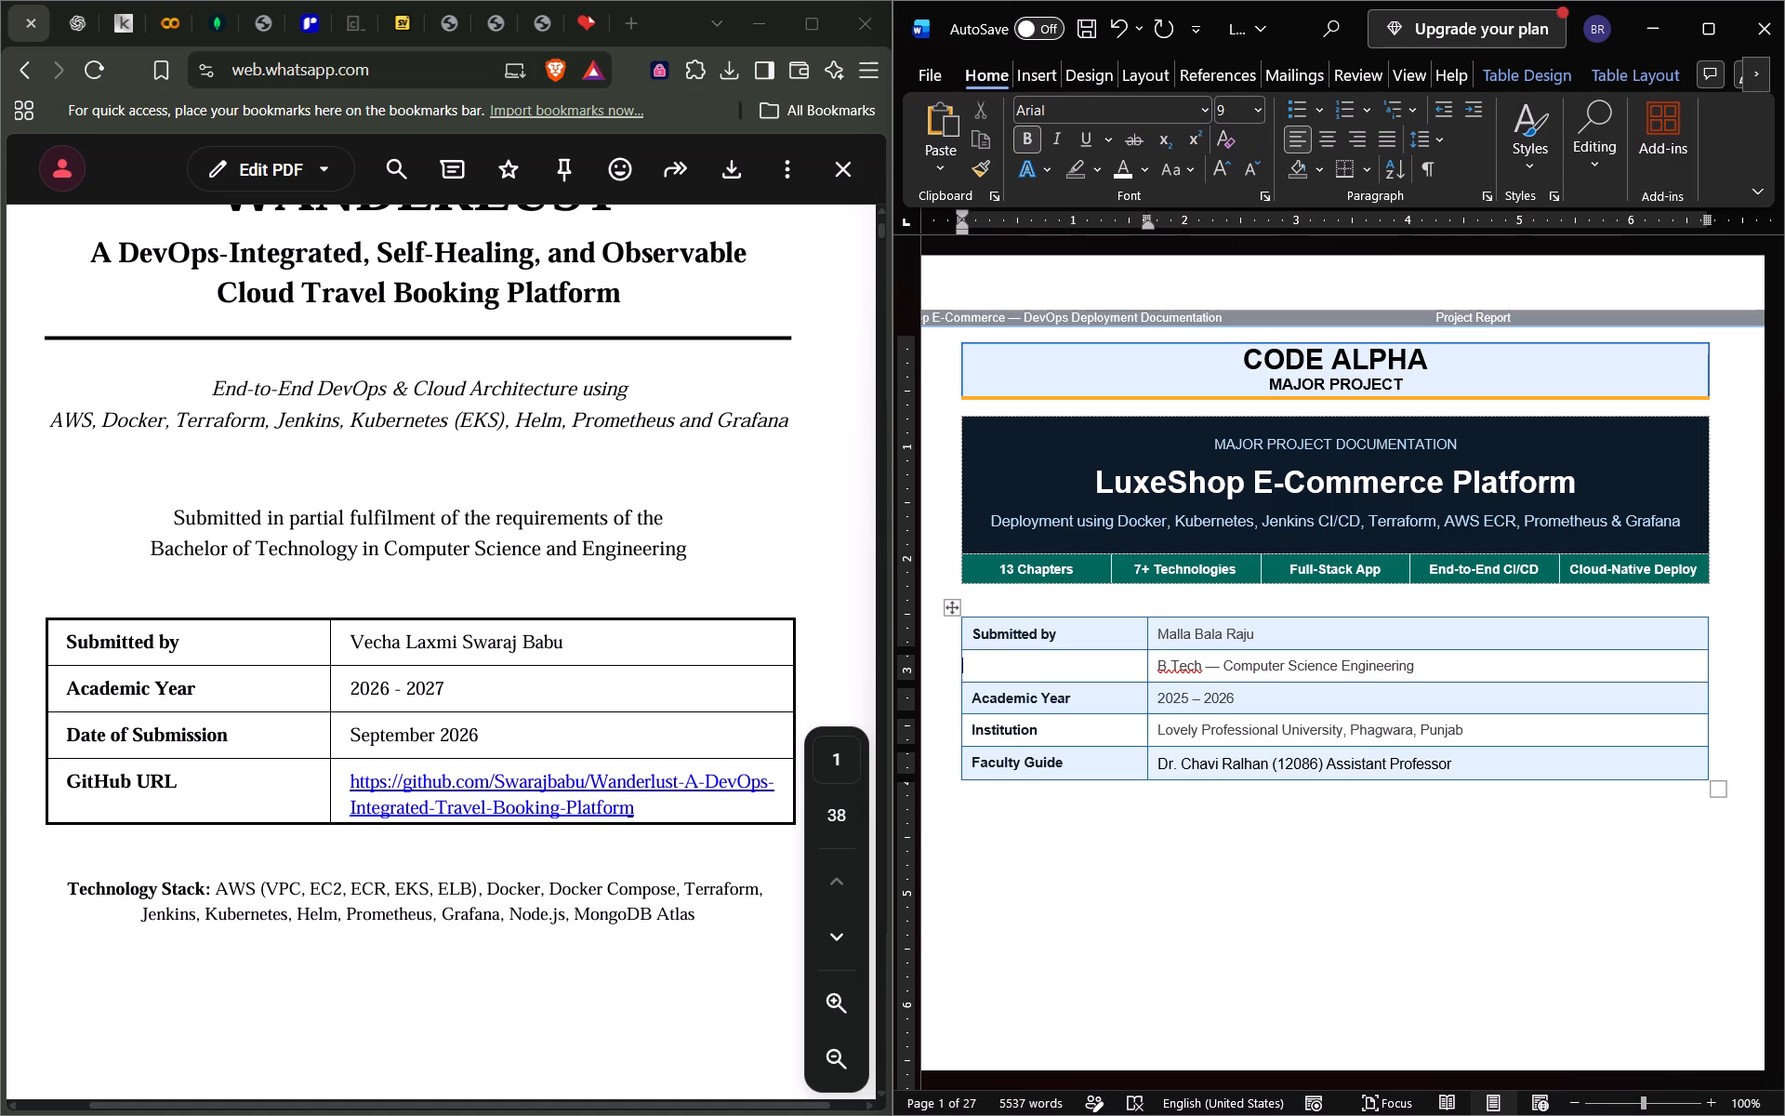
Delete the B.Tech — Computer Science Engineering text beside the emptied label cell in the details table.
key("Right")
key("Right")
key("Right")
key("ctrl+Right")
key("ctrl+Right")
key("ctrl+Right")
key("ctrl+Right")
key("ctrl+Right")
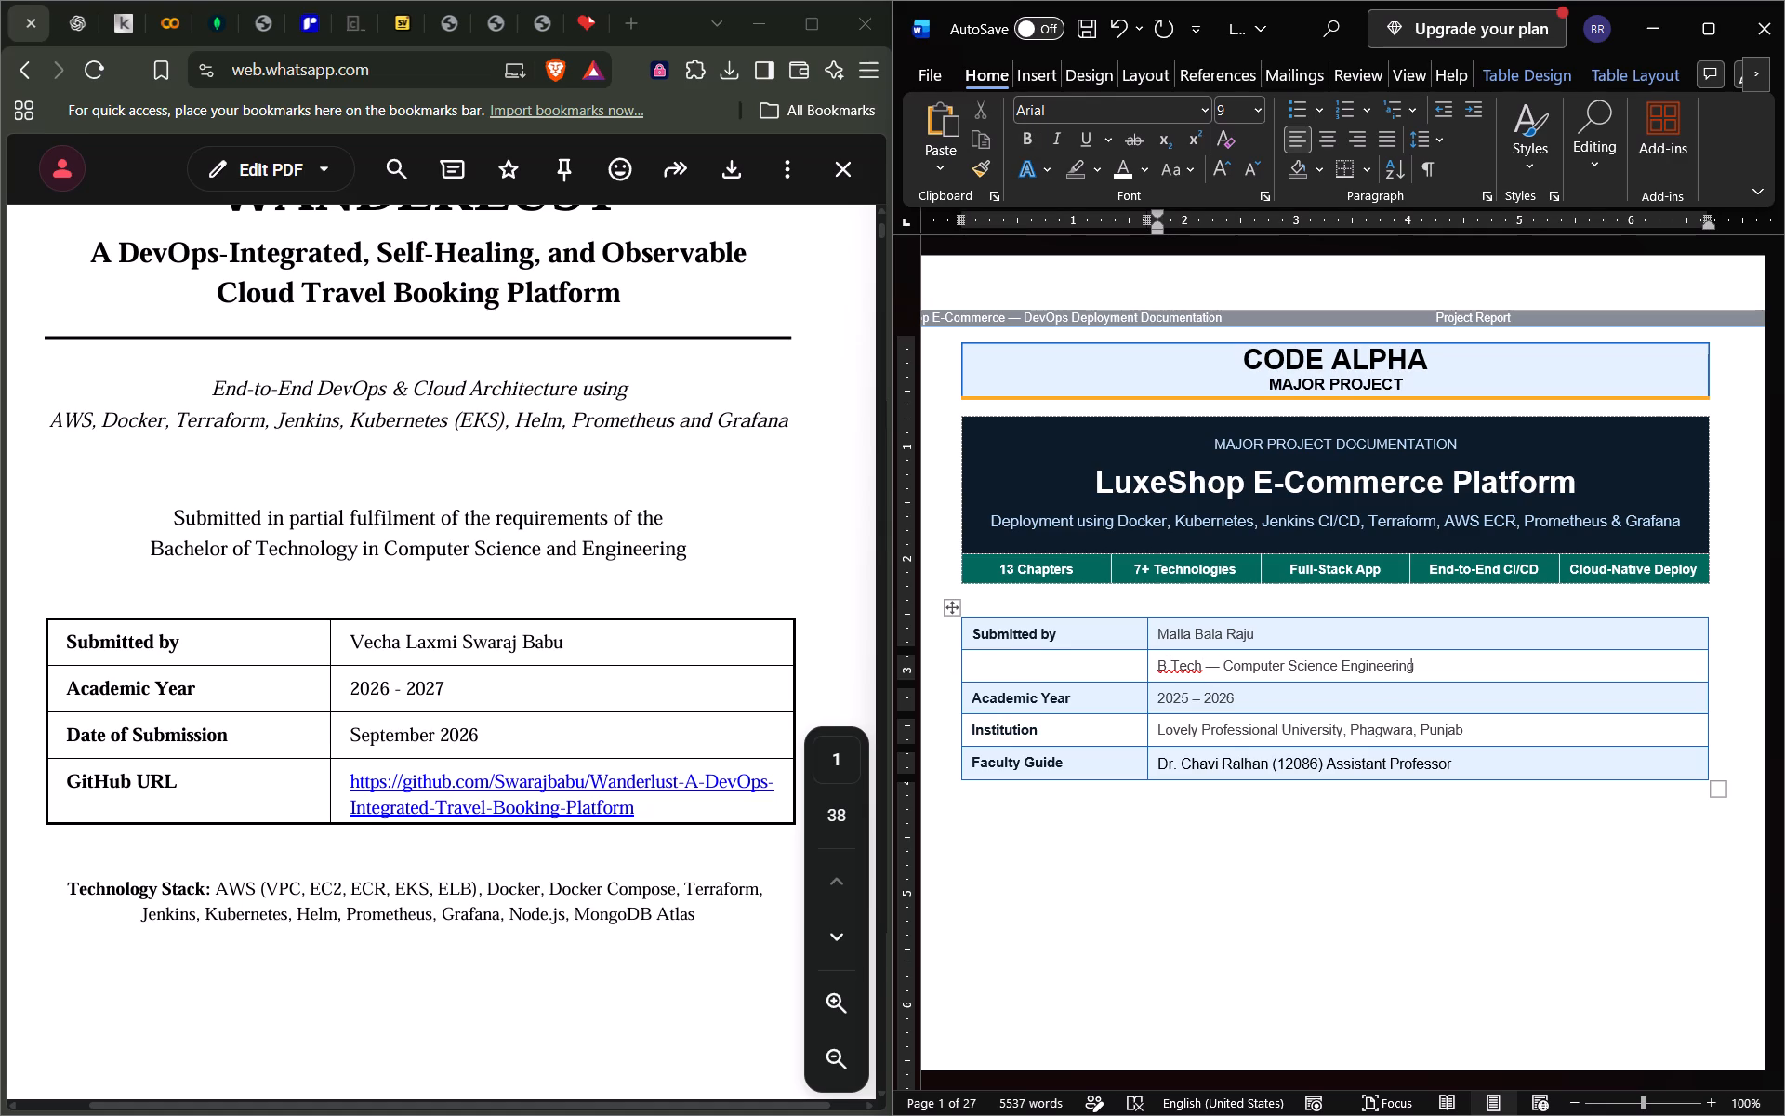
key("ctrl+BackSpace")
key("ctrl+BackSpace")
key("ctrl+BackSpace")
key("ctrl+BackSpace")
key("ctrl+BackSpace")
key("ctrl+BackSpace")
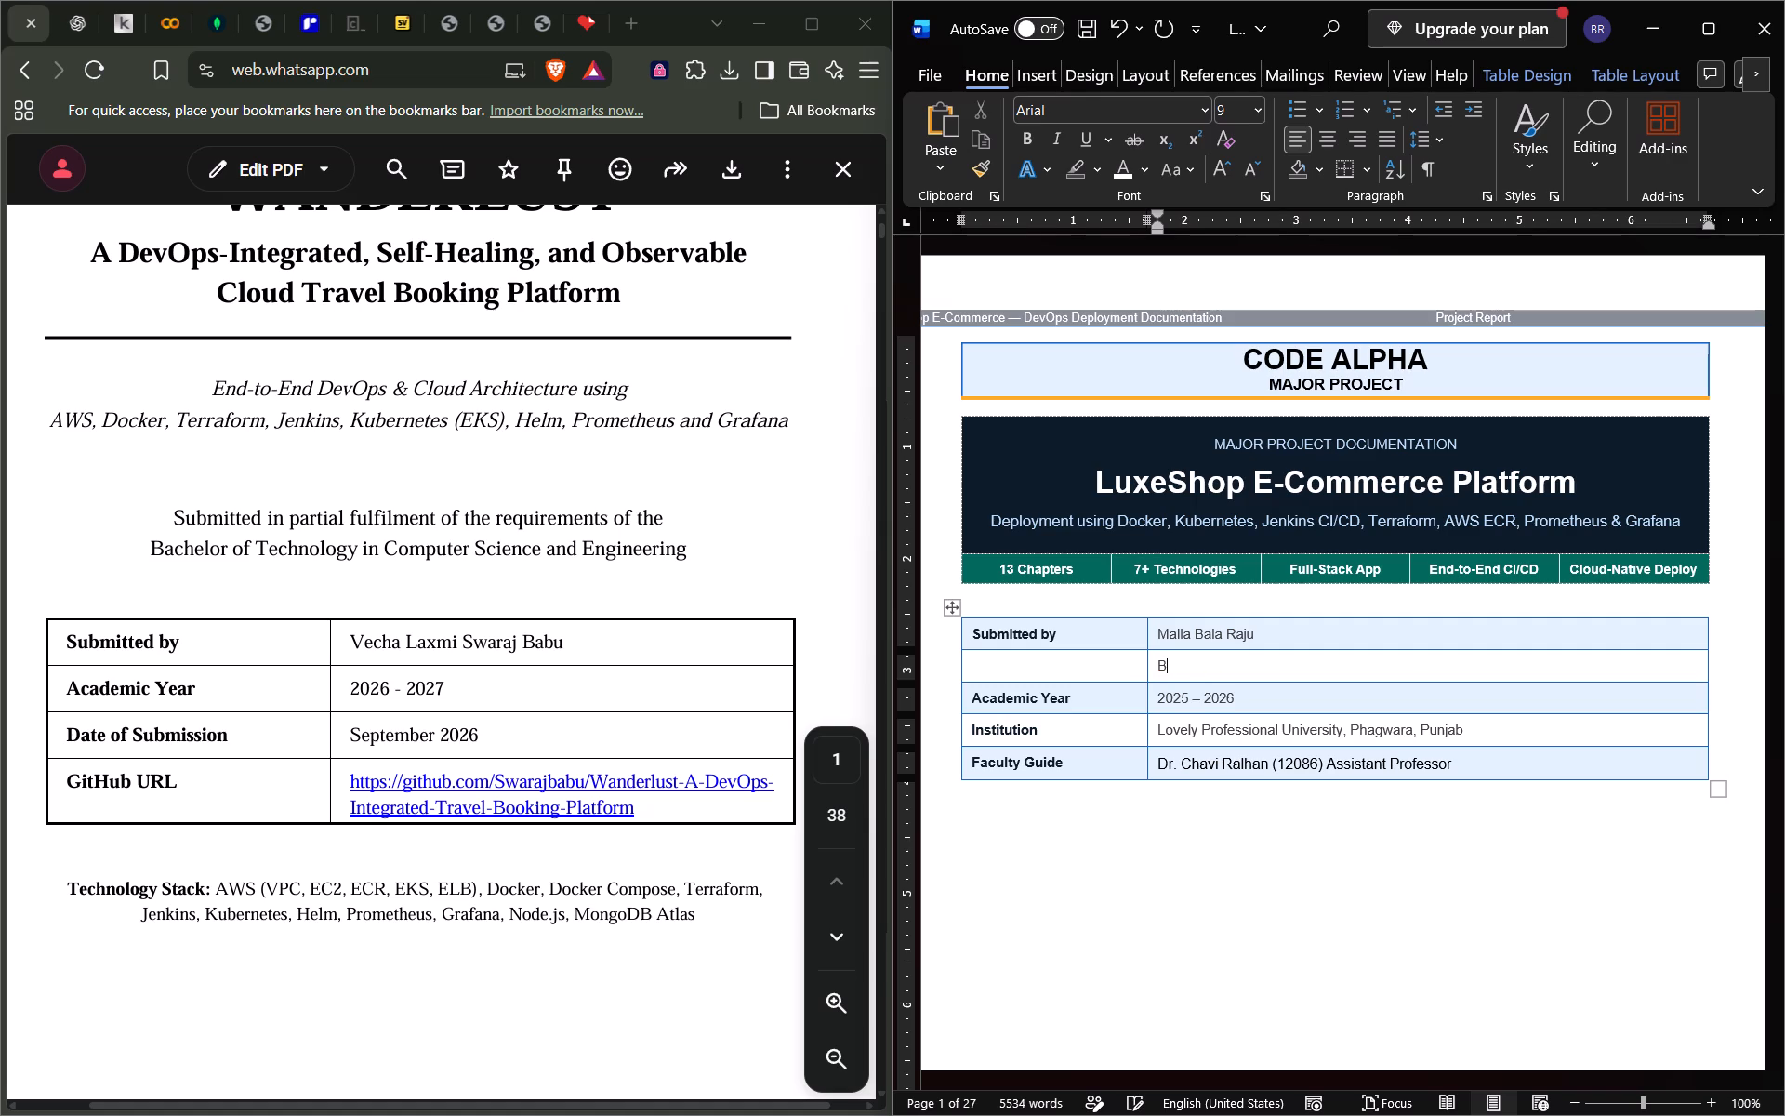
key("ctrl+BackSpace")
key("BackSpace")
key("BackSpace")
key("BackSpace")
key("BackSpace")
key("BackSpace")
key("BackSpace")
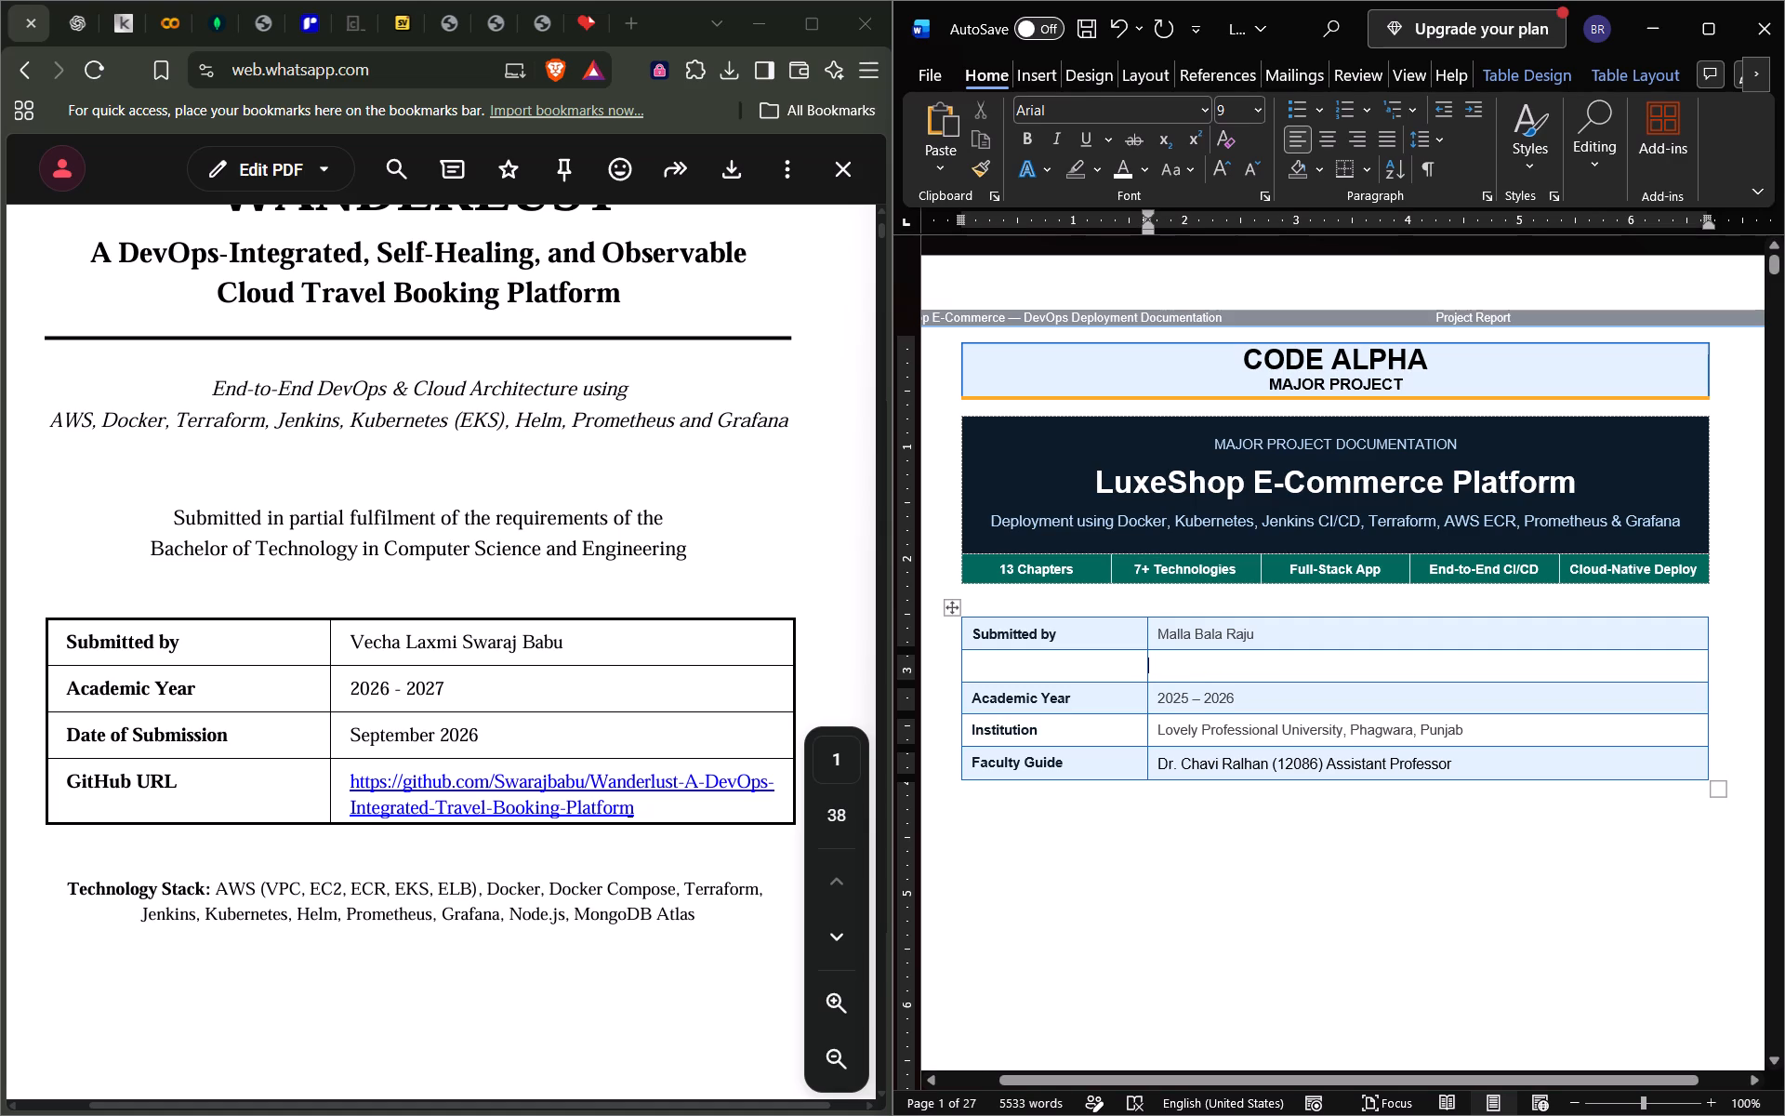
Shrink the height of the empty row between Submitted by and Academic Year in the details table.
left_click(1718, 794)
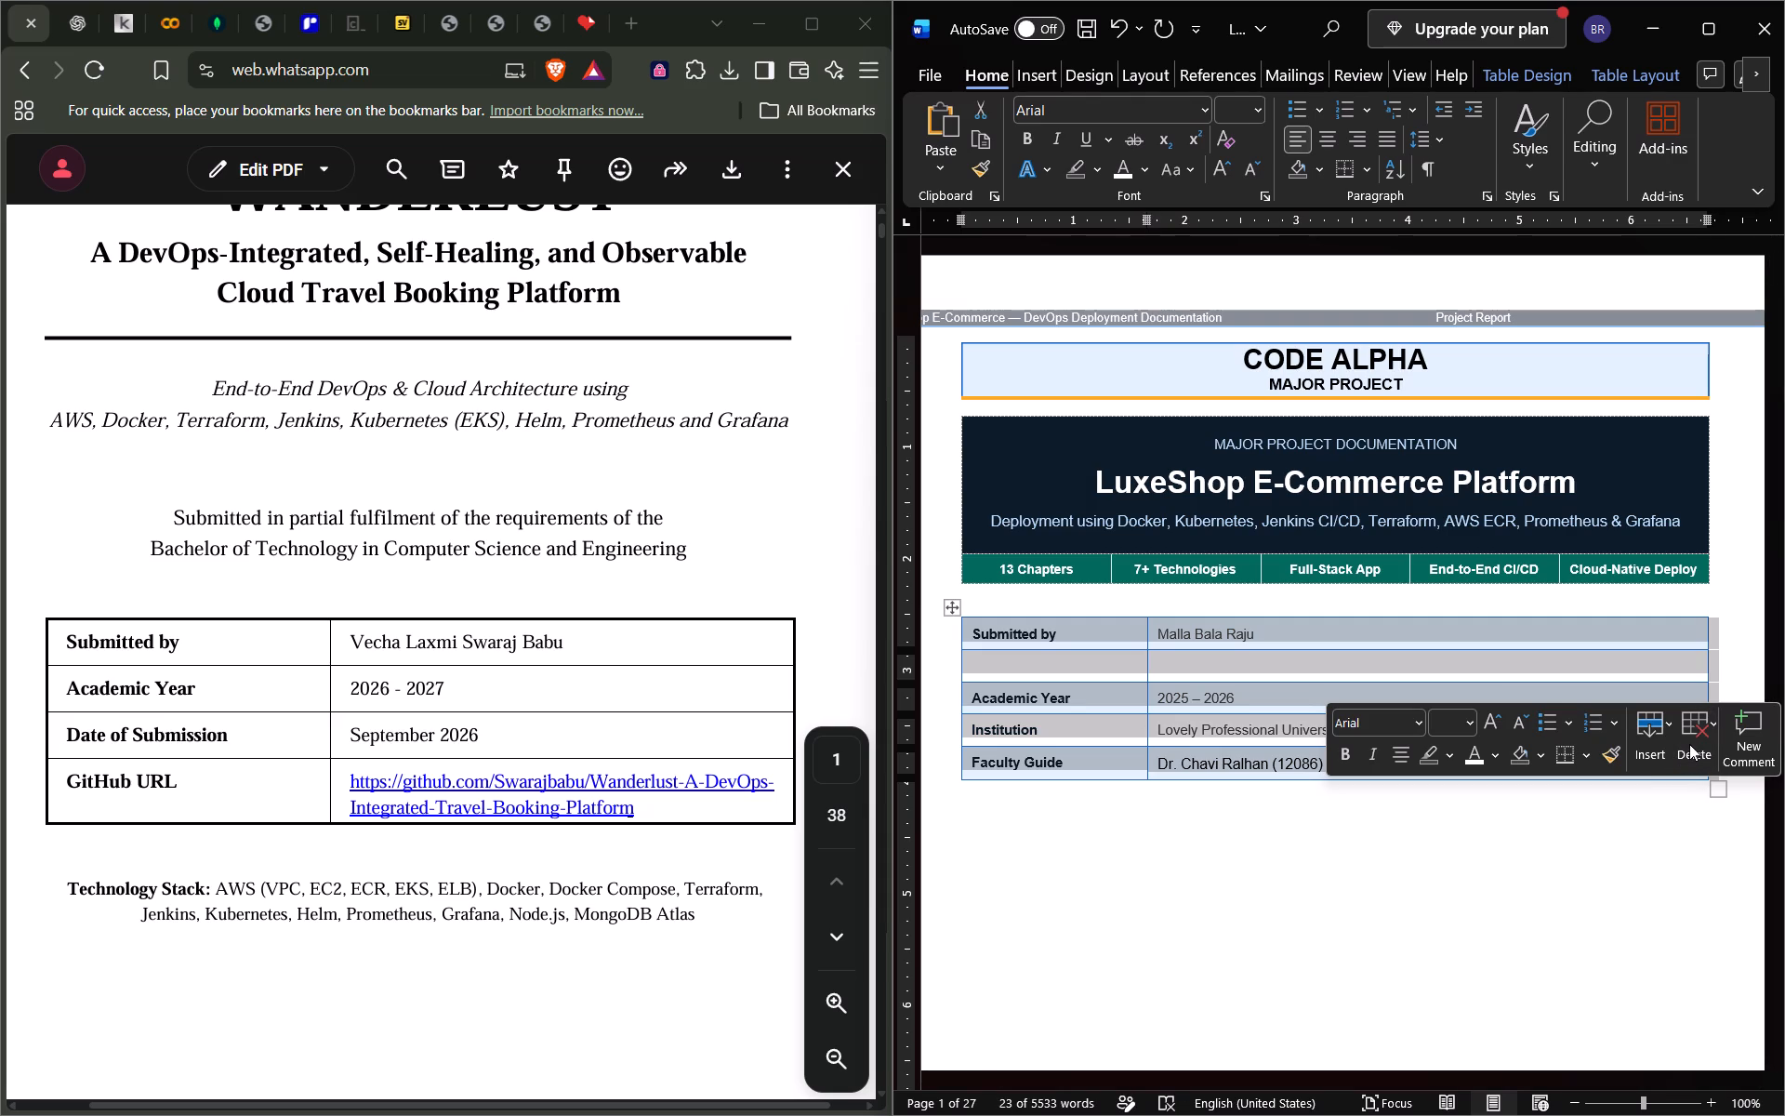
left_click(1610, 821)
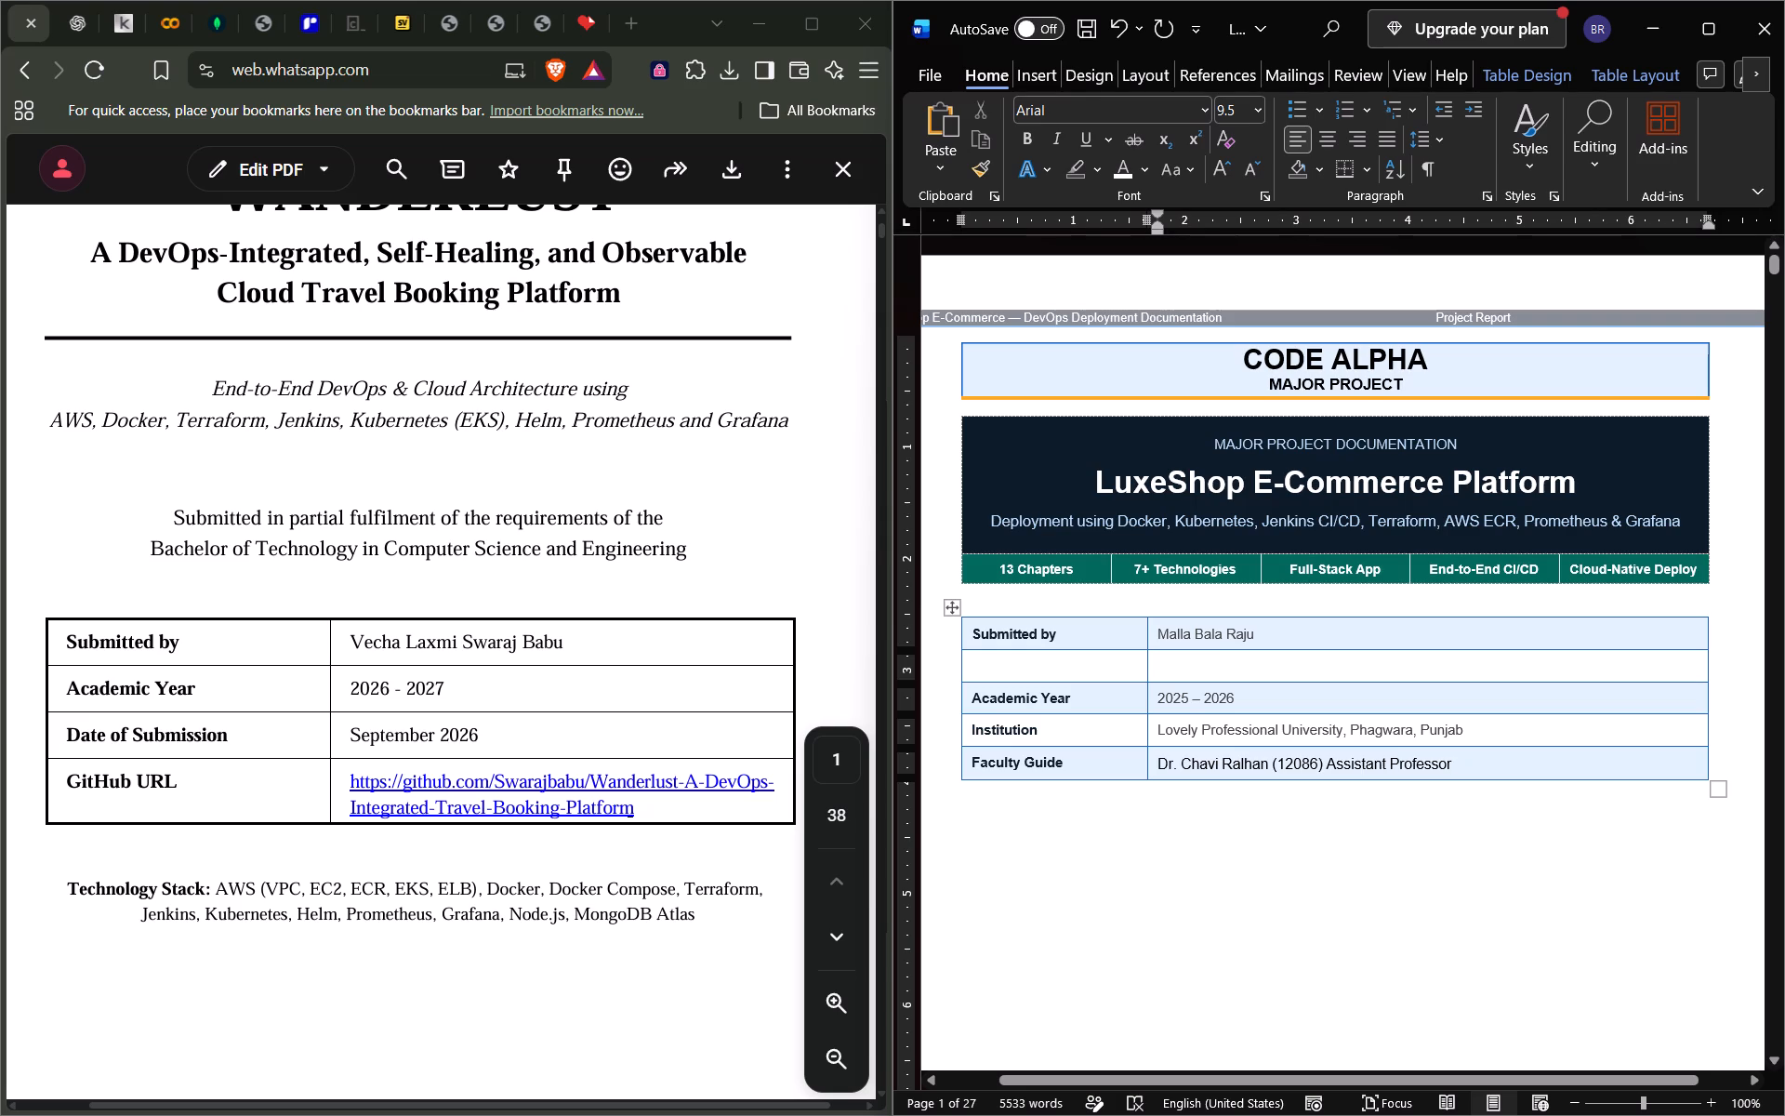
left_click(1271, 680)
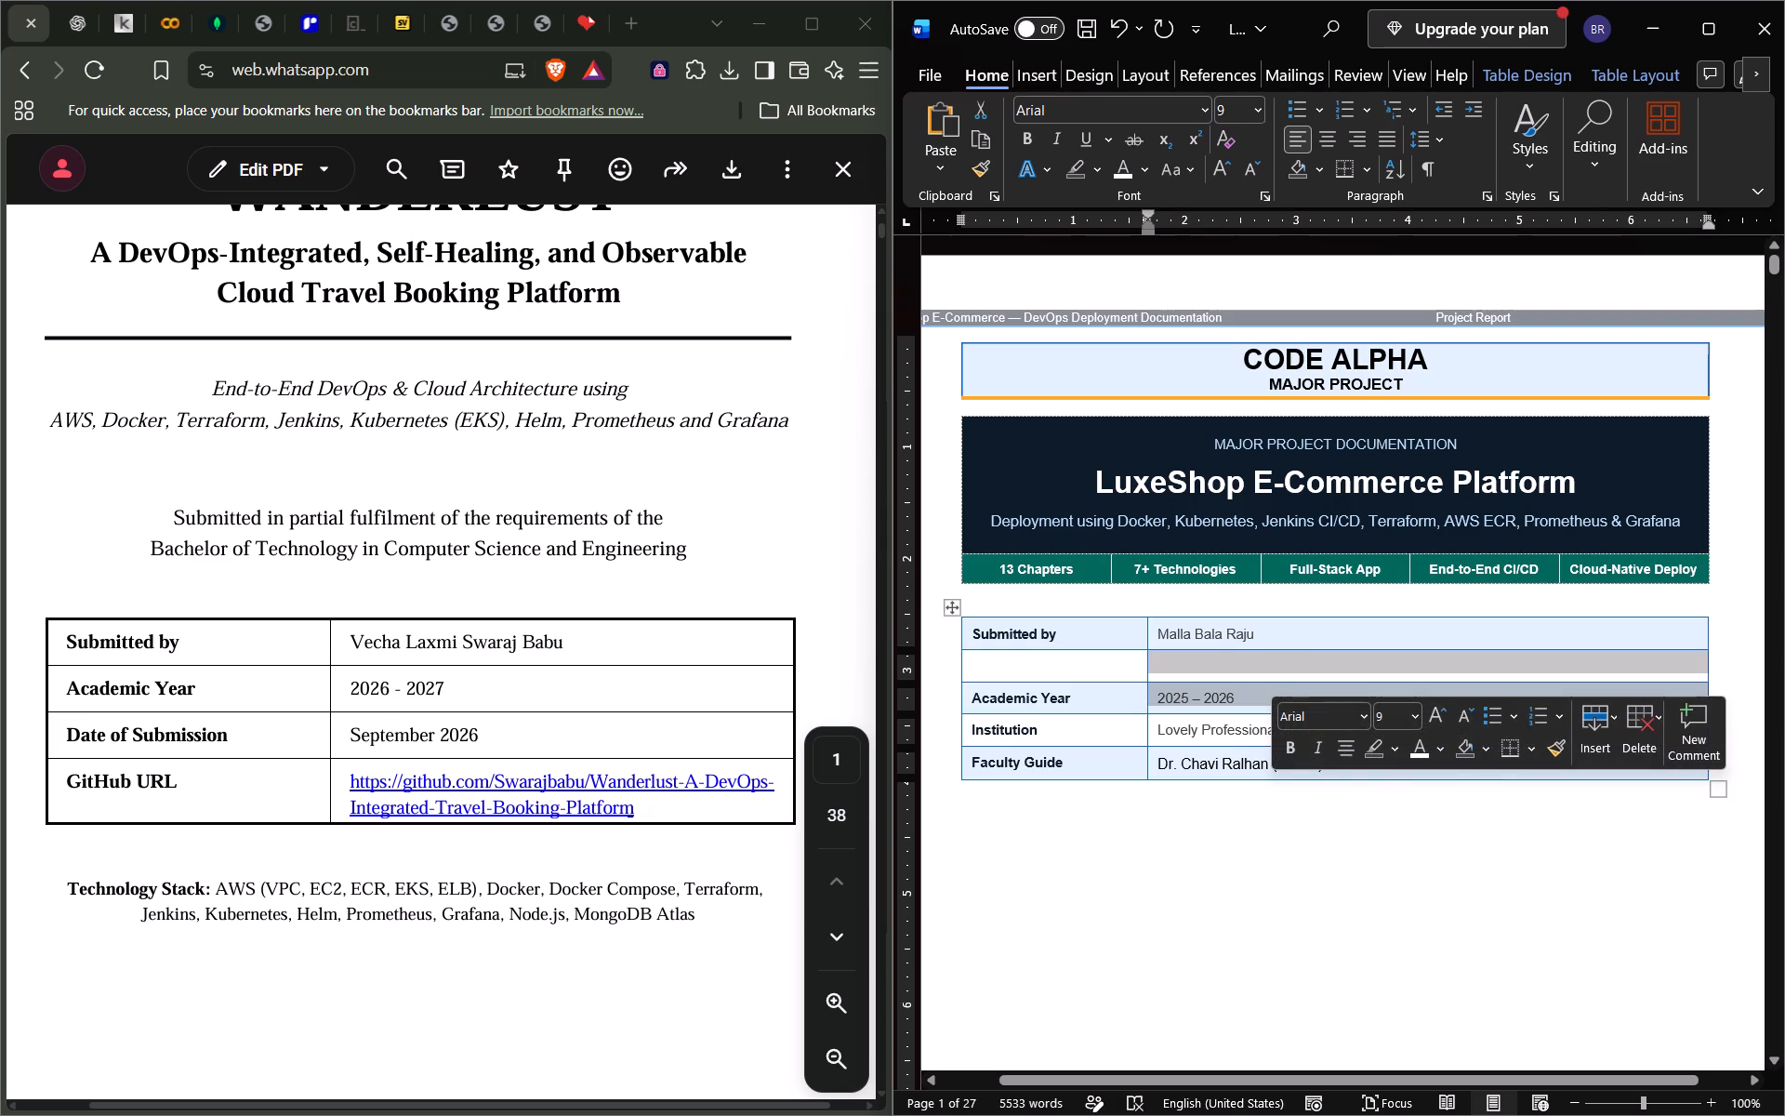
left_click_drag(1276, 684, 1270, 657)
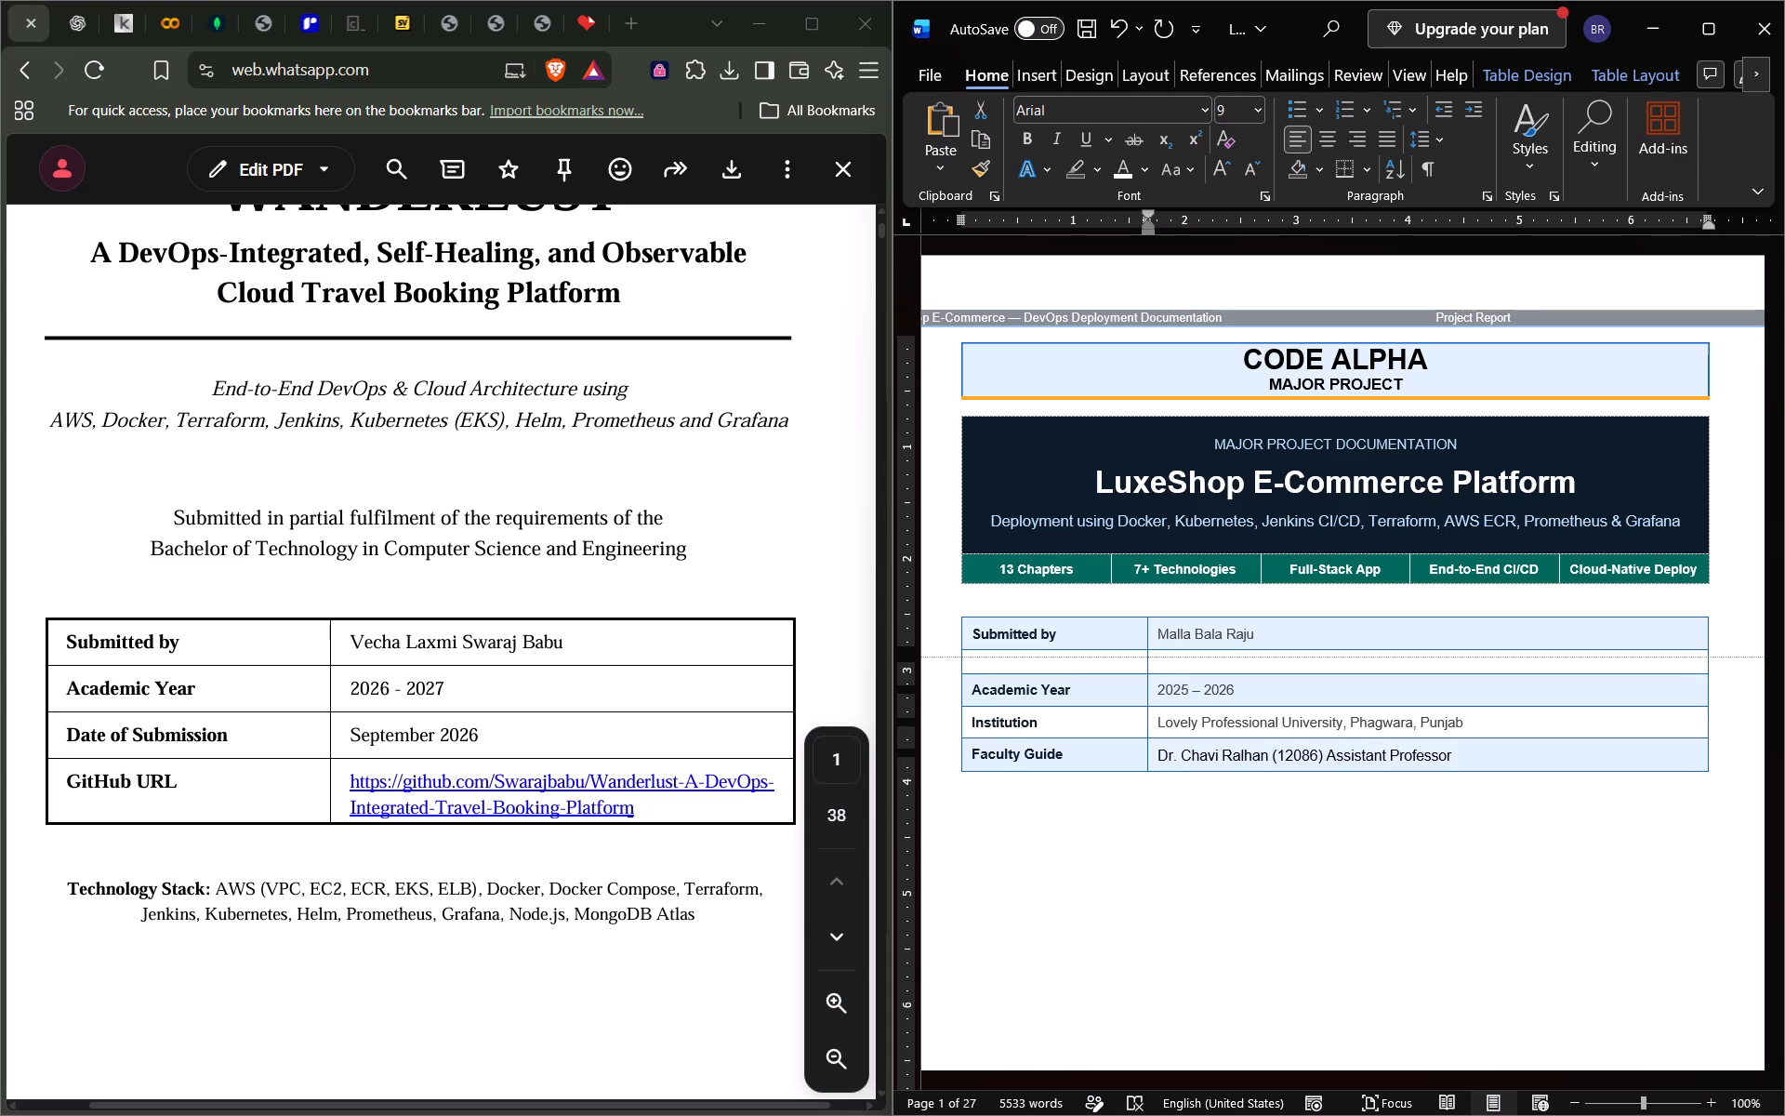
Delete the empty row between Submitted by and Academic Year in the cover page's details table.
left_click_drag(1270, 657, 1269, 654)
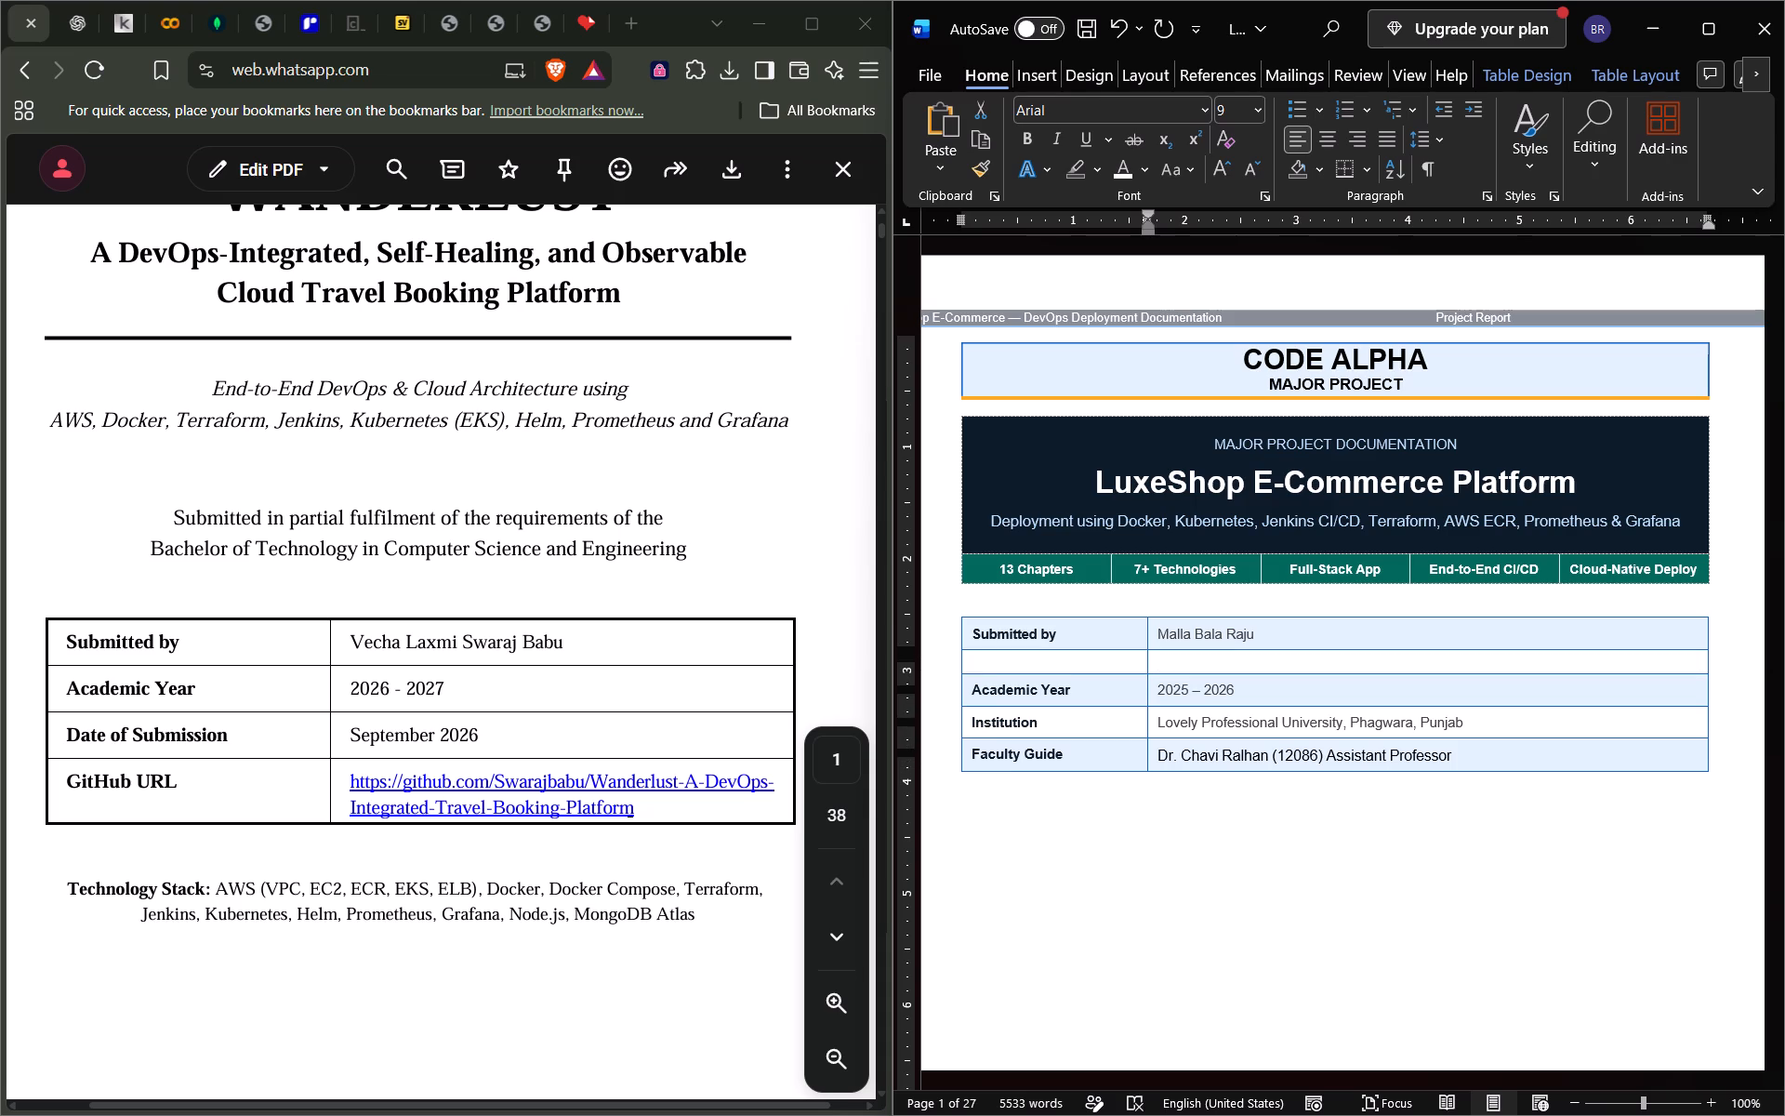
left_click(1269, 654)
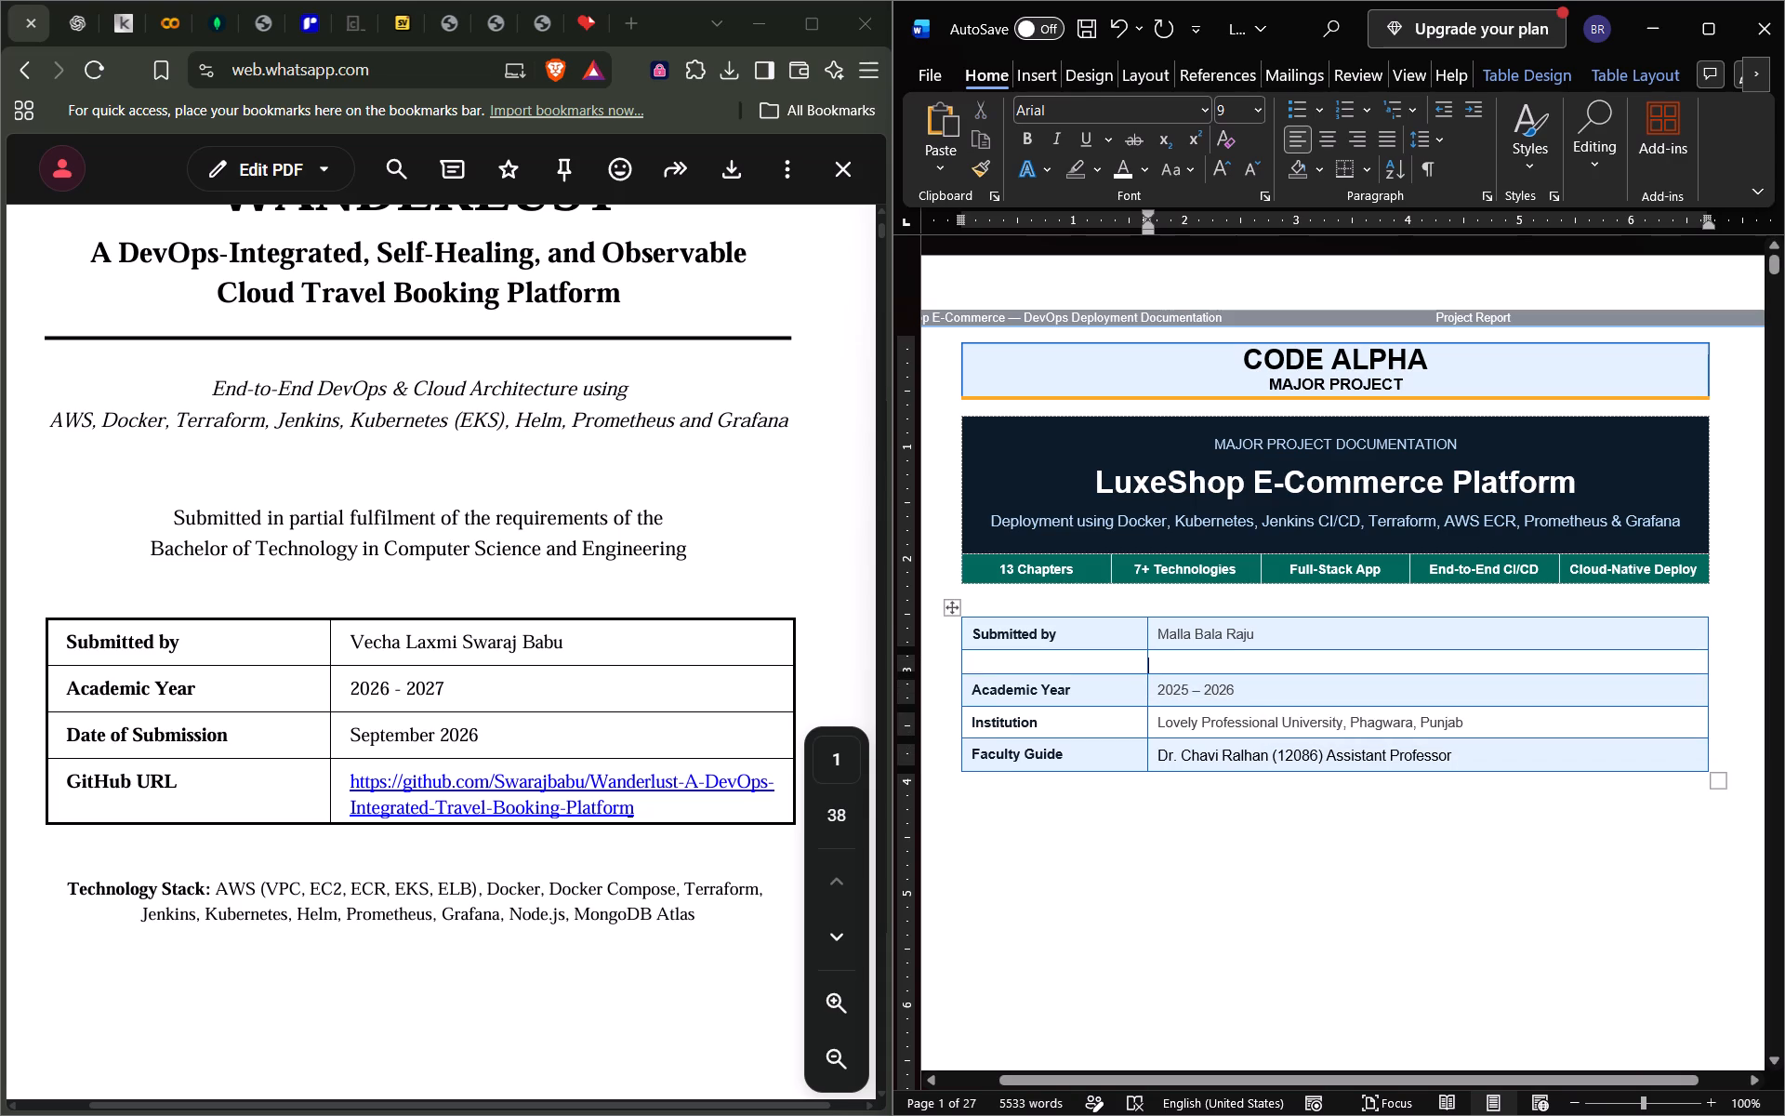
left_click(1042, 70)
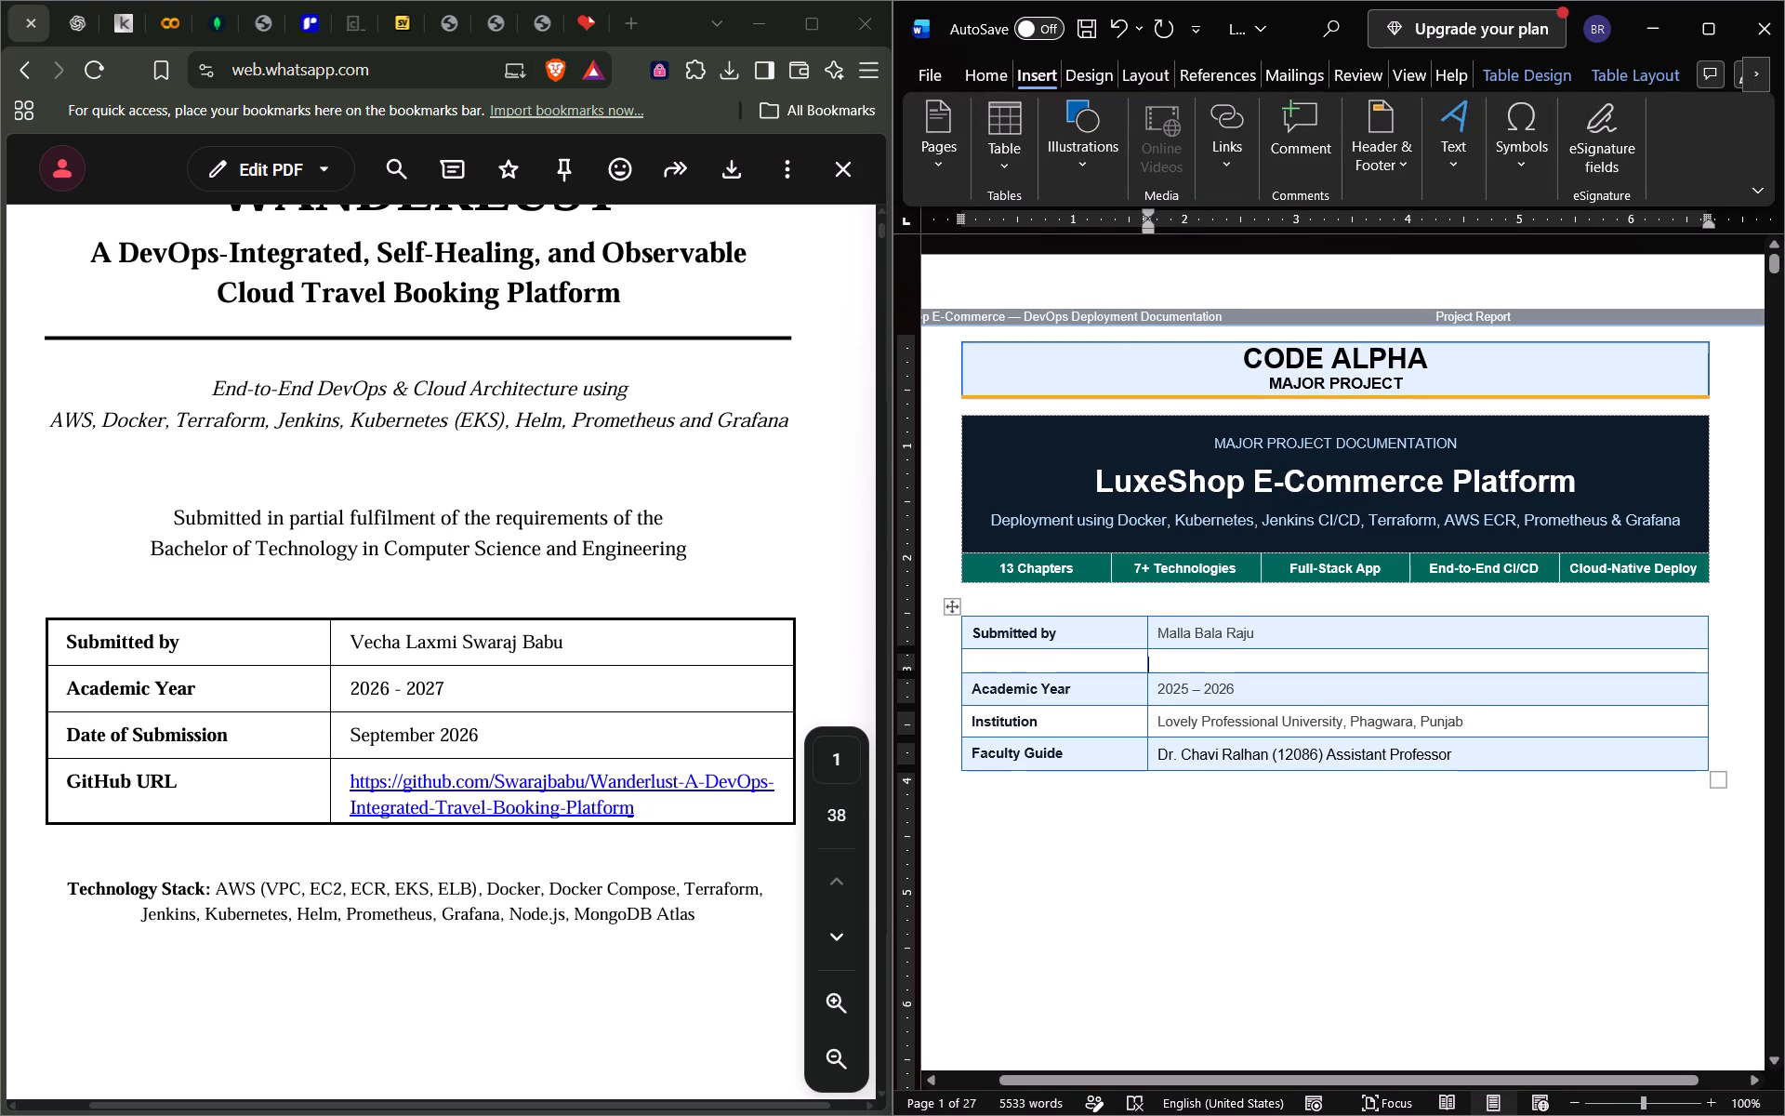
left_click(1719, 783)
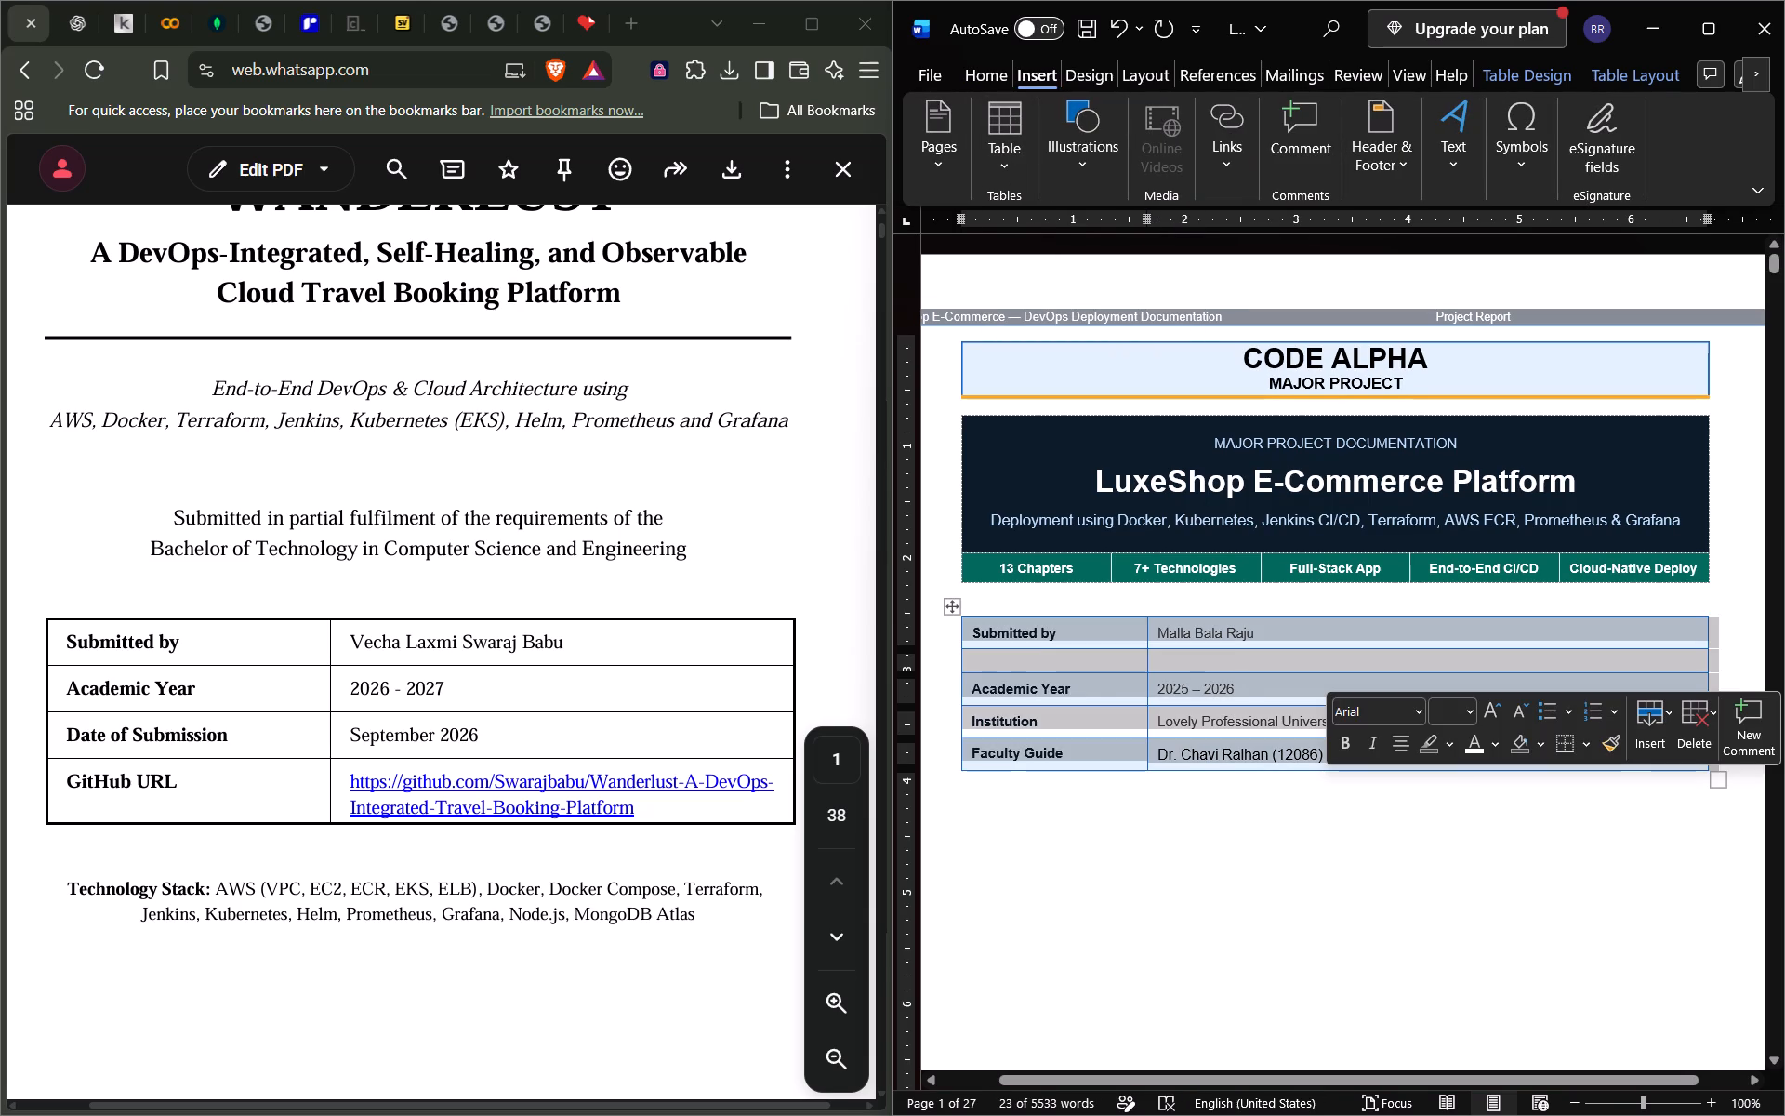
left_click(1702, 736)
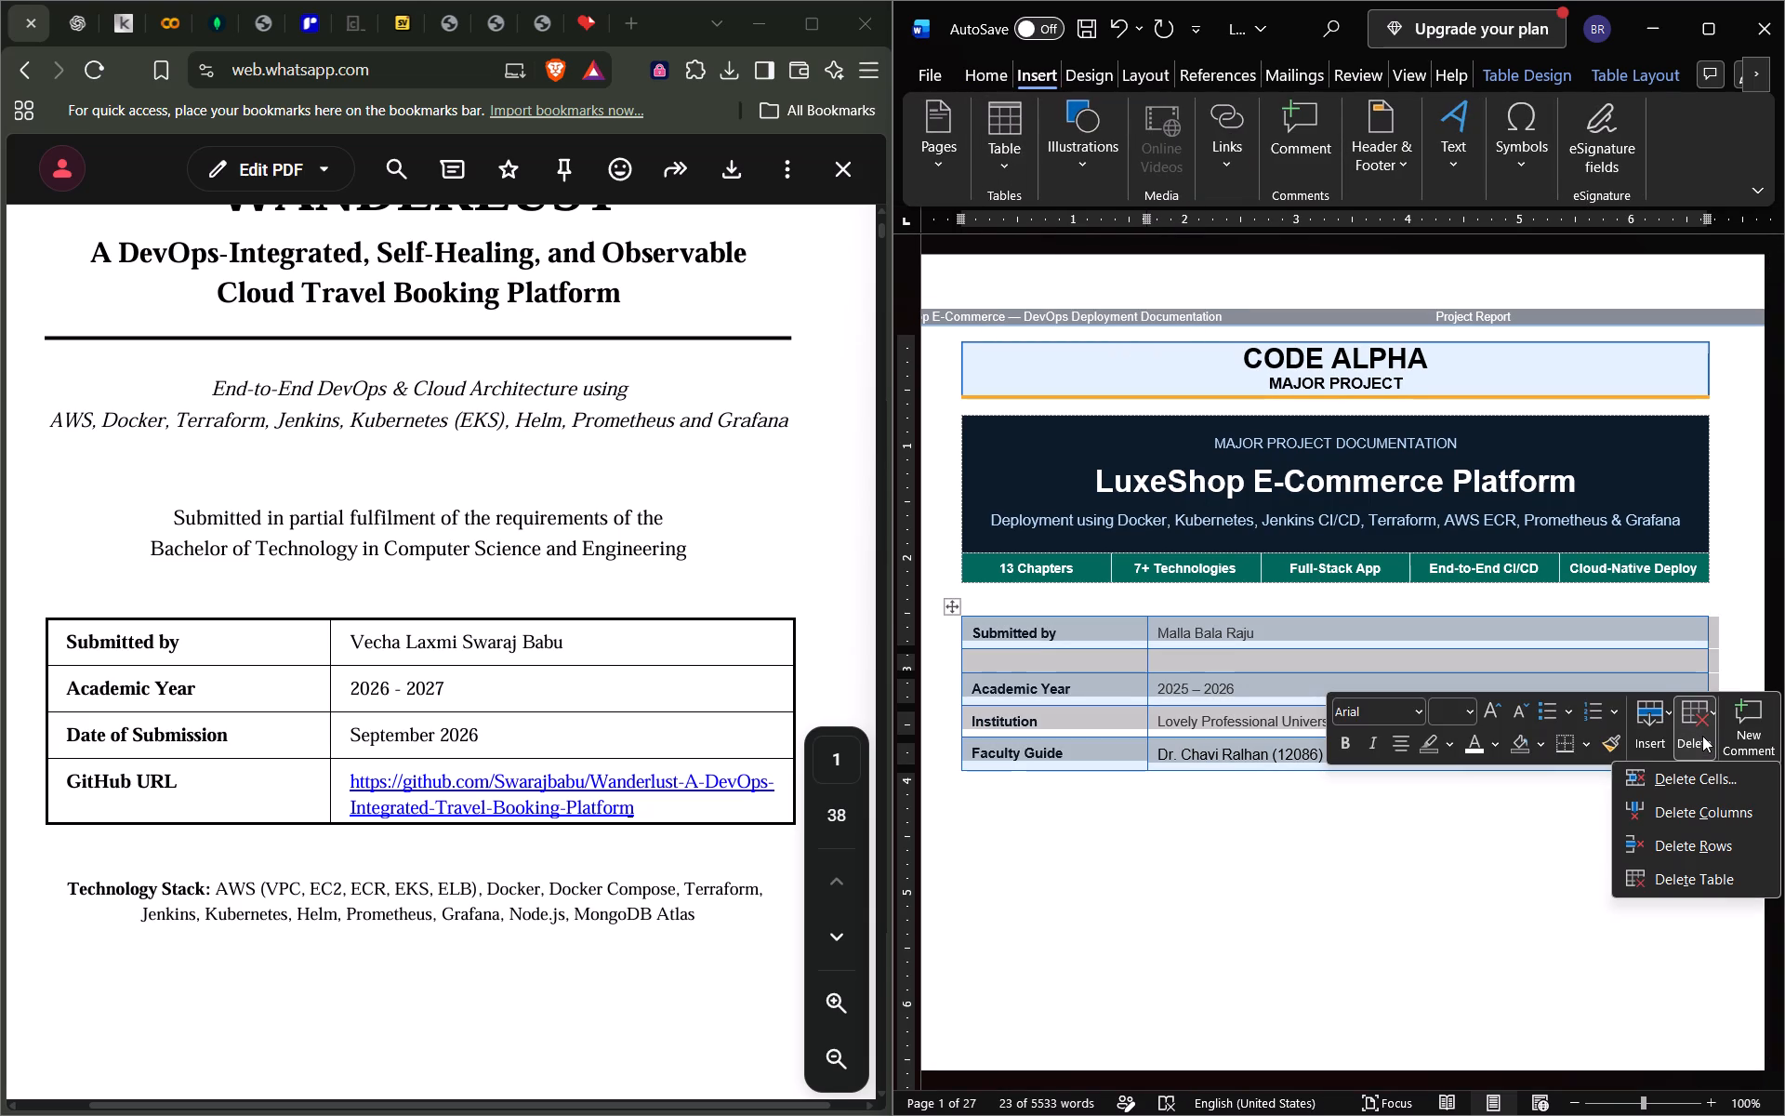
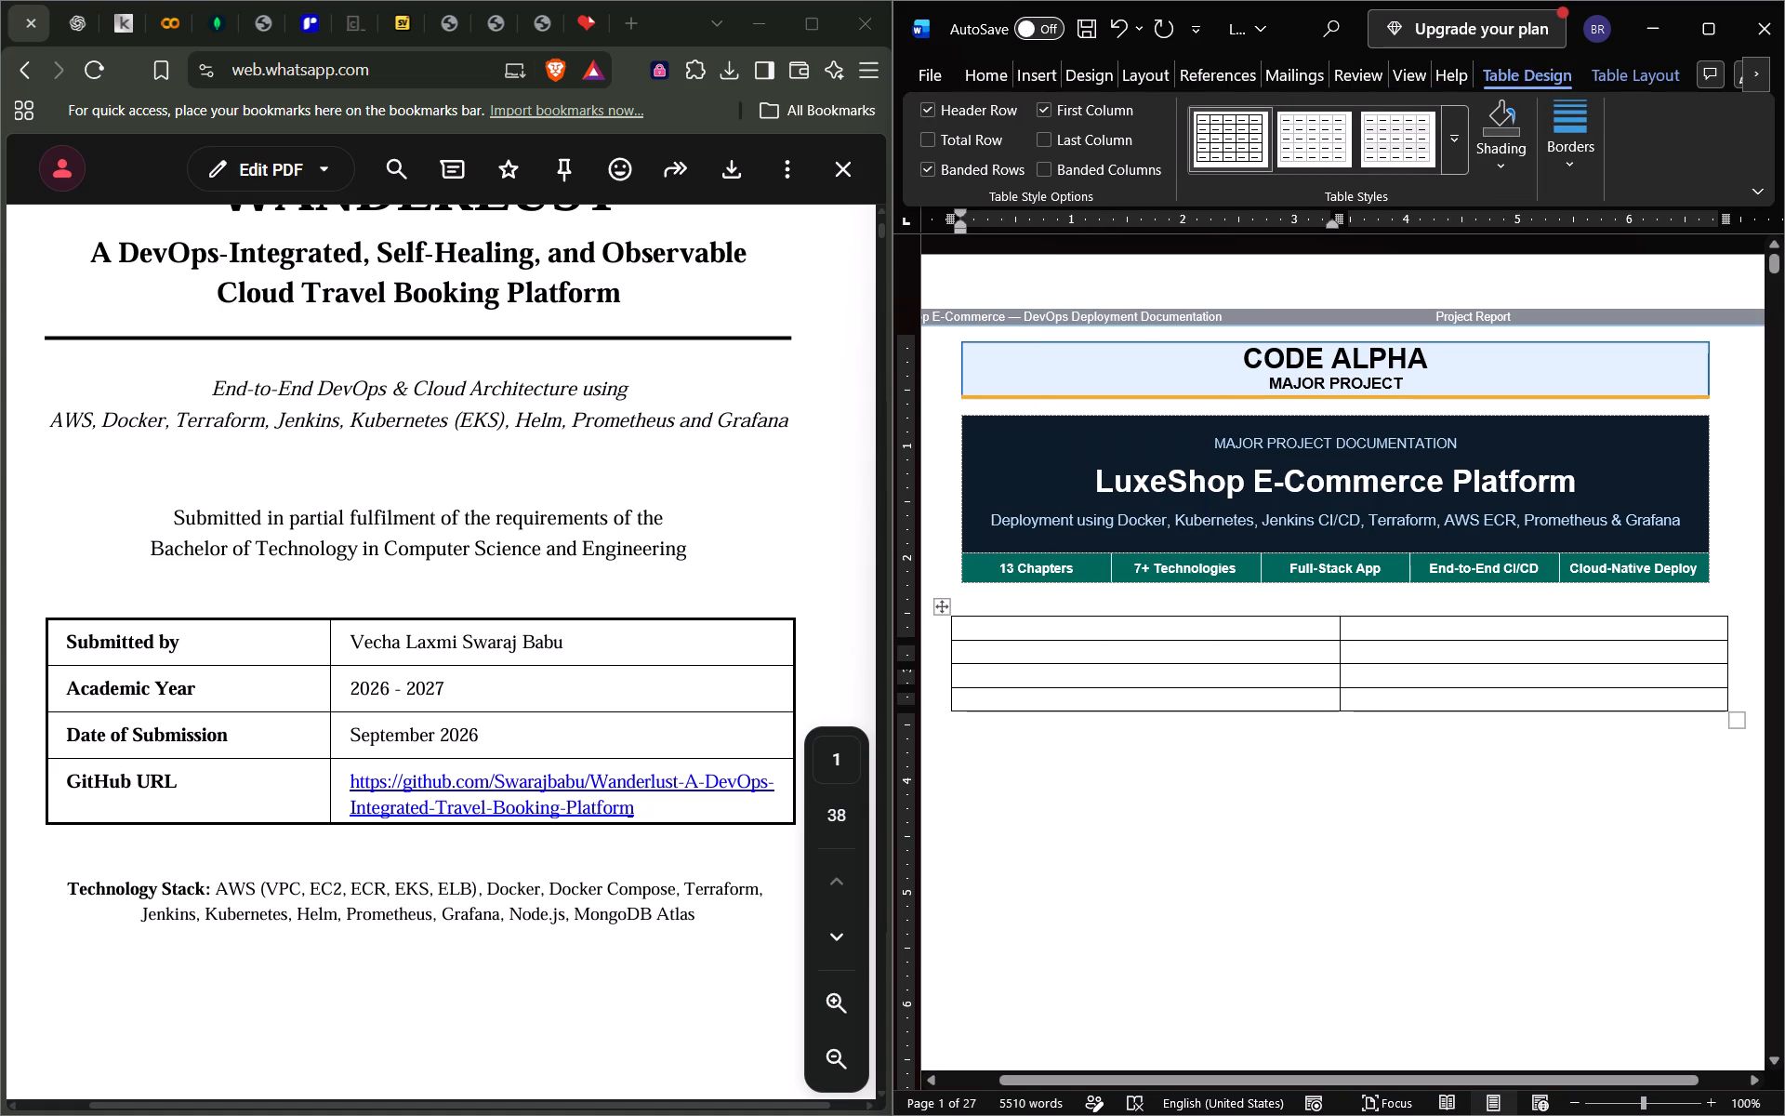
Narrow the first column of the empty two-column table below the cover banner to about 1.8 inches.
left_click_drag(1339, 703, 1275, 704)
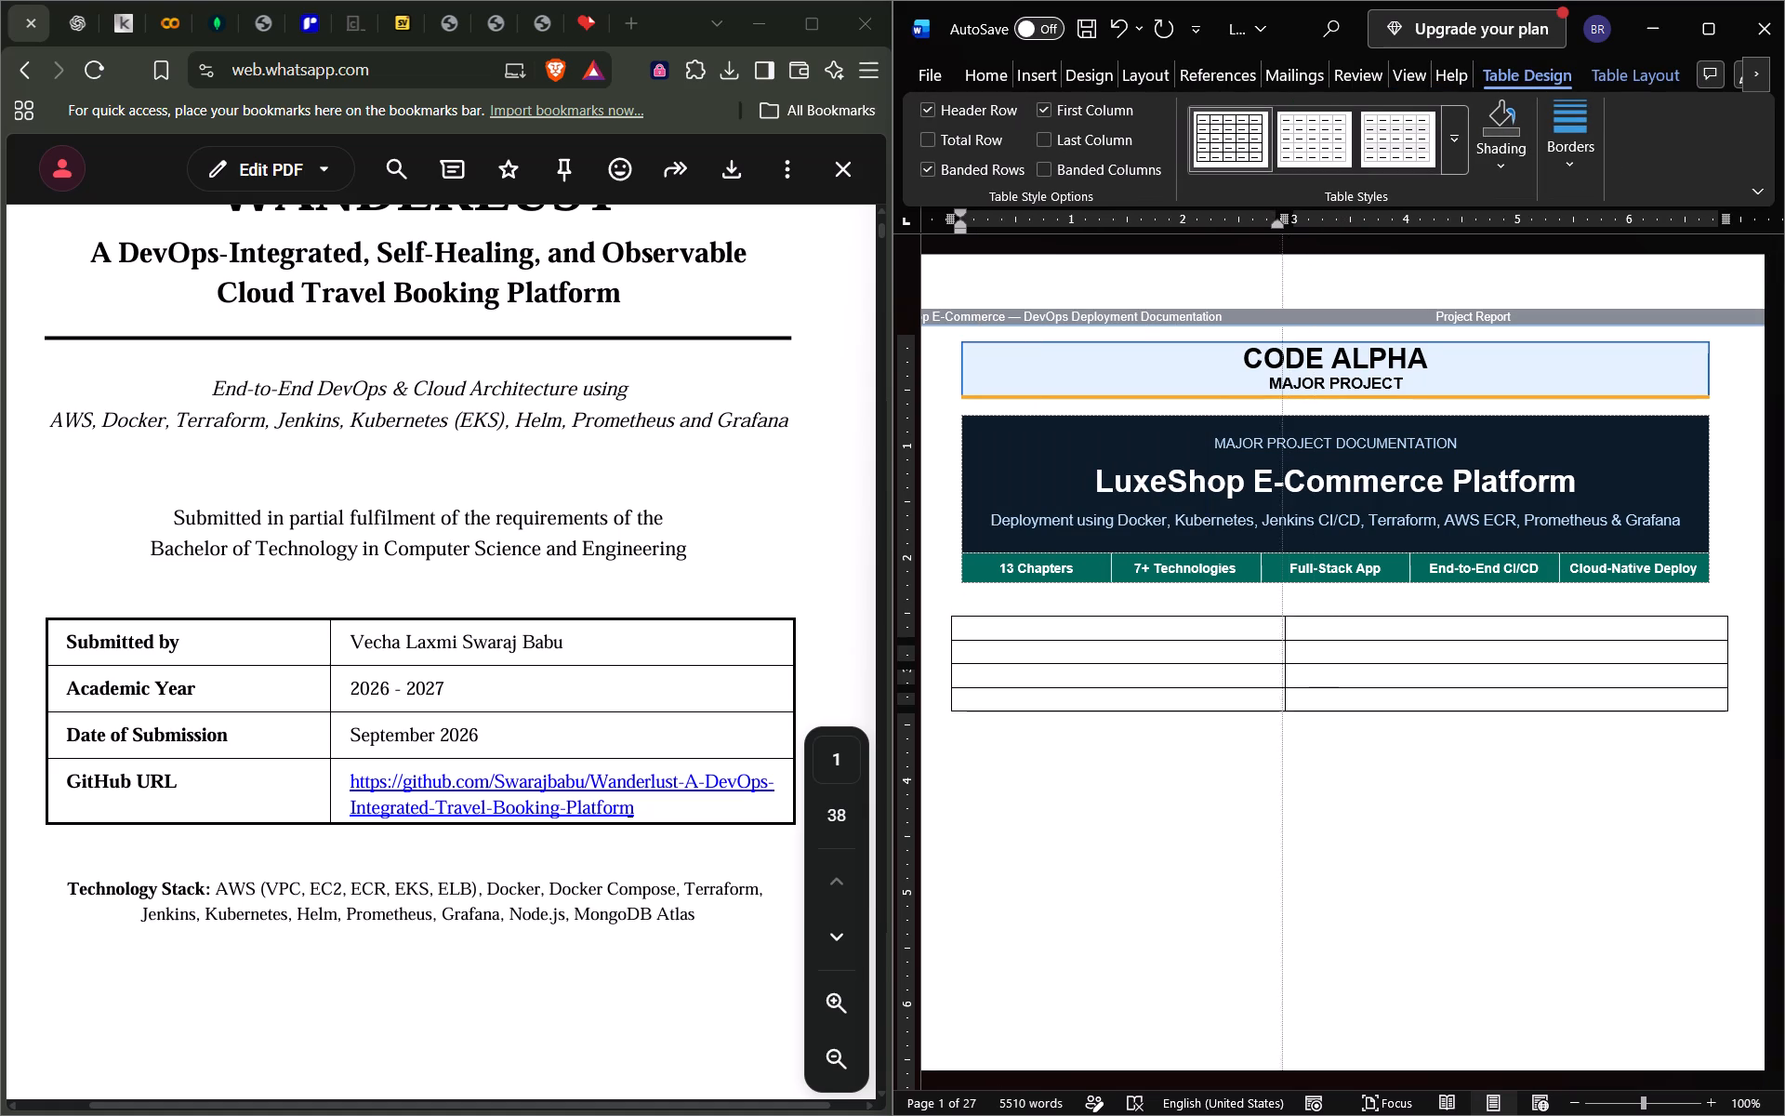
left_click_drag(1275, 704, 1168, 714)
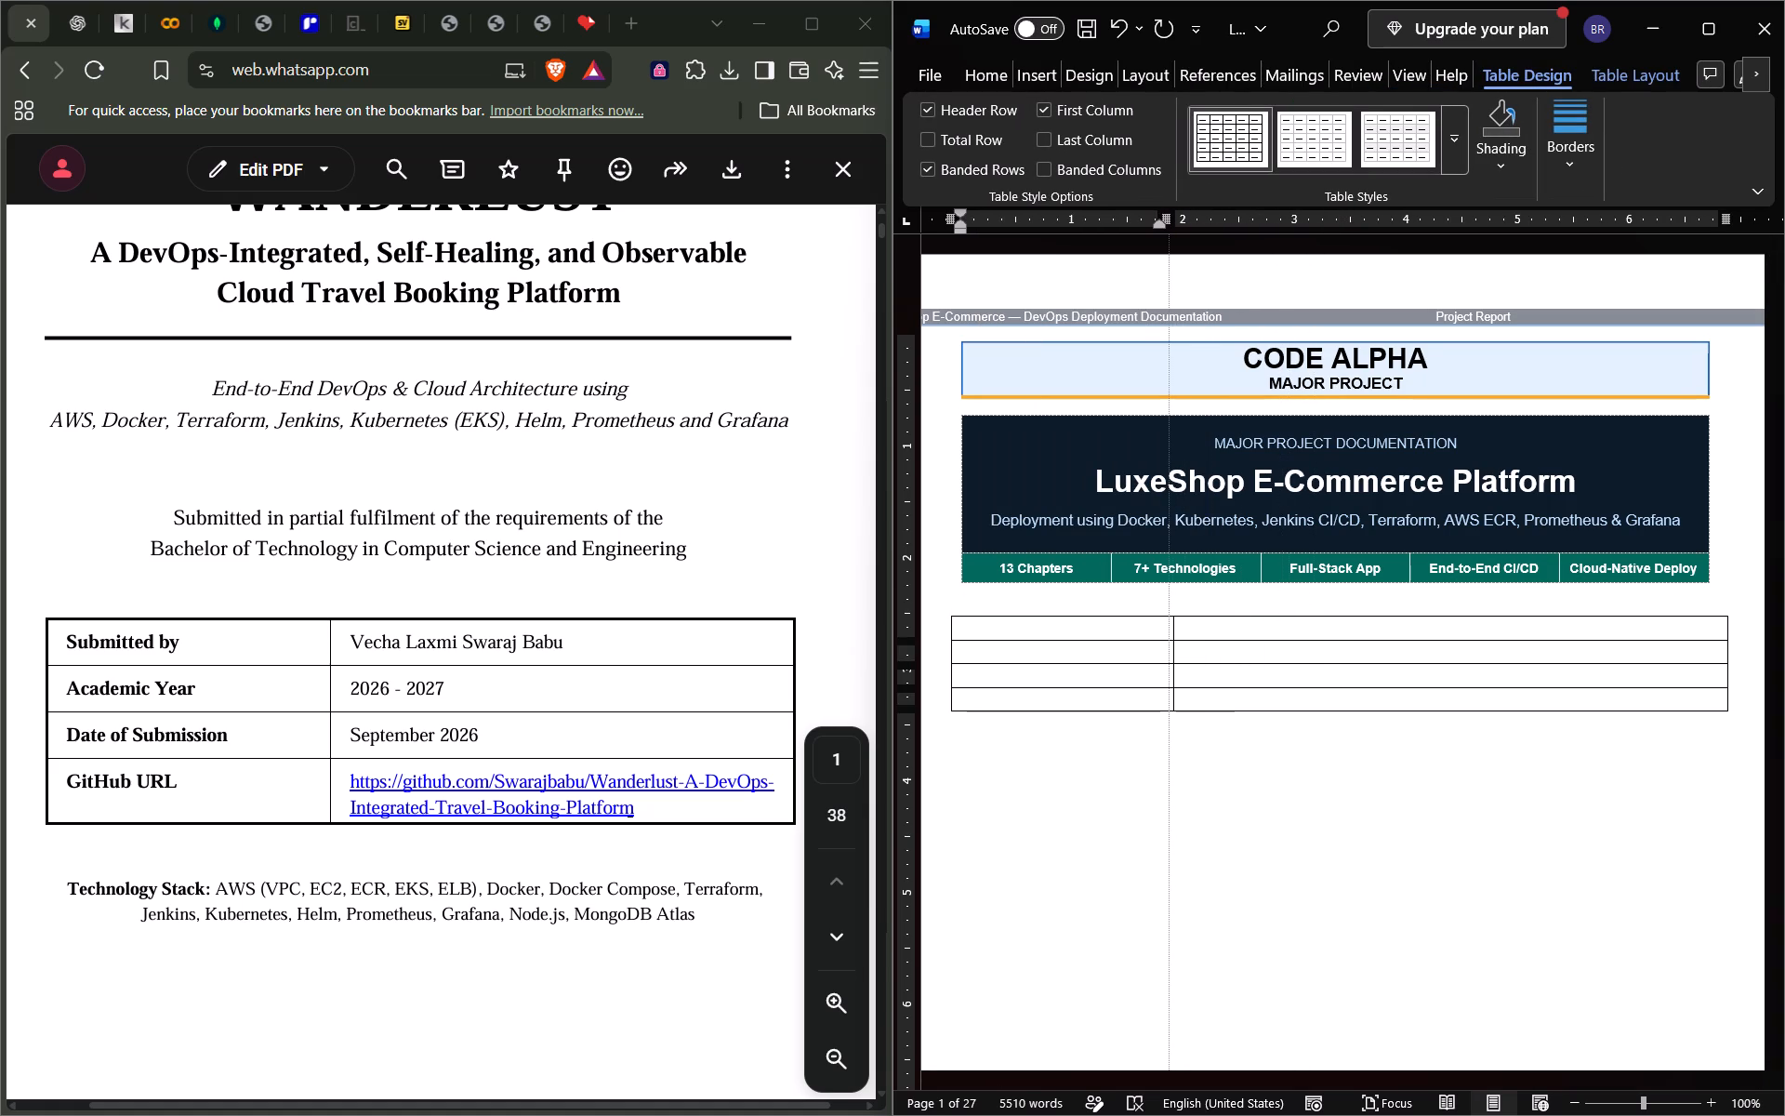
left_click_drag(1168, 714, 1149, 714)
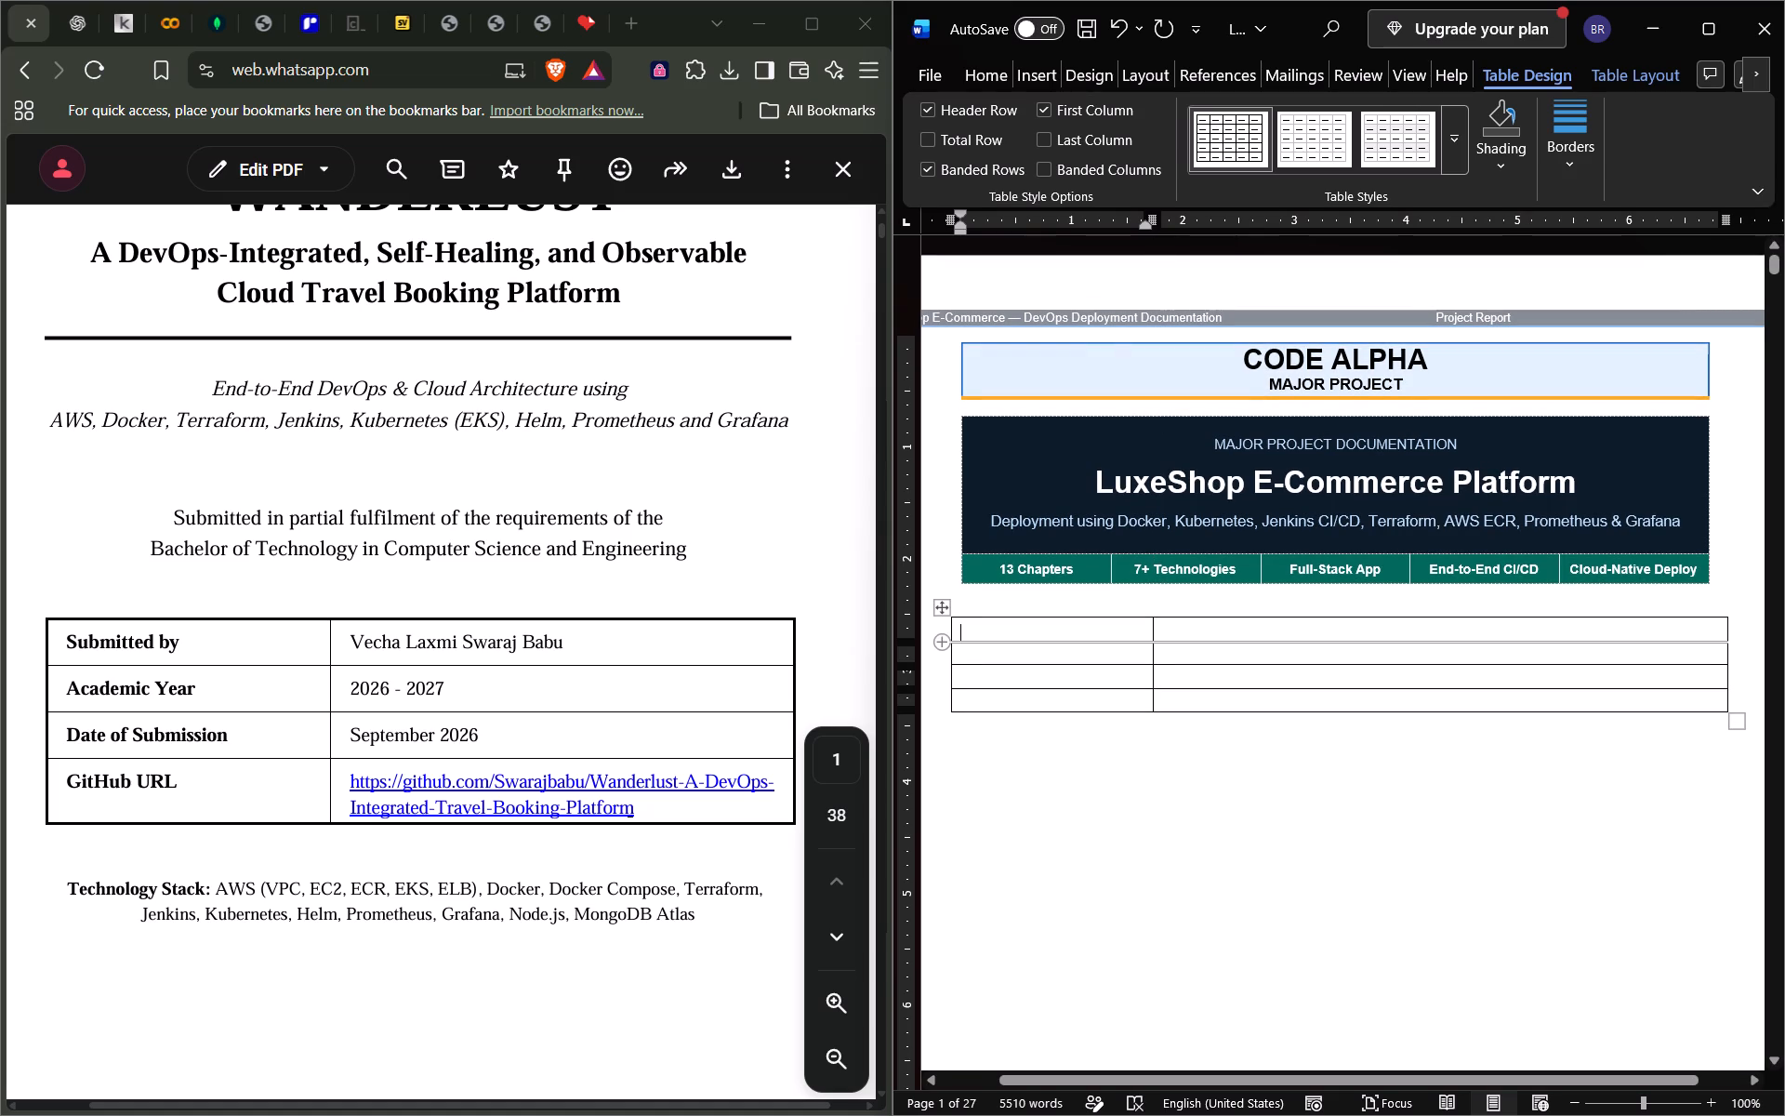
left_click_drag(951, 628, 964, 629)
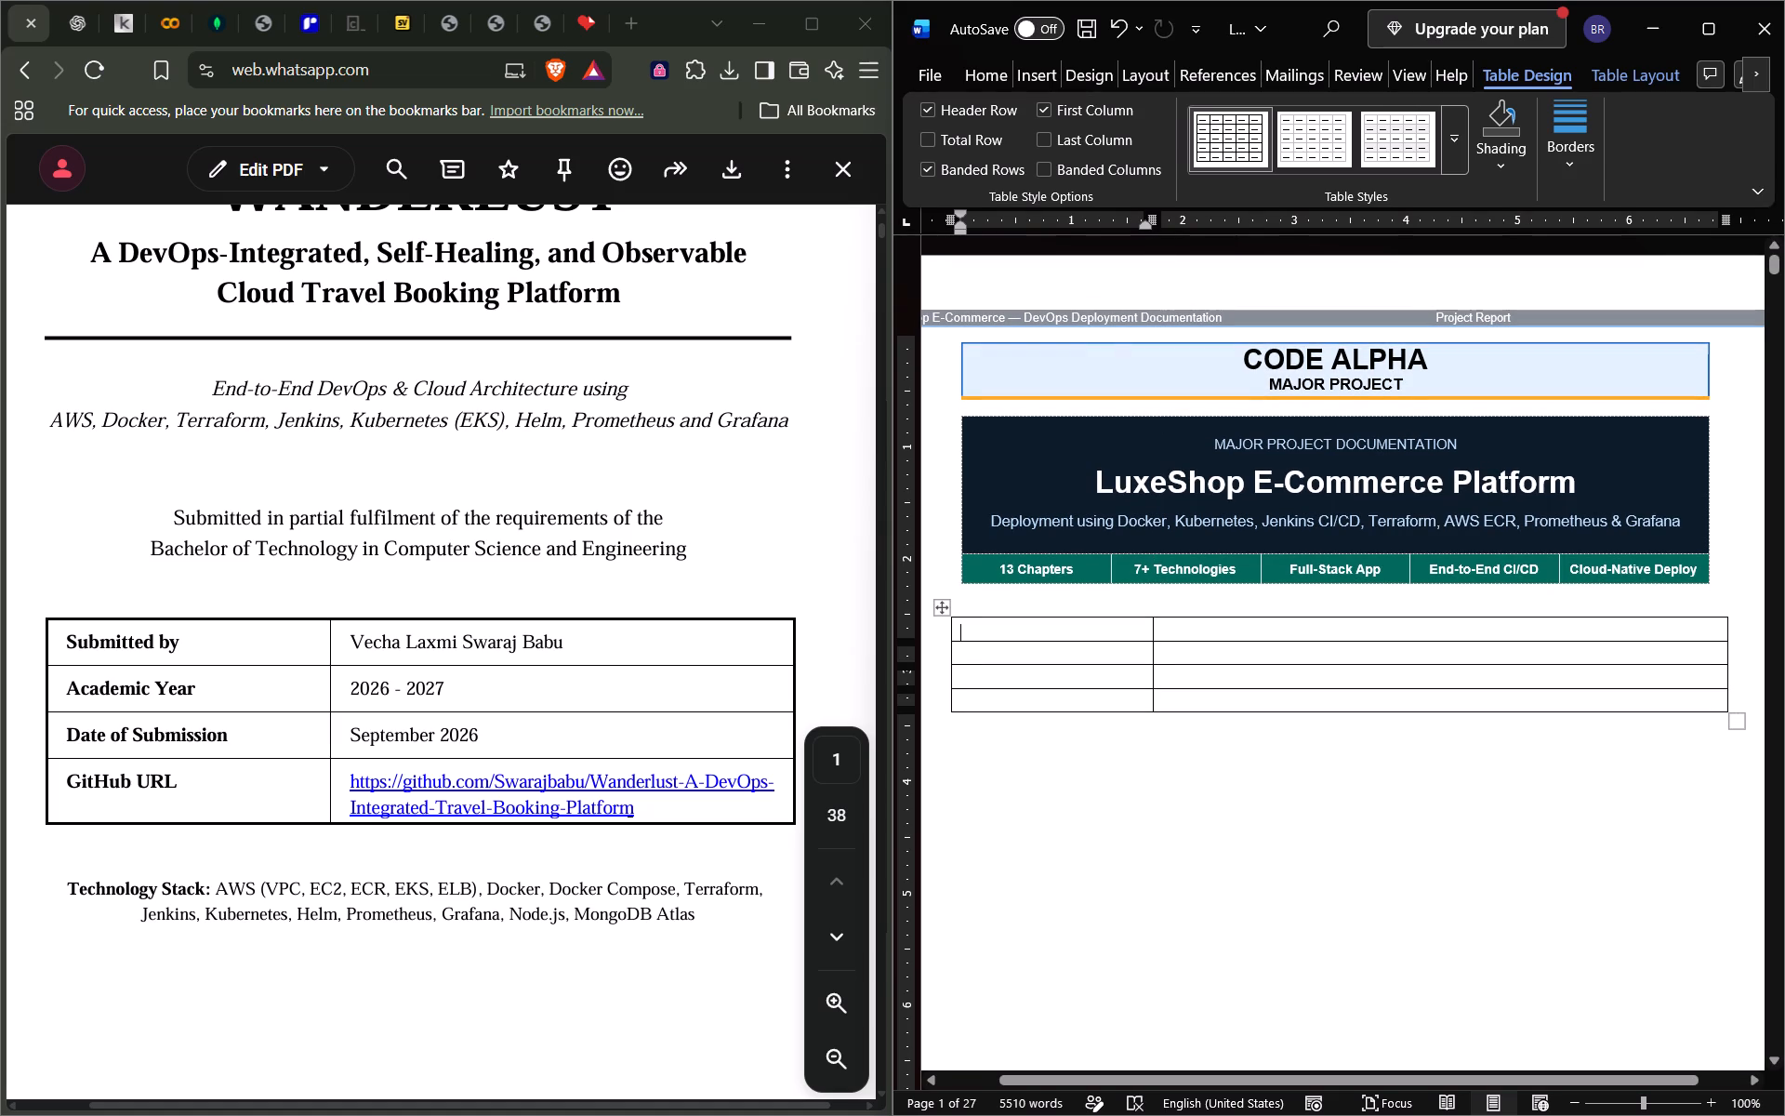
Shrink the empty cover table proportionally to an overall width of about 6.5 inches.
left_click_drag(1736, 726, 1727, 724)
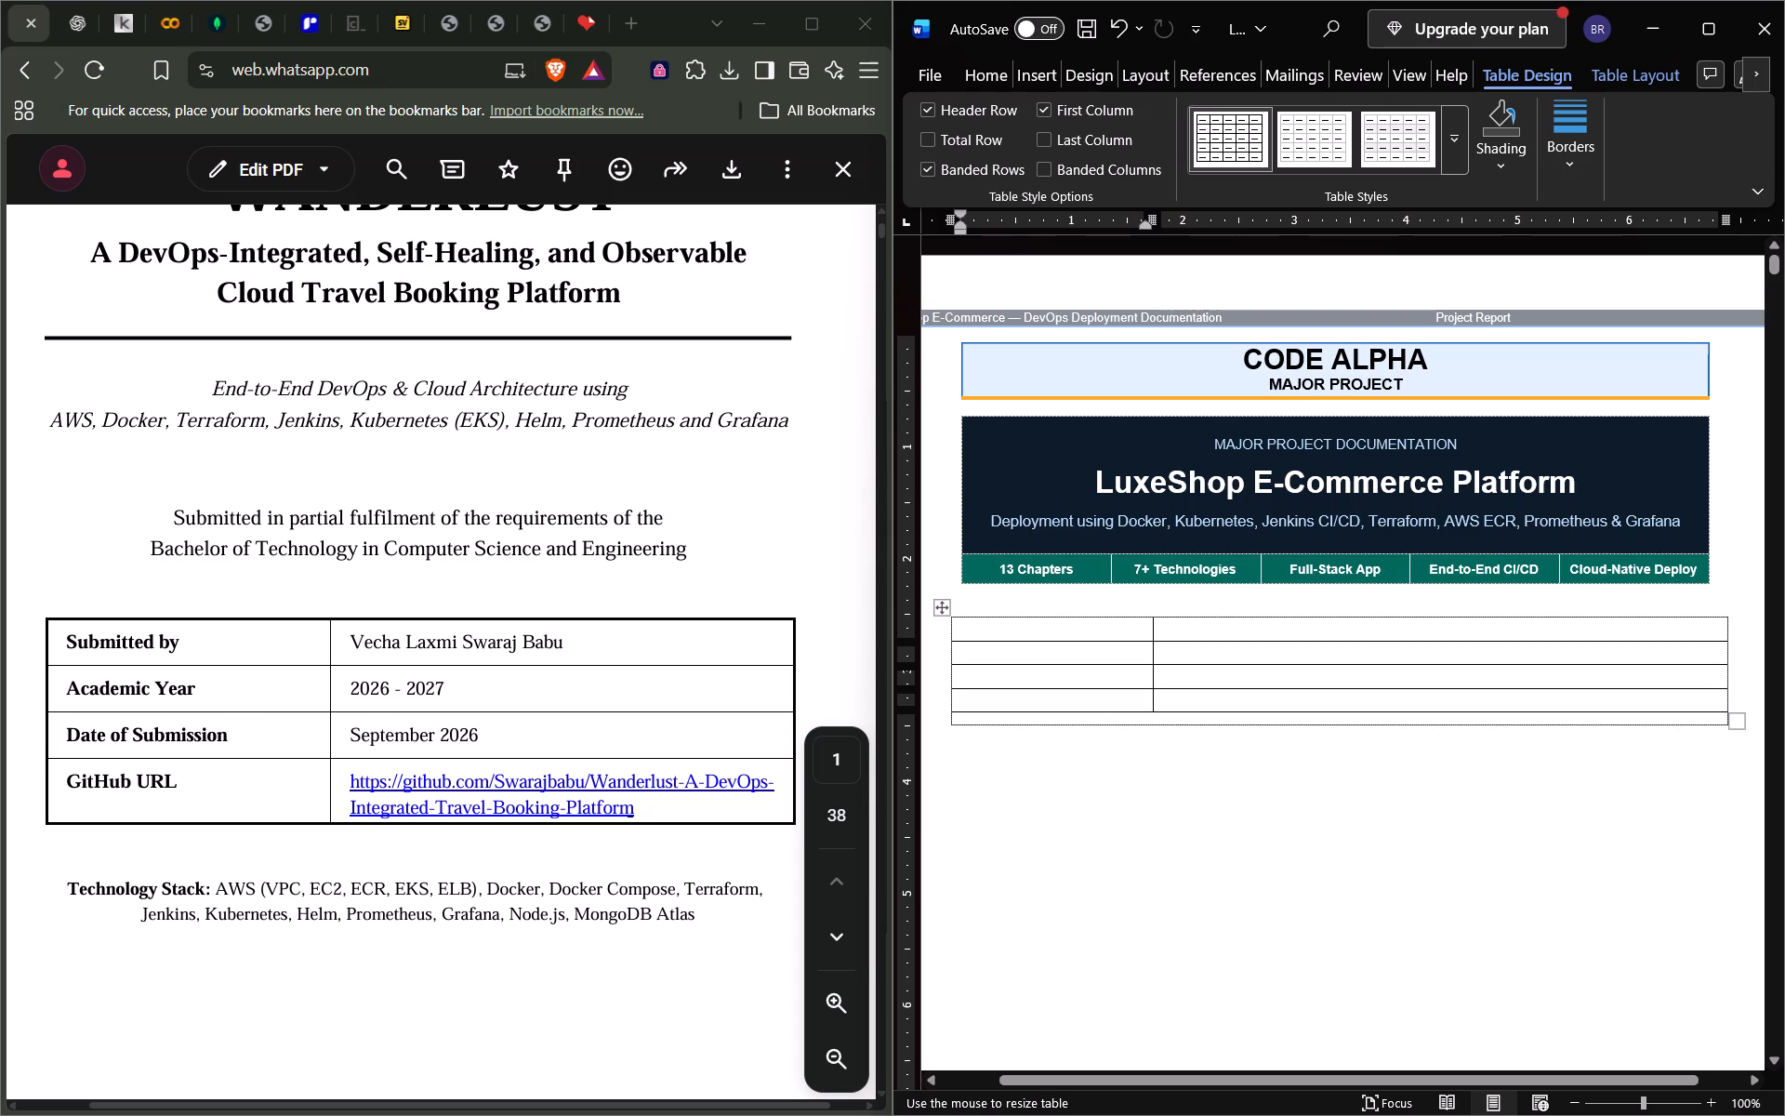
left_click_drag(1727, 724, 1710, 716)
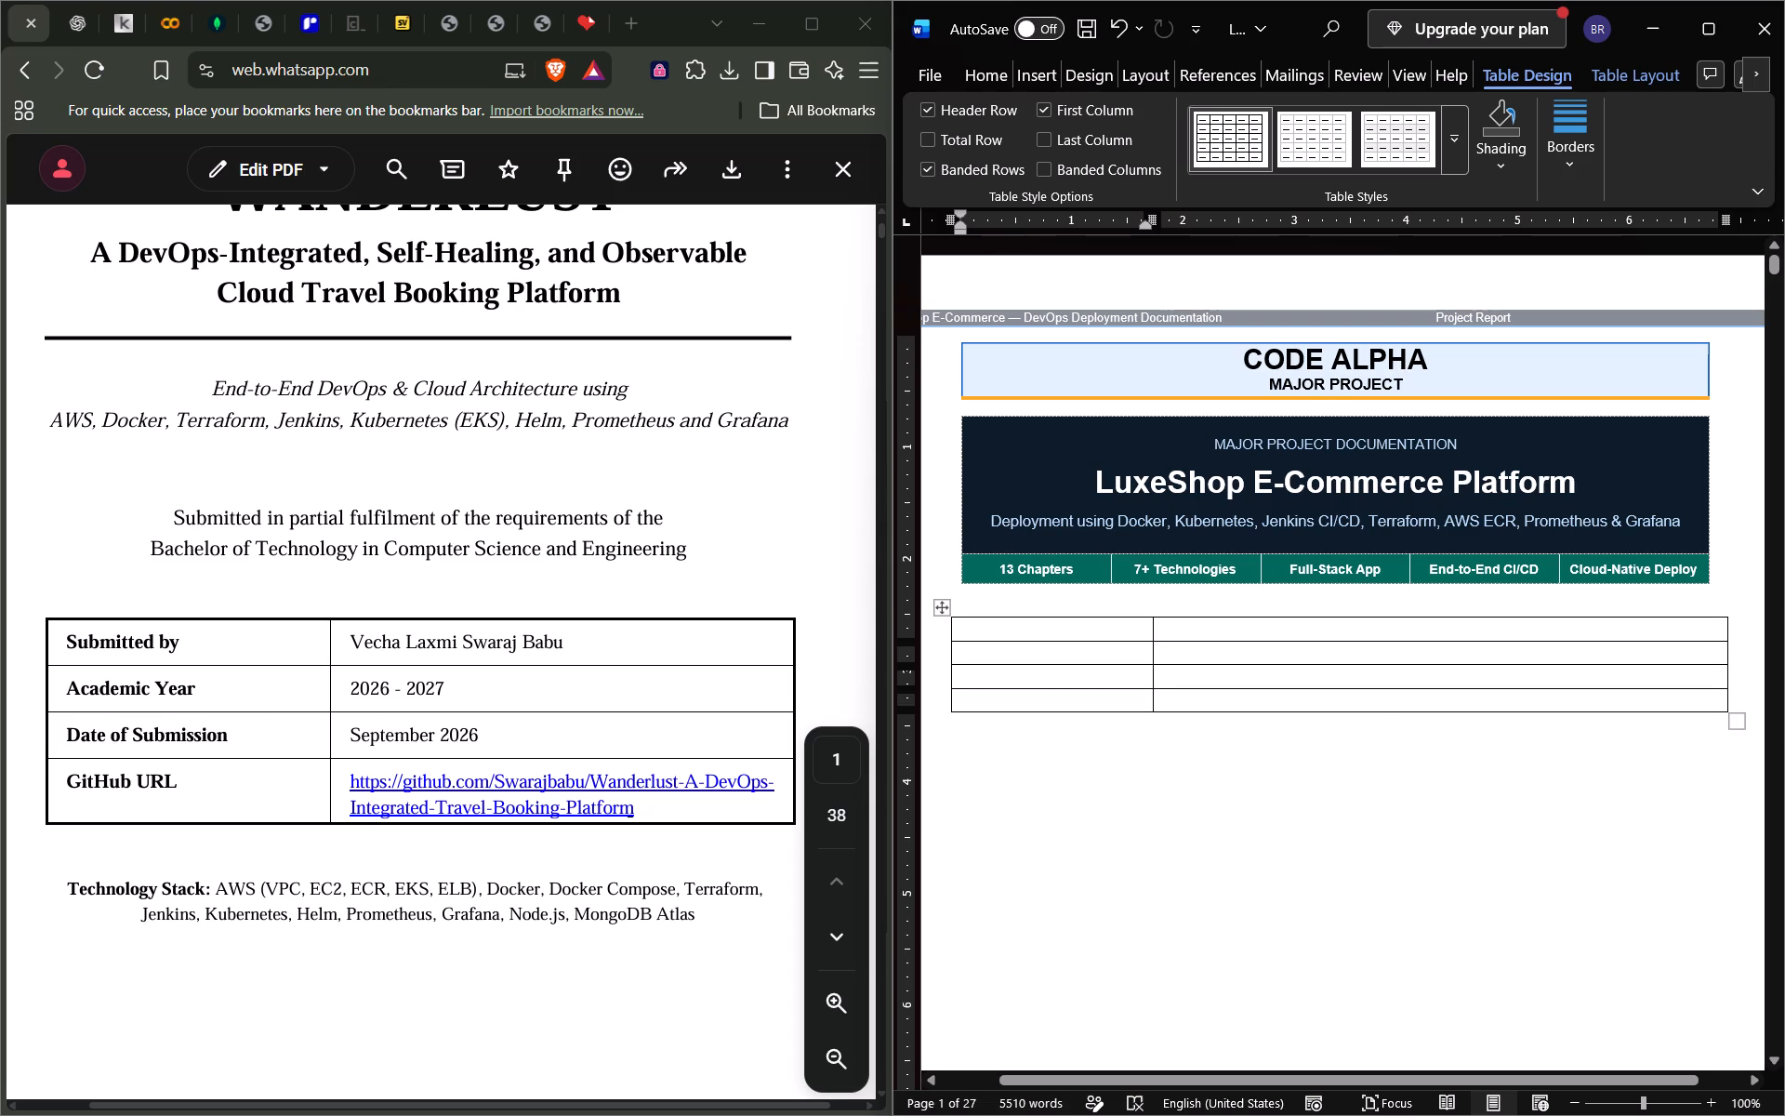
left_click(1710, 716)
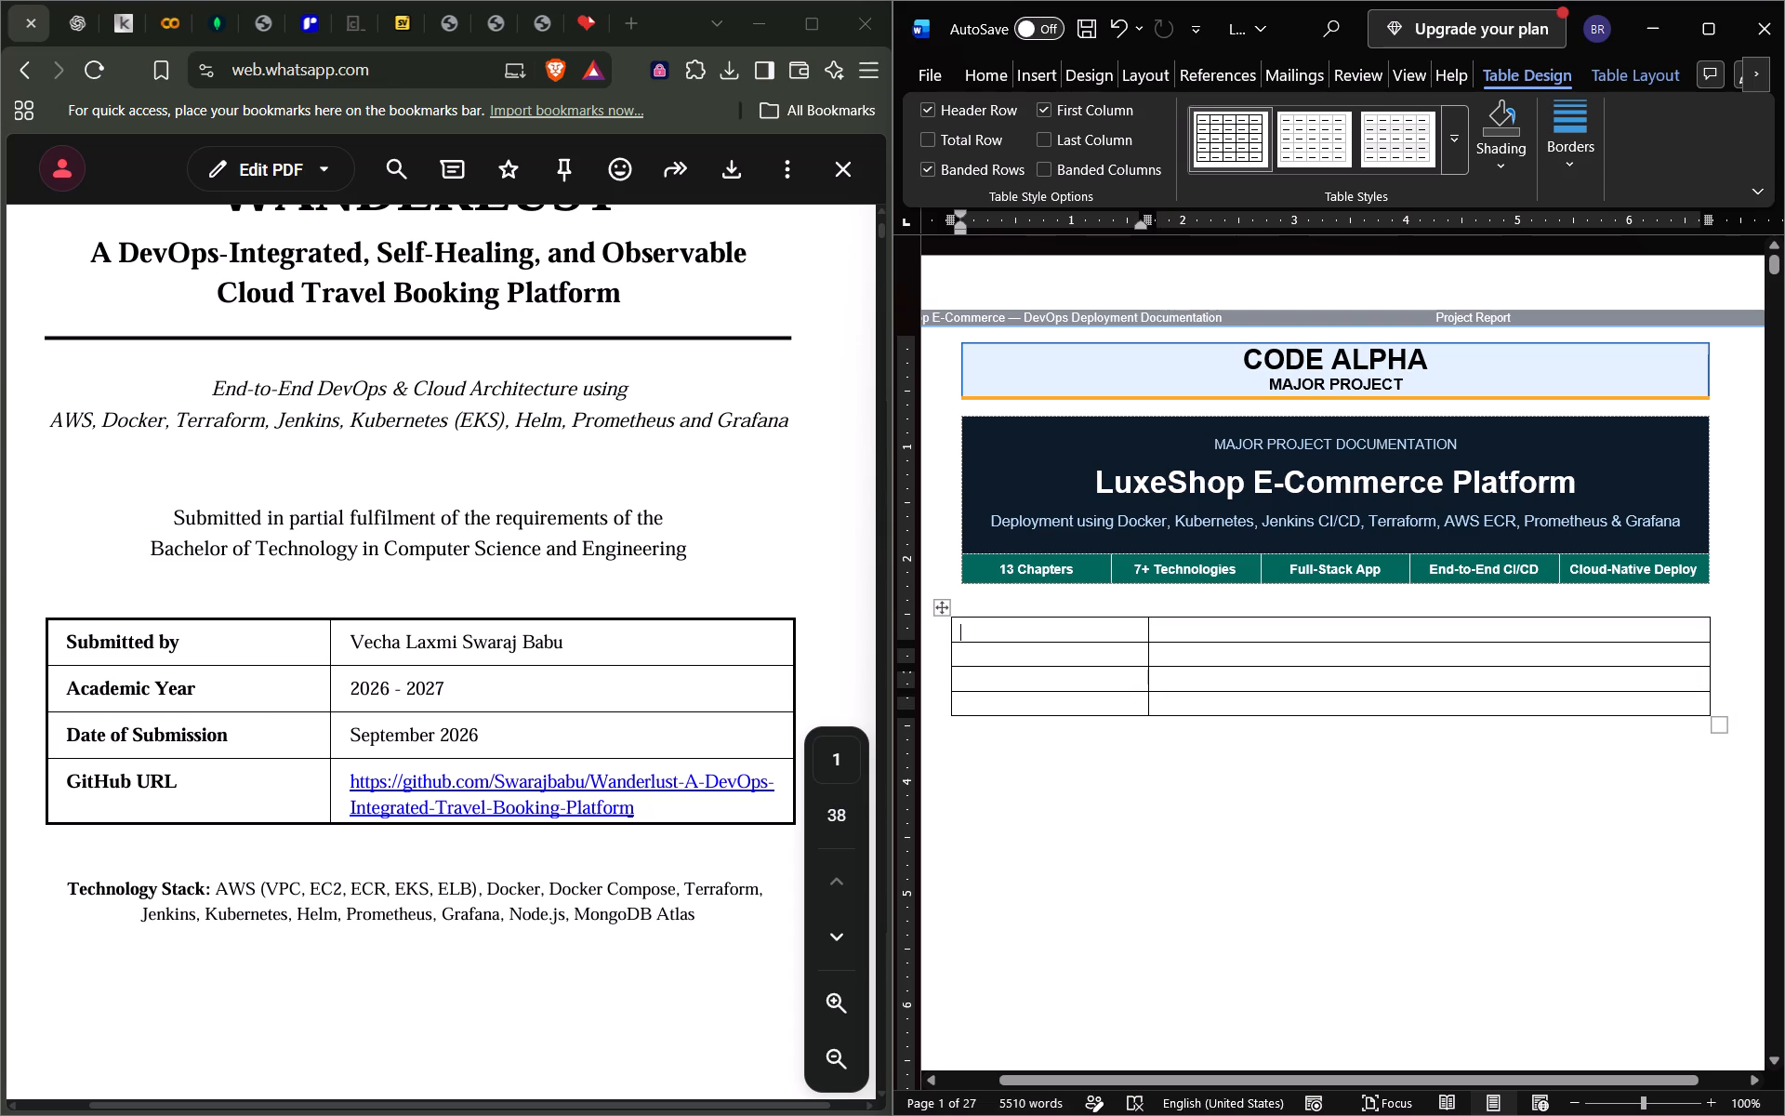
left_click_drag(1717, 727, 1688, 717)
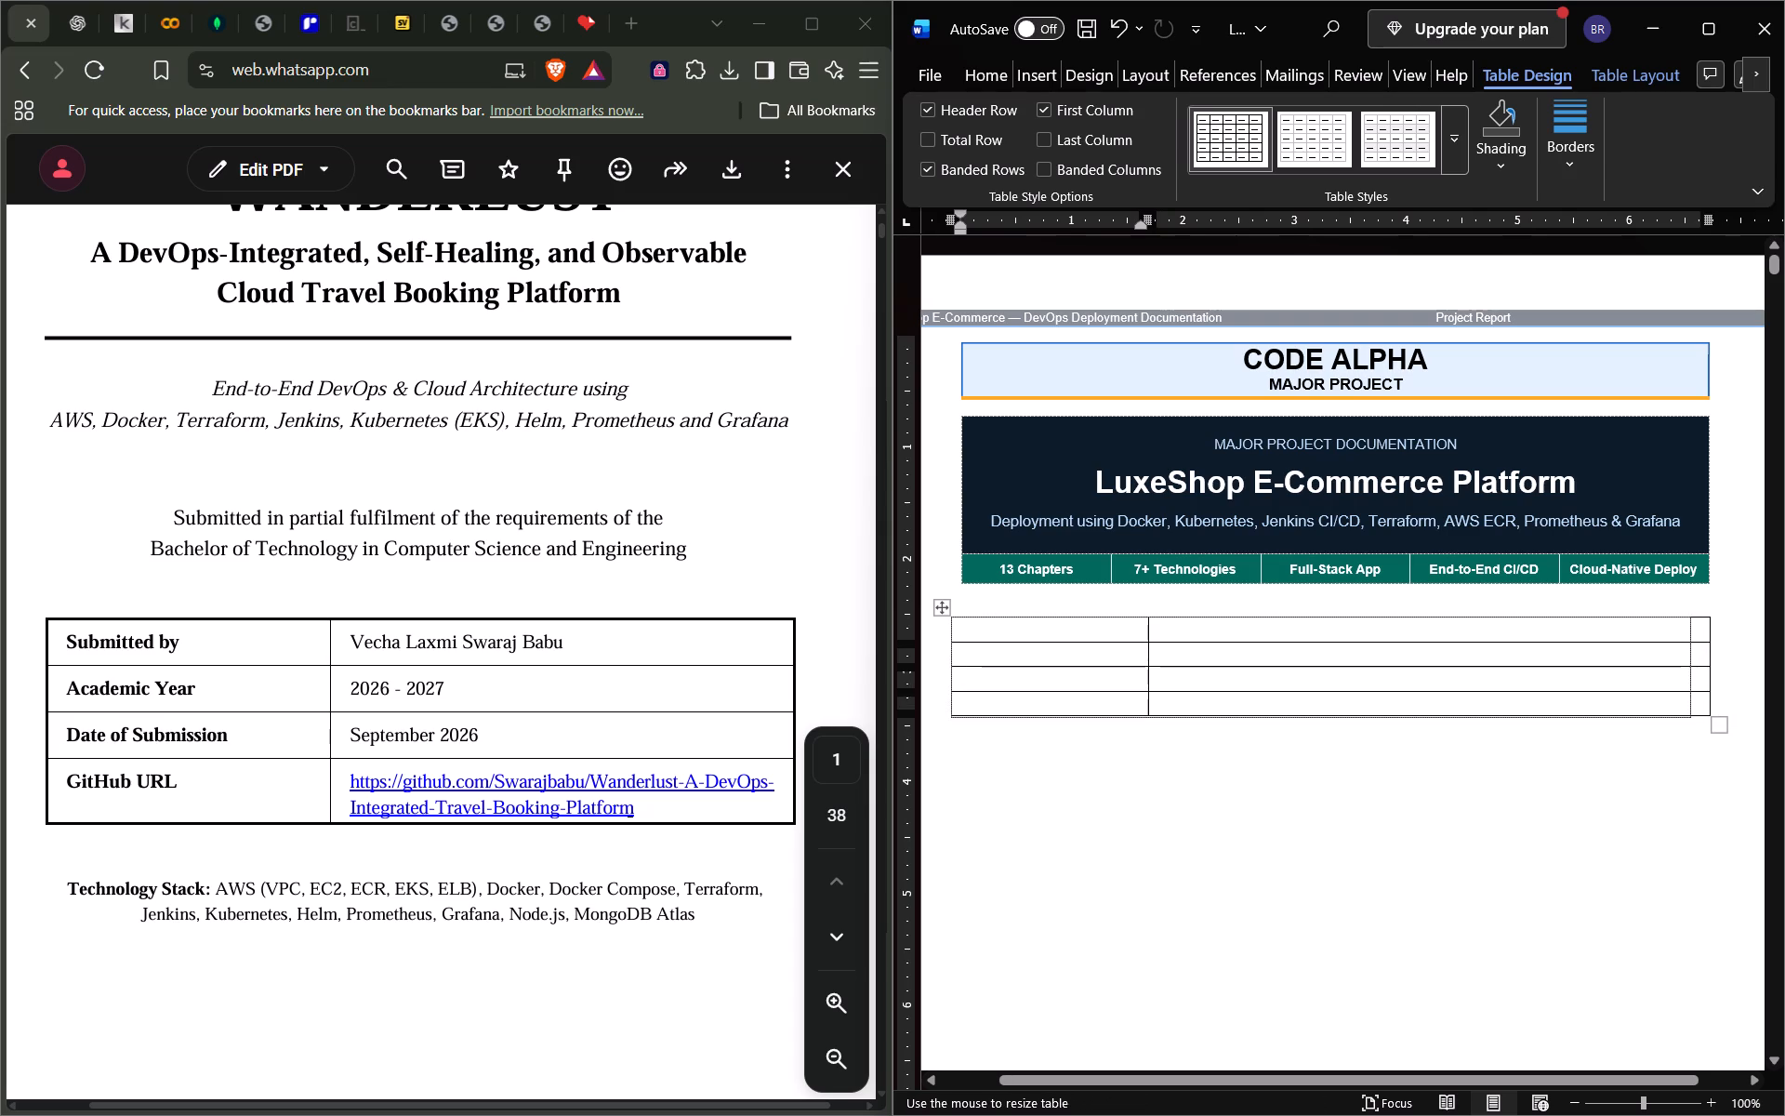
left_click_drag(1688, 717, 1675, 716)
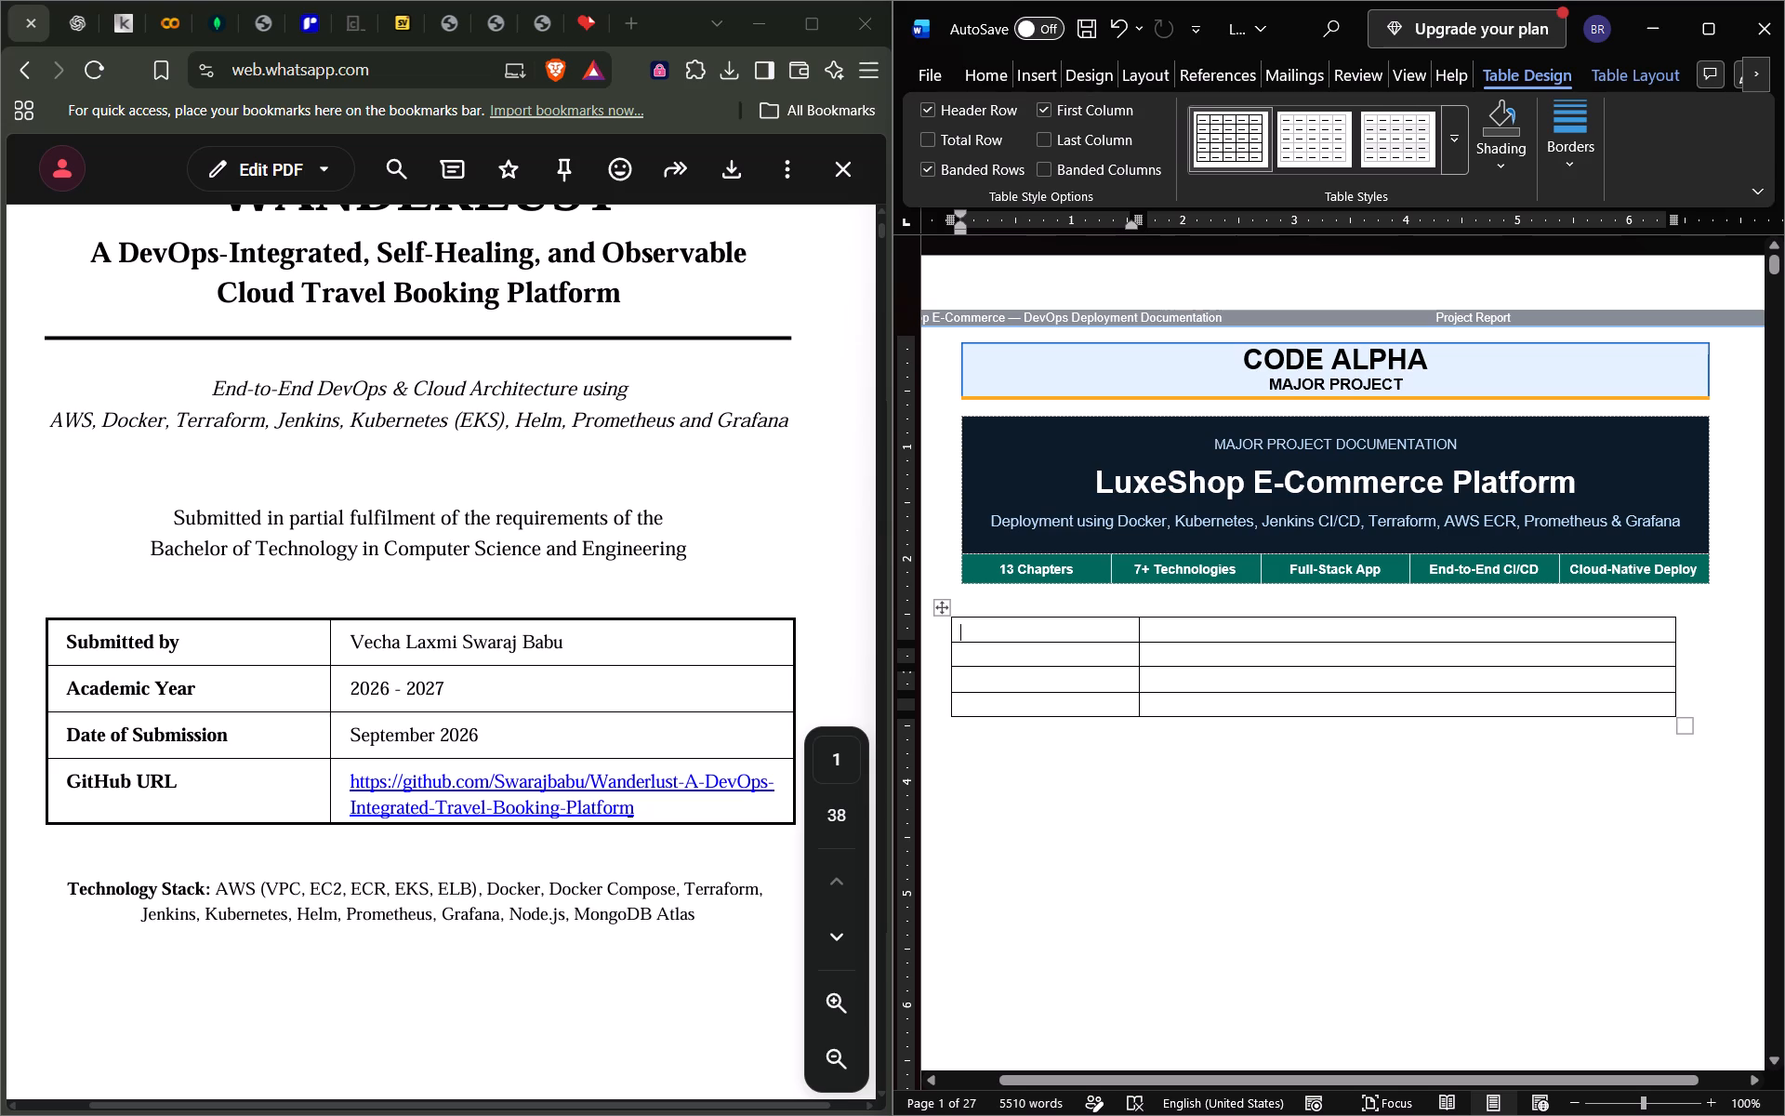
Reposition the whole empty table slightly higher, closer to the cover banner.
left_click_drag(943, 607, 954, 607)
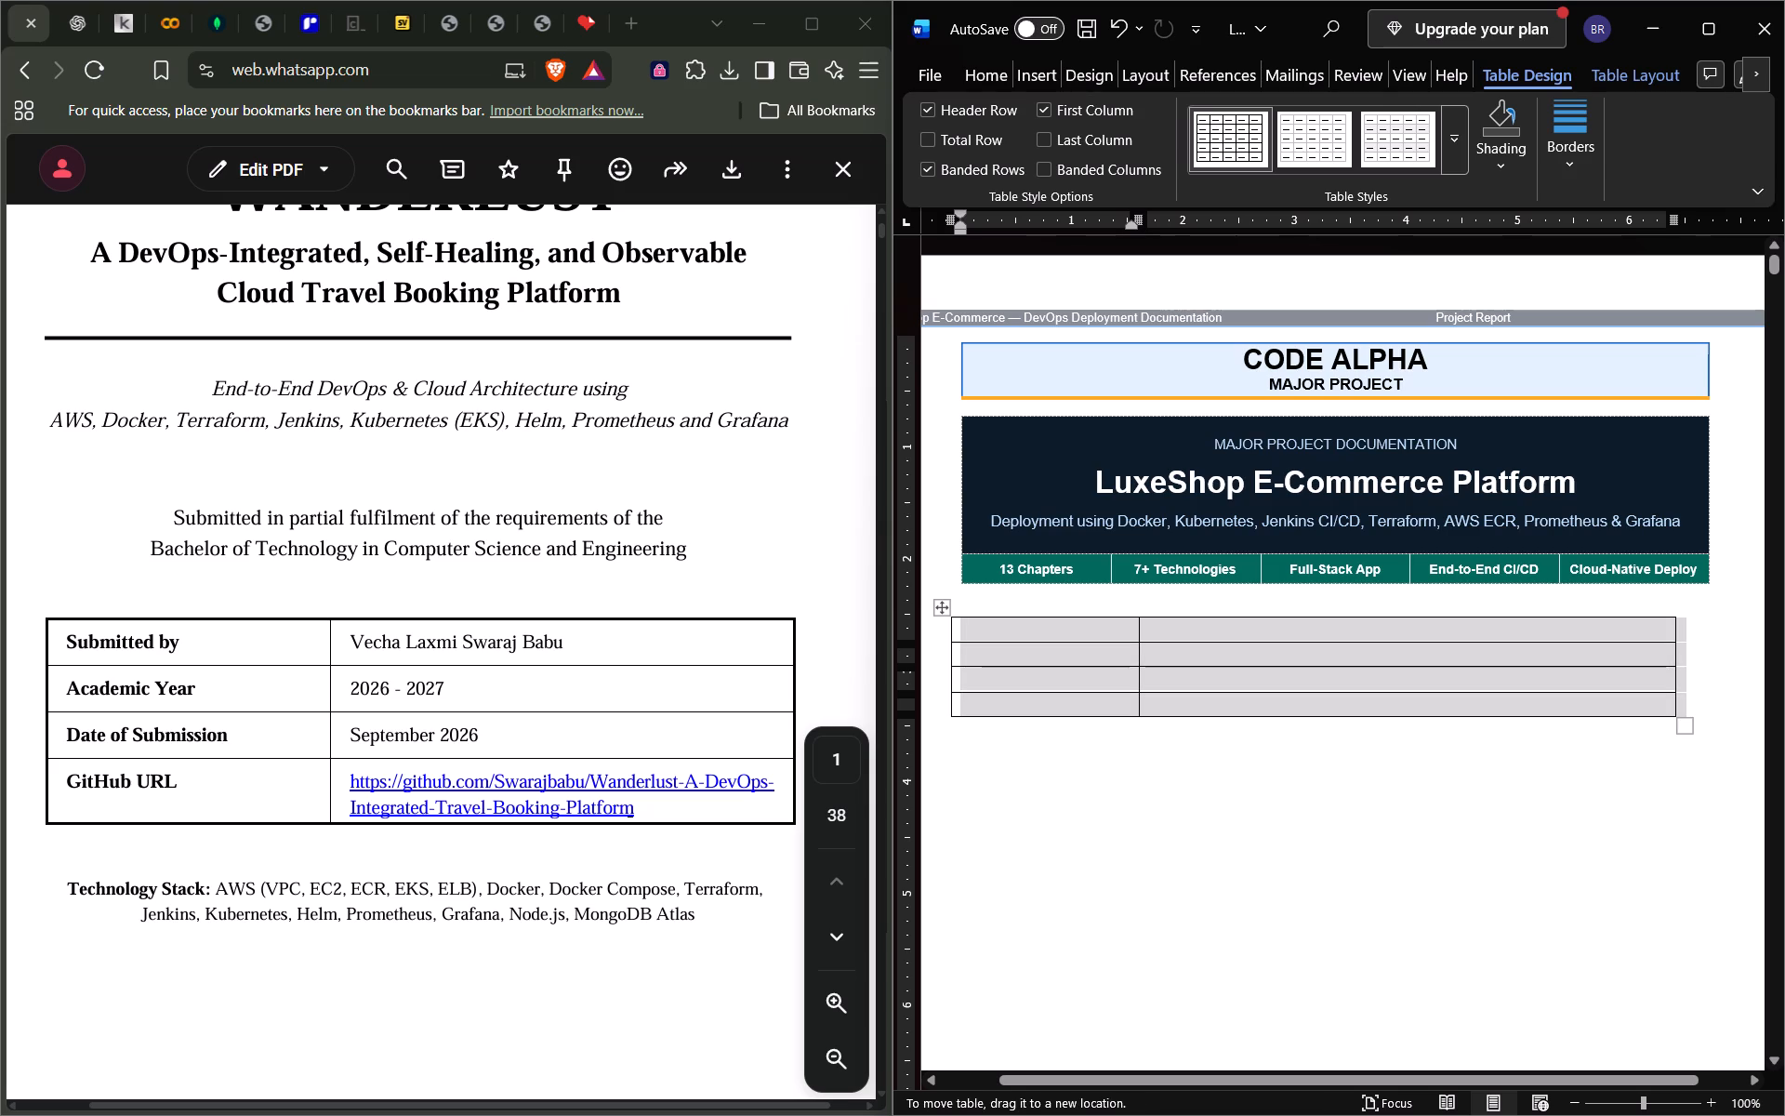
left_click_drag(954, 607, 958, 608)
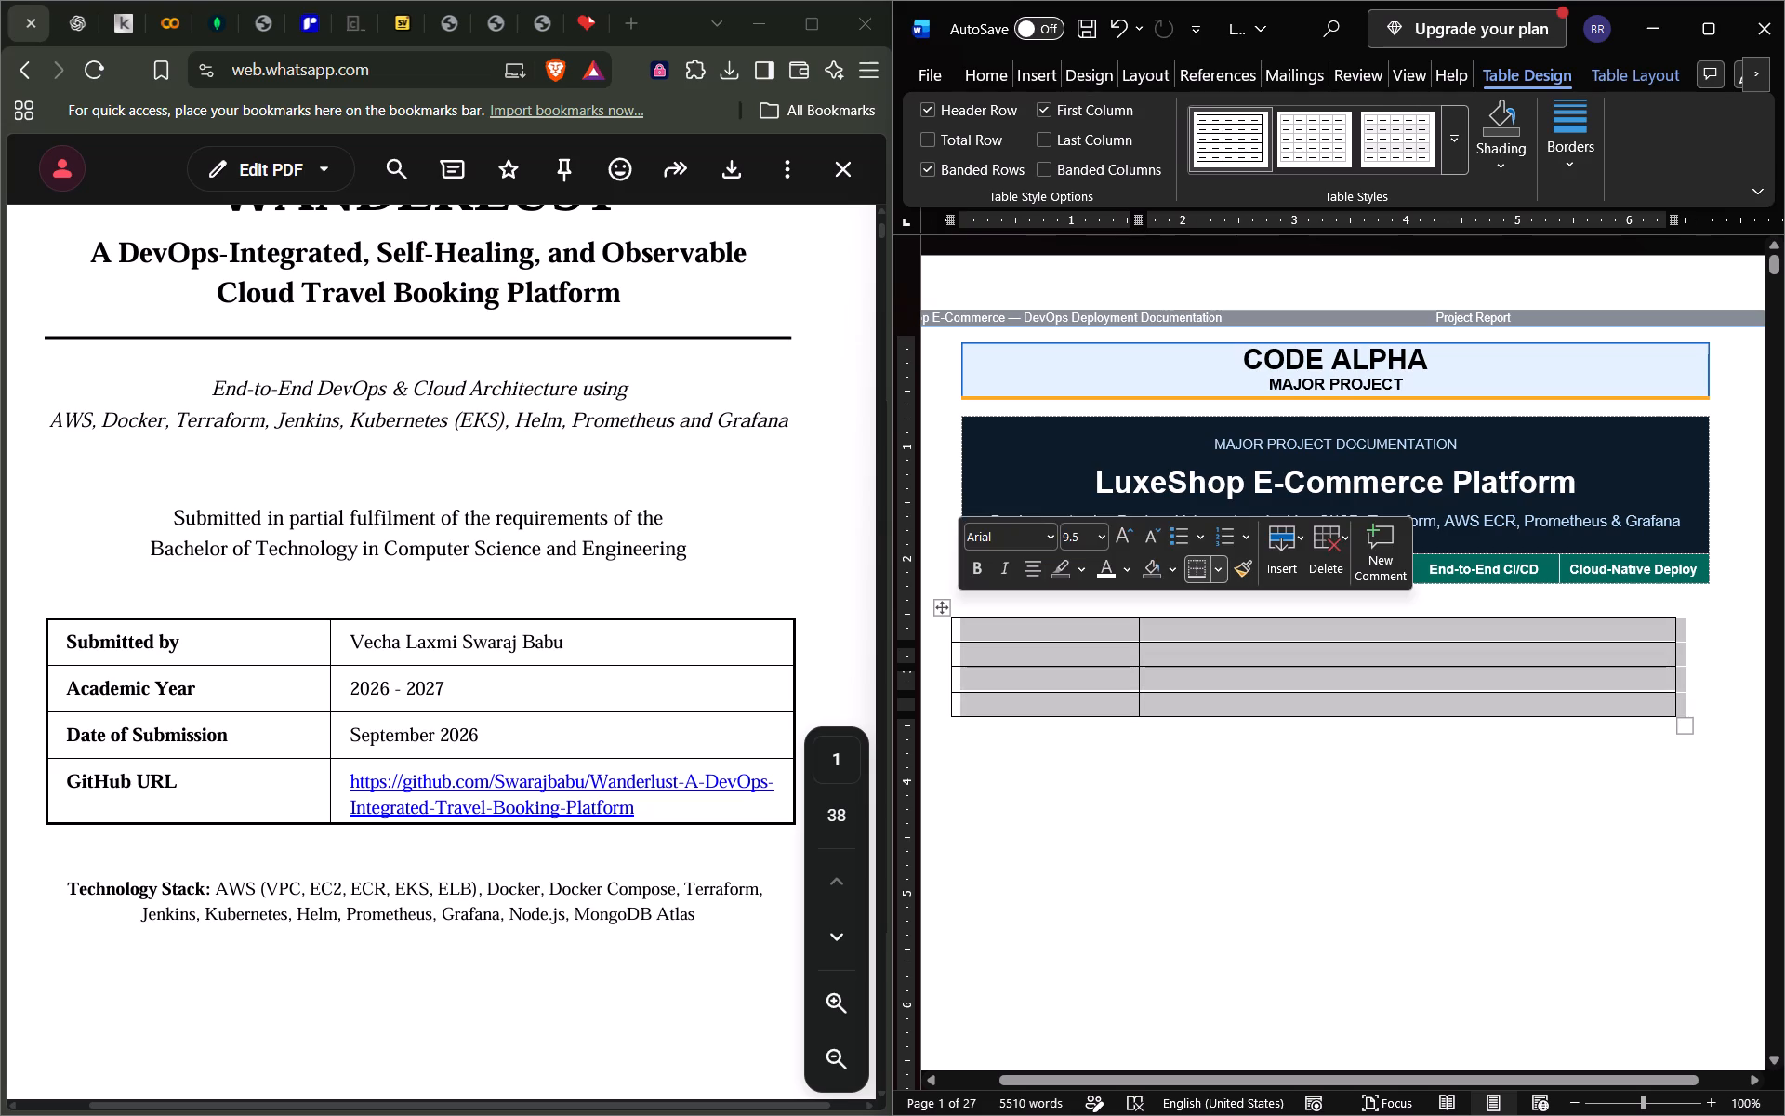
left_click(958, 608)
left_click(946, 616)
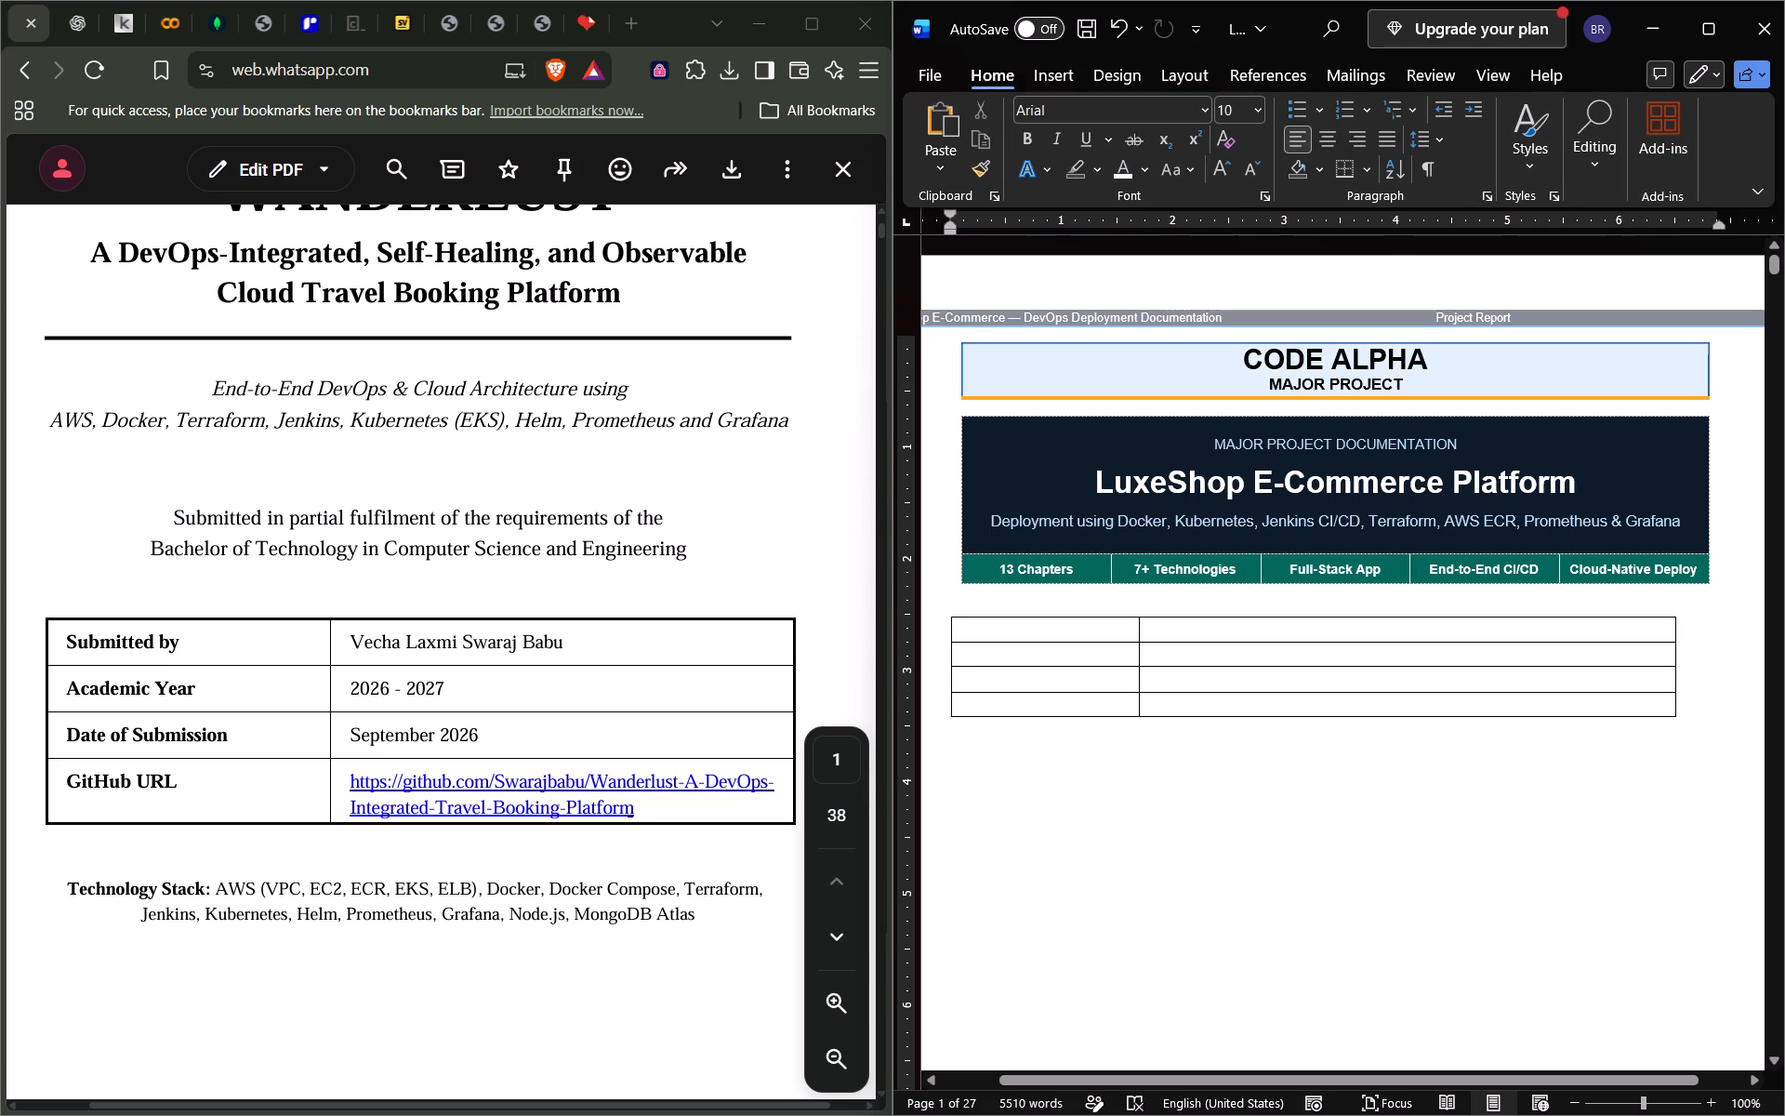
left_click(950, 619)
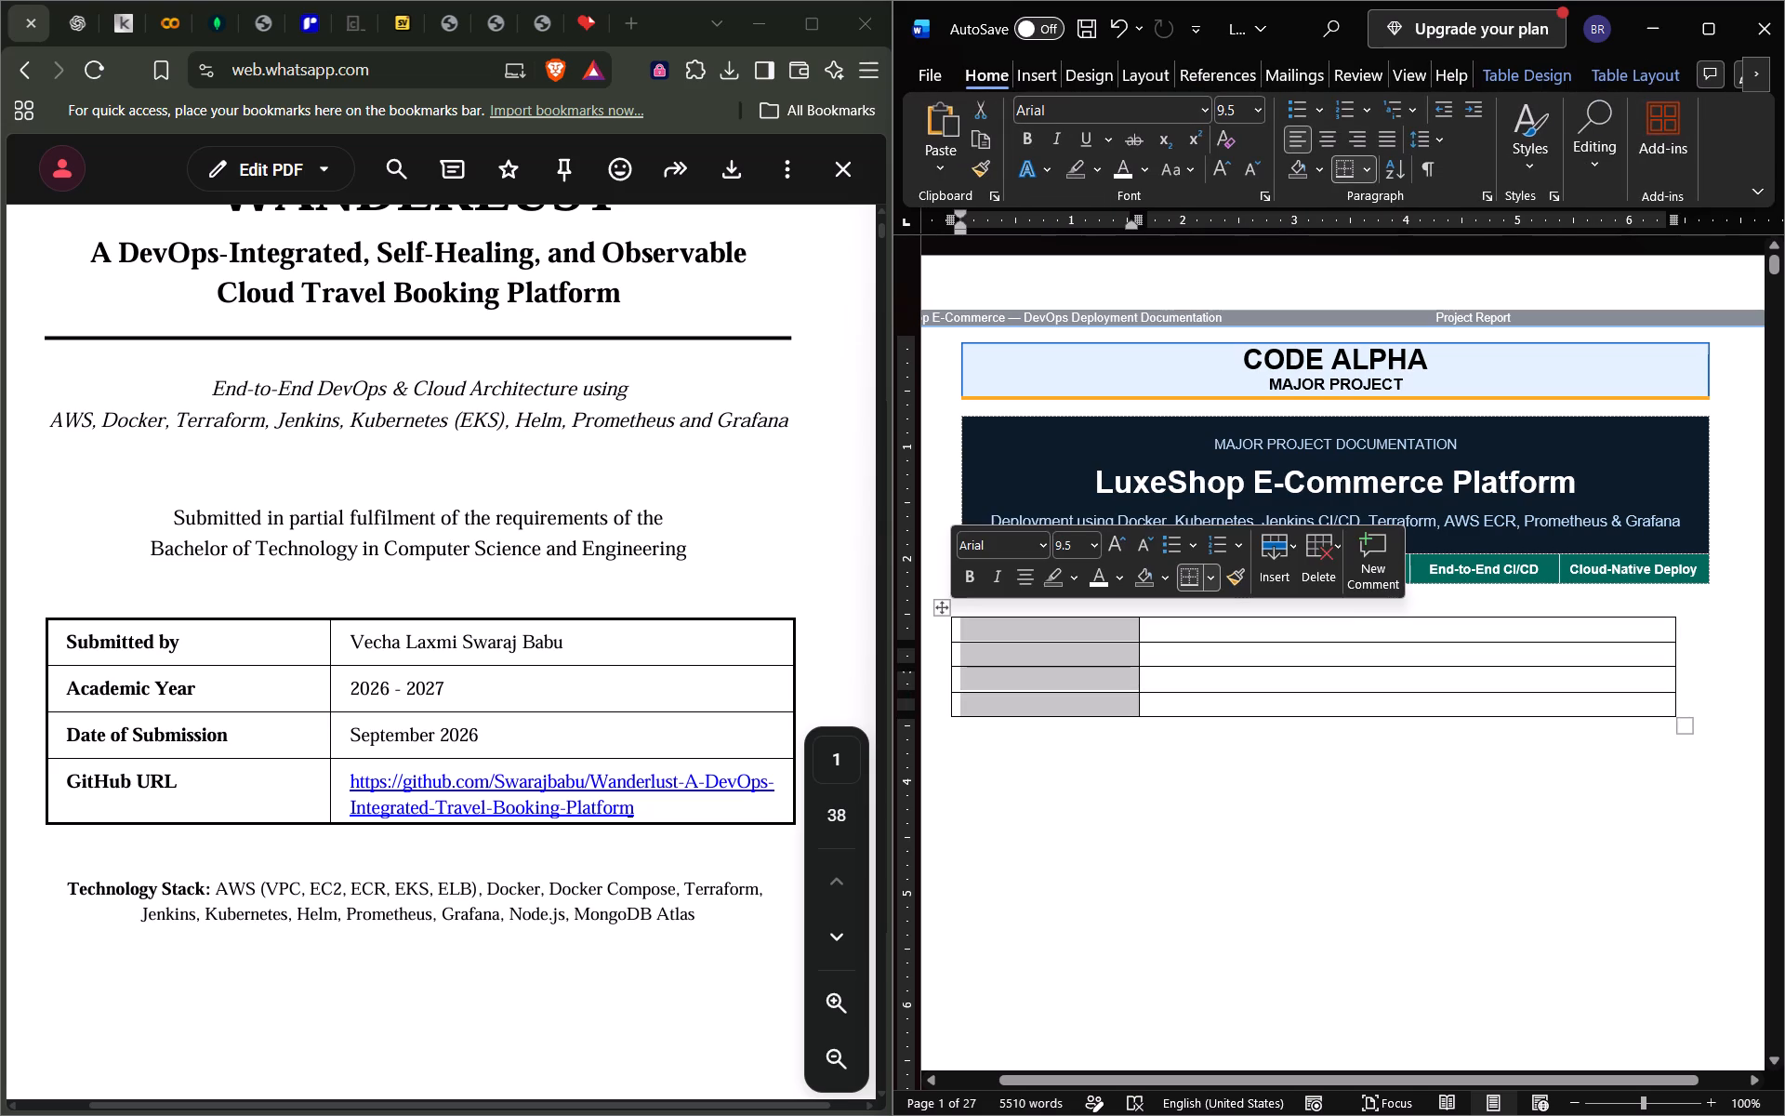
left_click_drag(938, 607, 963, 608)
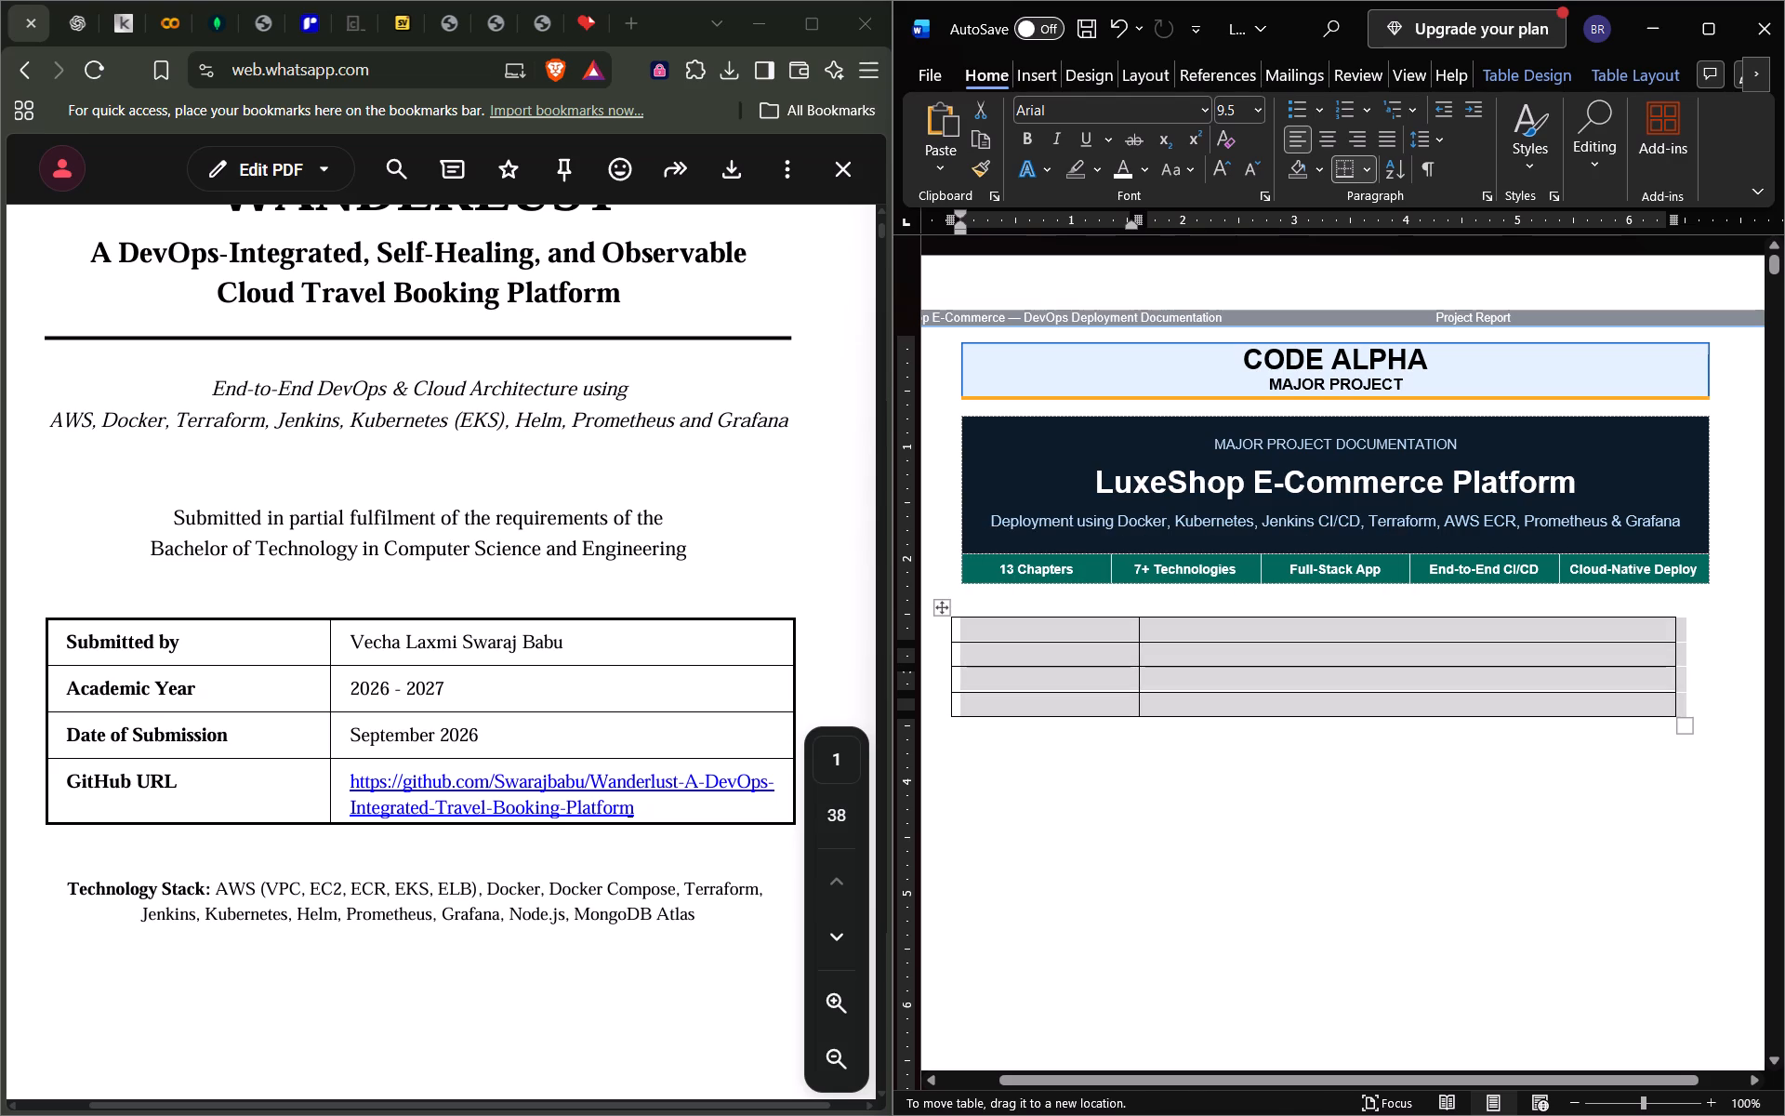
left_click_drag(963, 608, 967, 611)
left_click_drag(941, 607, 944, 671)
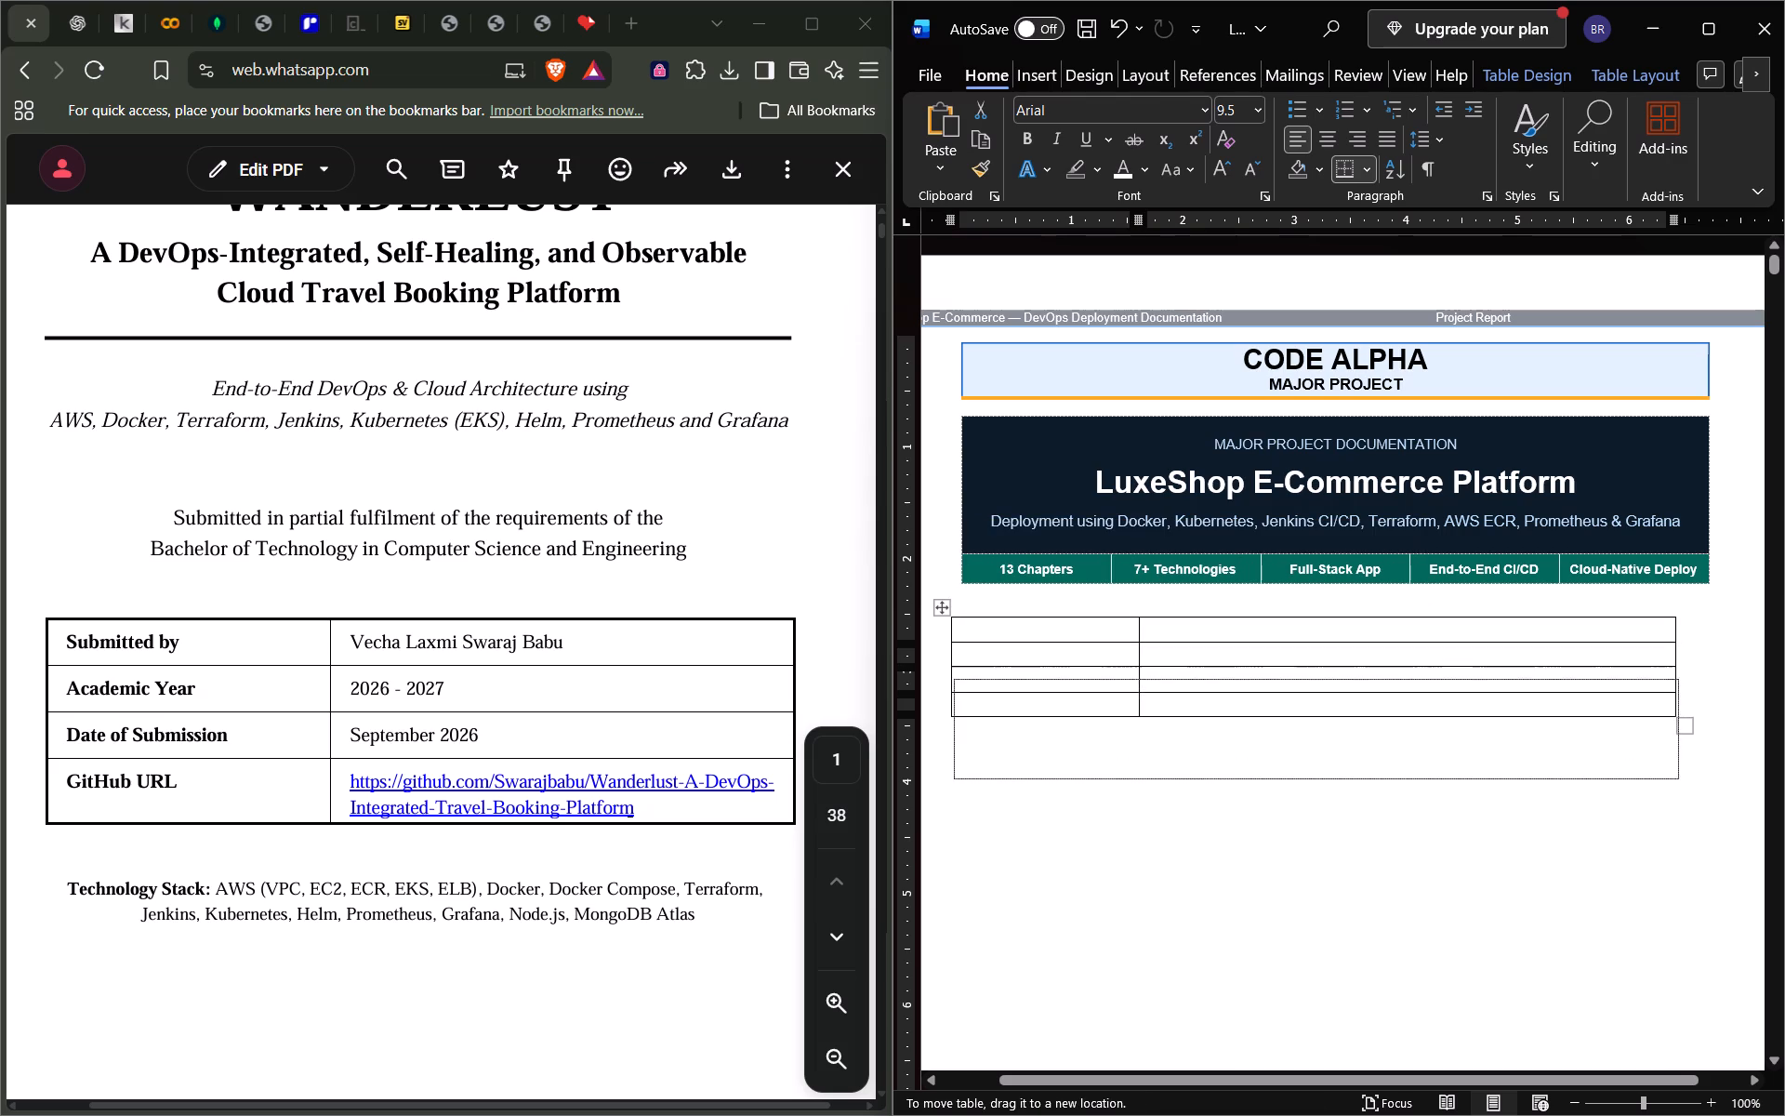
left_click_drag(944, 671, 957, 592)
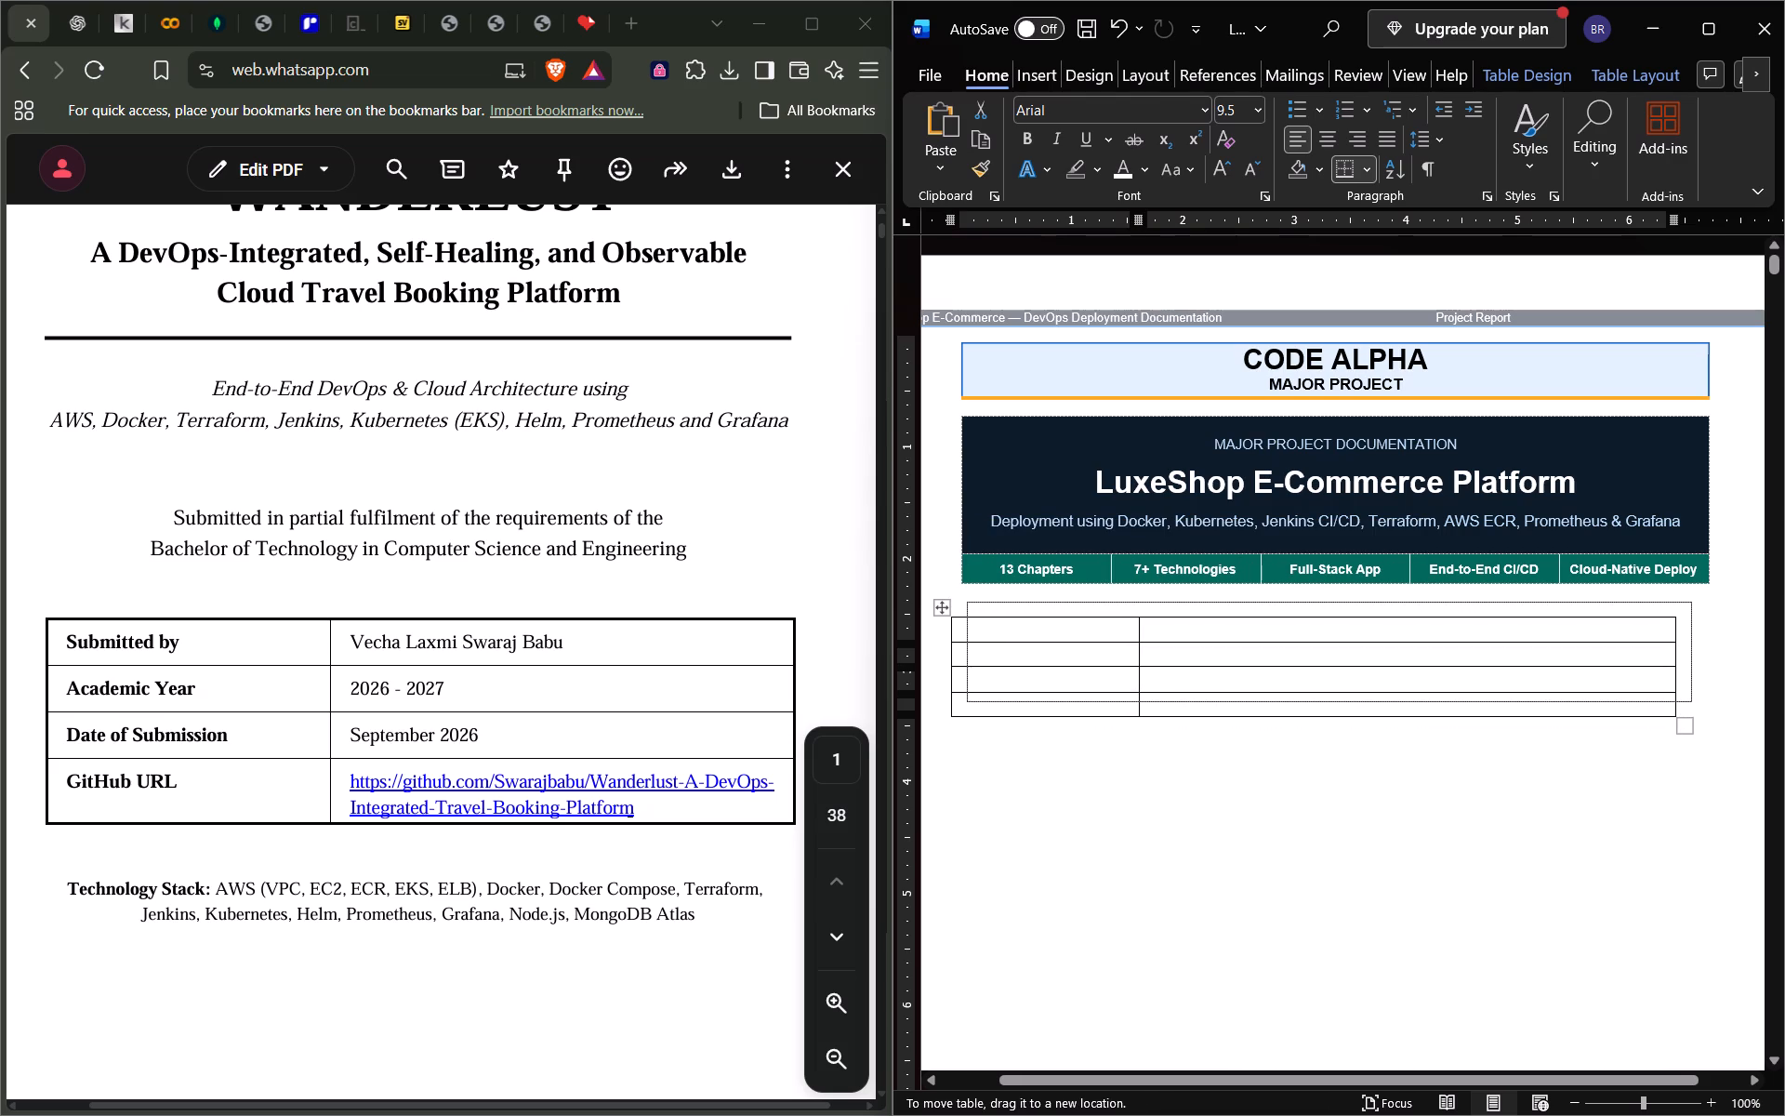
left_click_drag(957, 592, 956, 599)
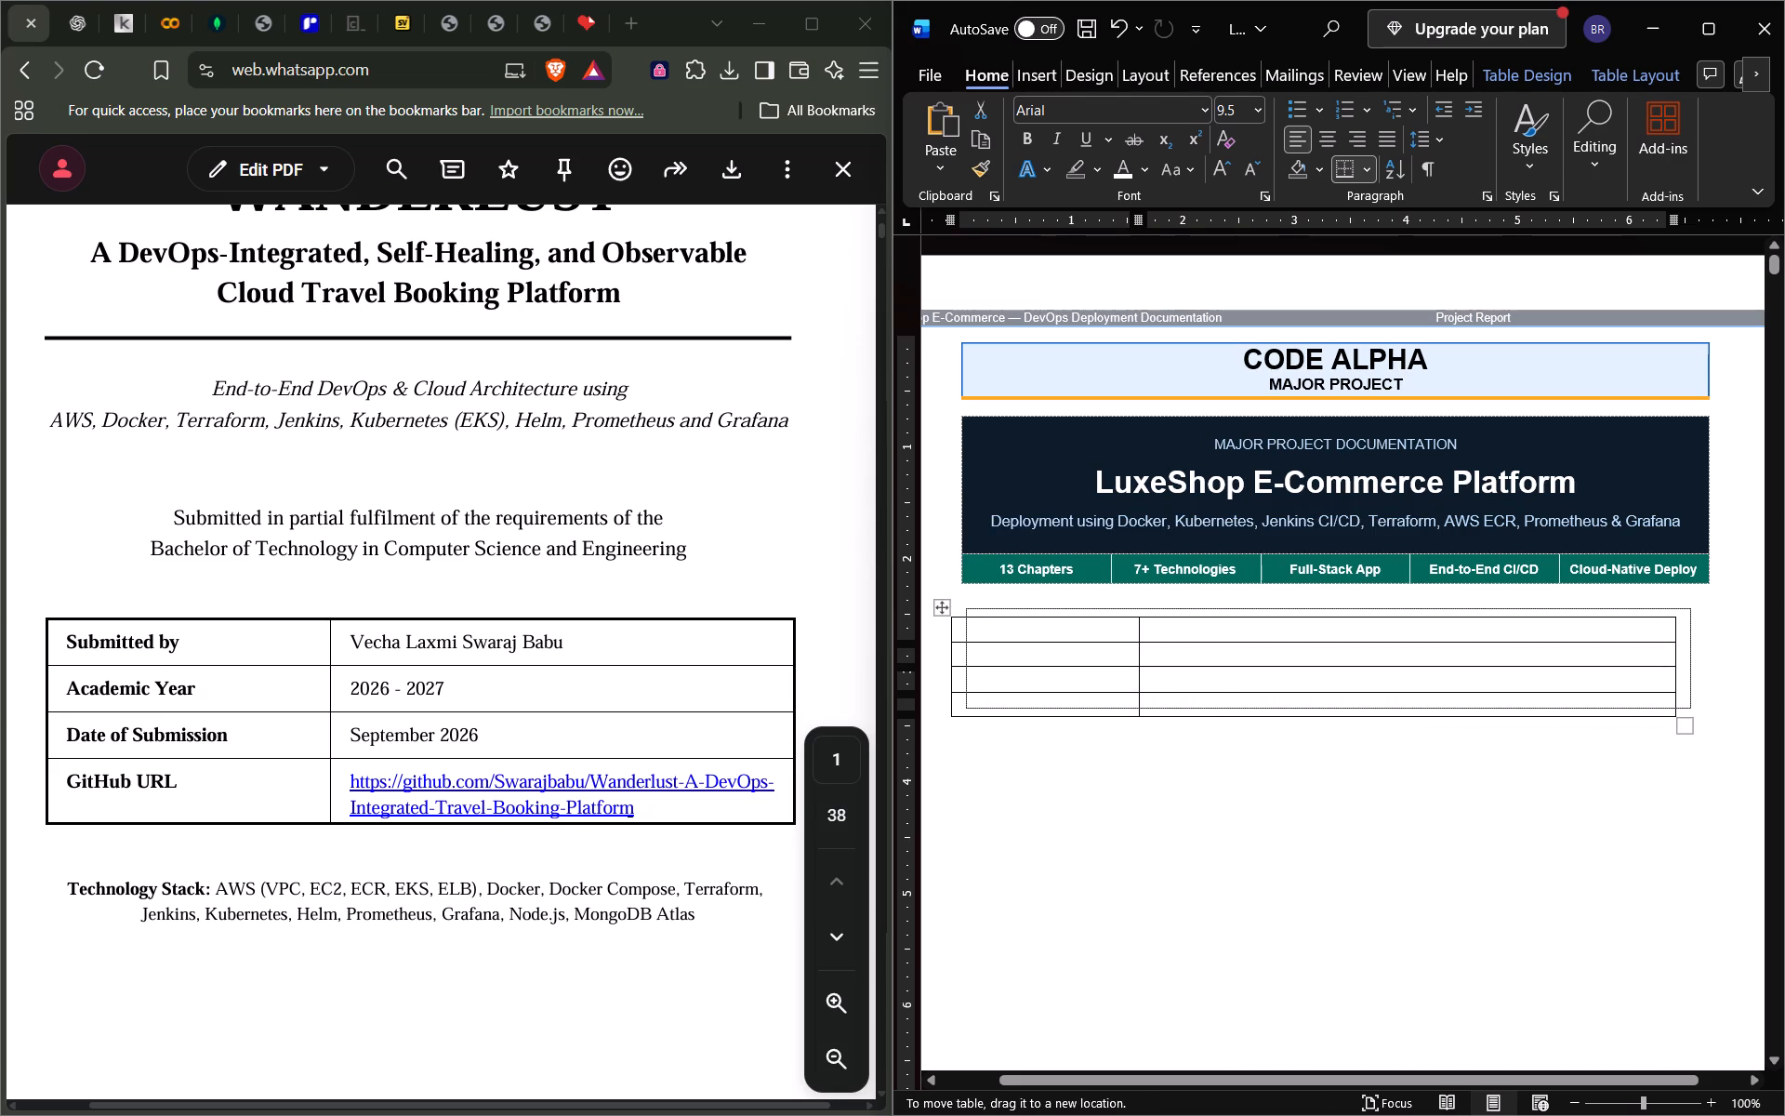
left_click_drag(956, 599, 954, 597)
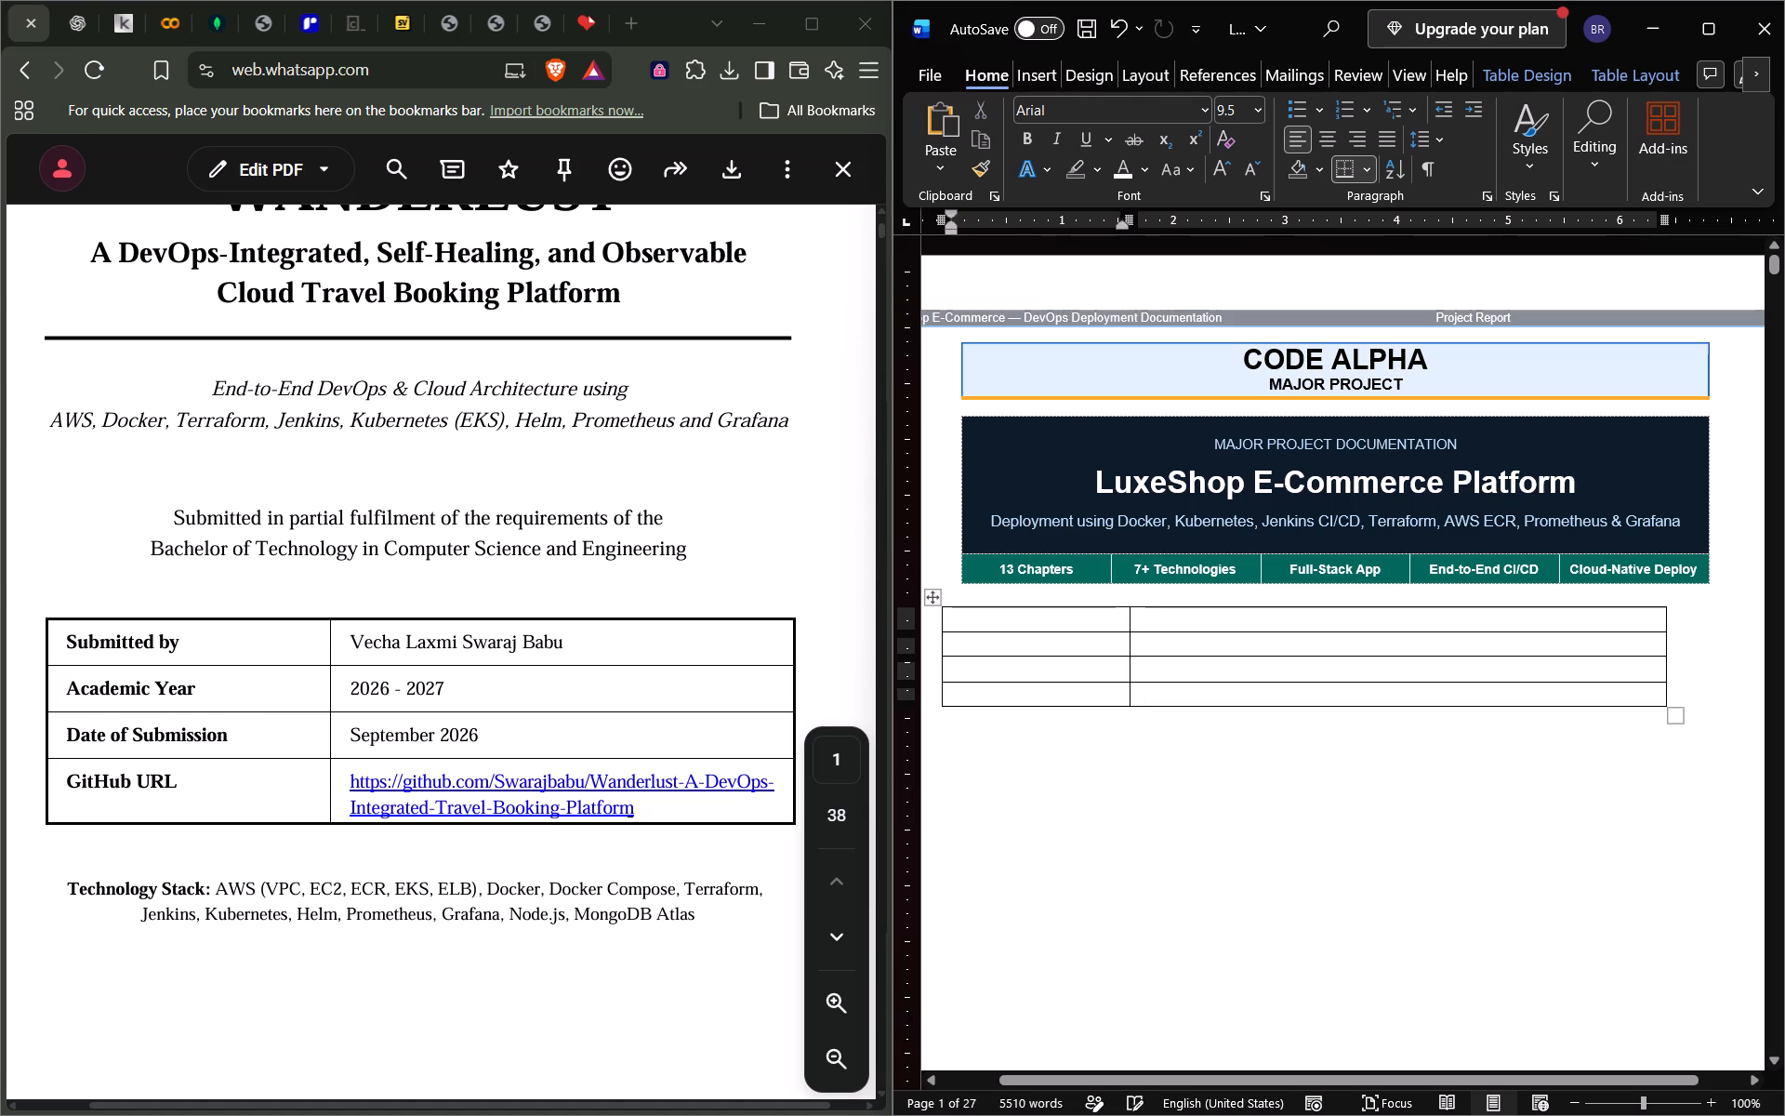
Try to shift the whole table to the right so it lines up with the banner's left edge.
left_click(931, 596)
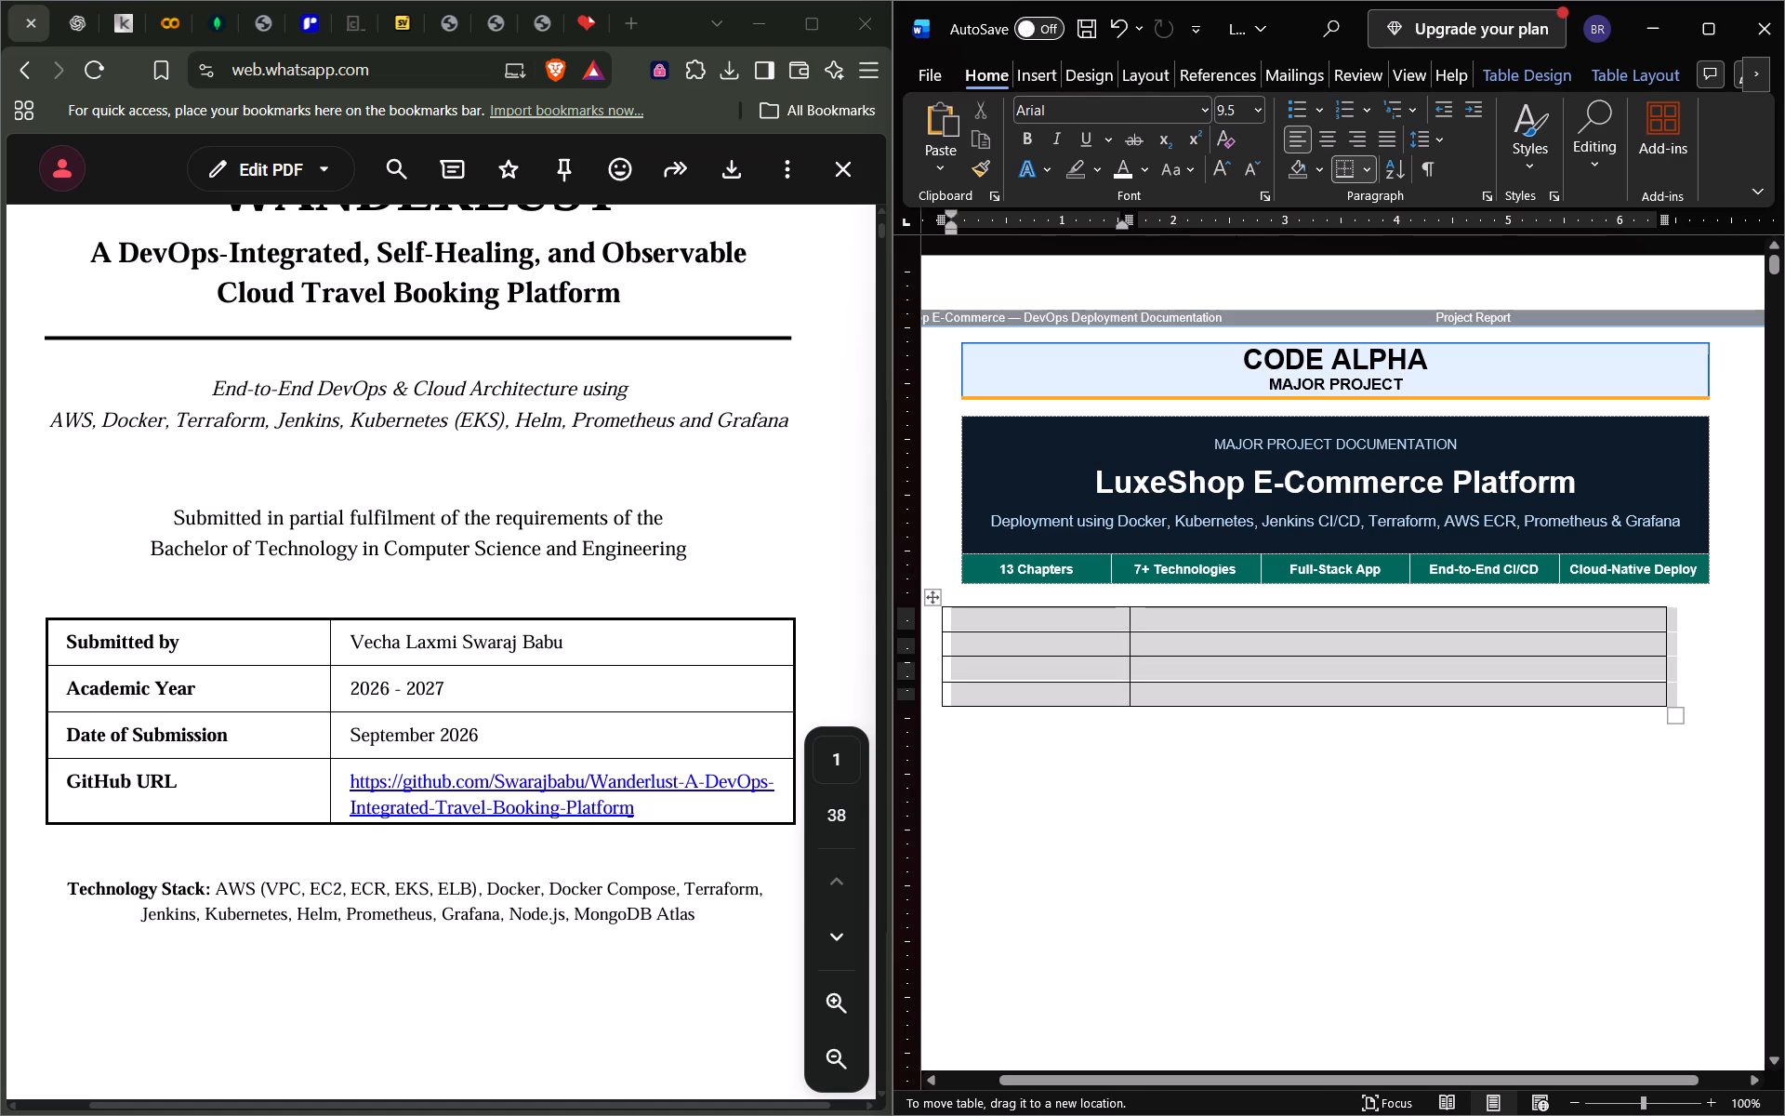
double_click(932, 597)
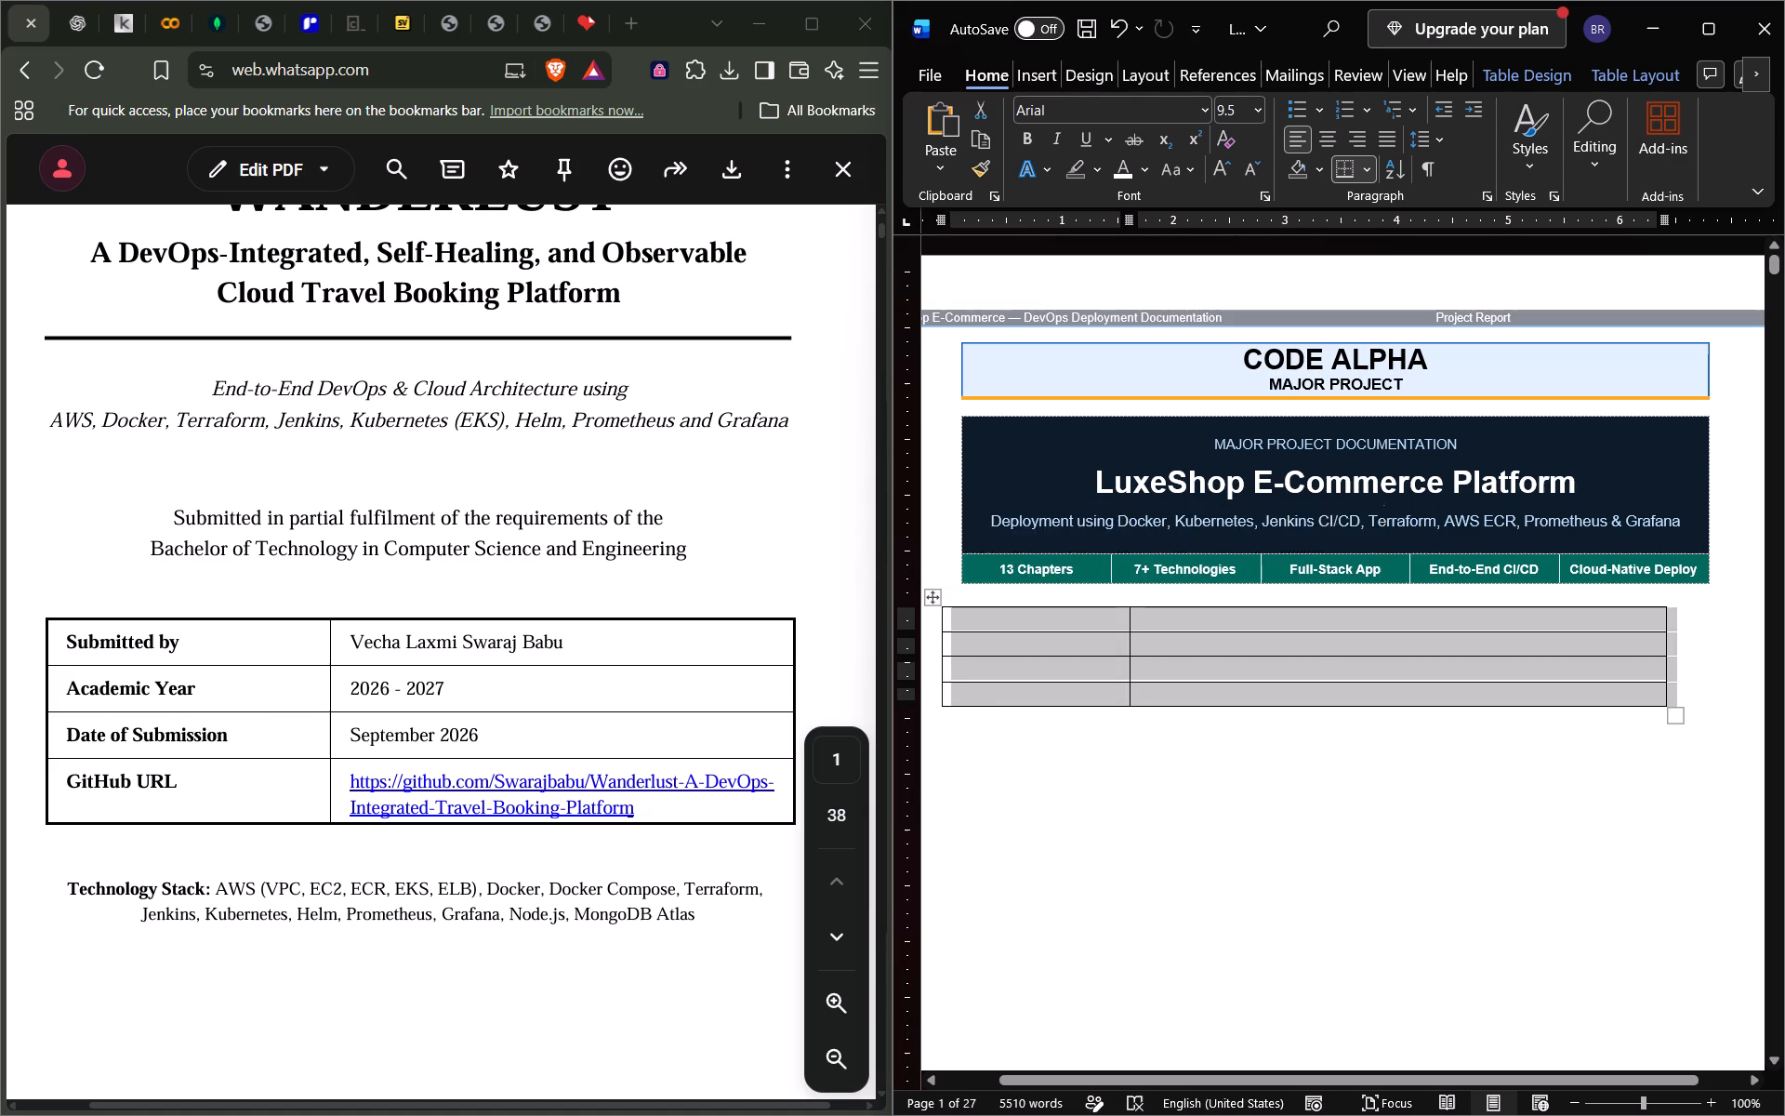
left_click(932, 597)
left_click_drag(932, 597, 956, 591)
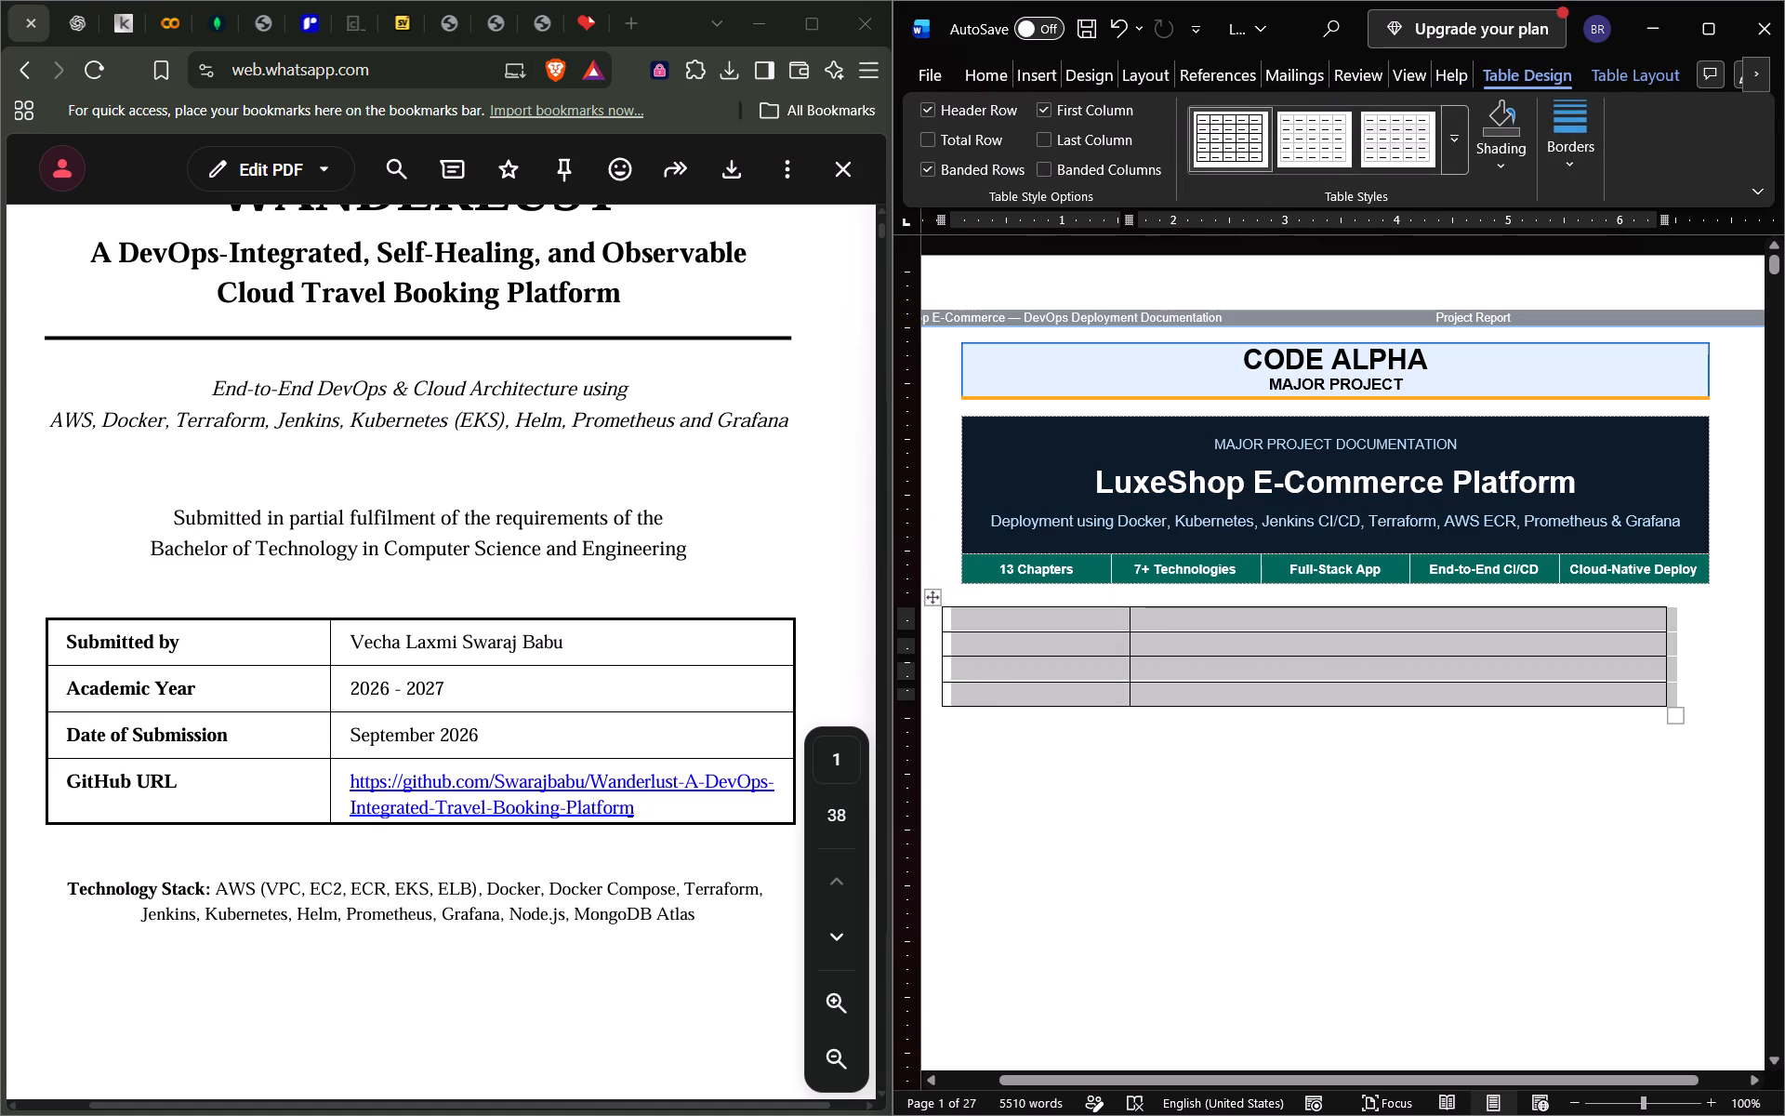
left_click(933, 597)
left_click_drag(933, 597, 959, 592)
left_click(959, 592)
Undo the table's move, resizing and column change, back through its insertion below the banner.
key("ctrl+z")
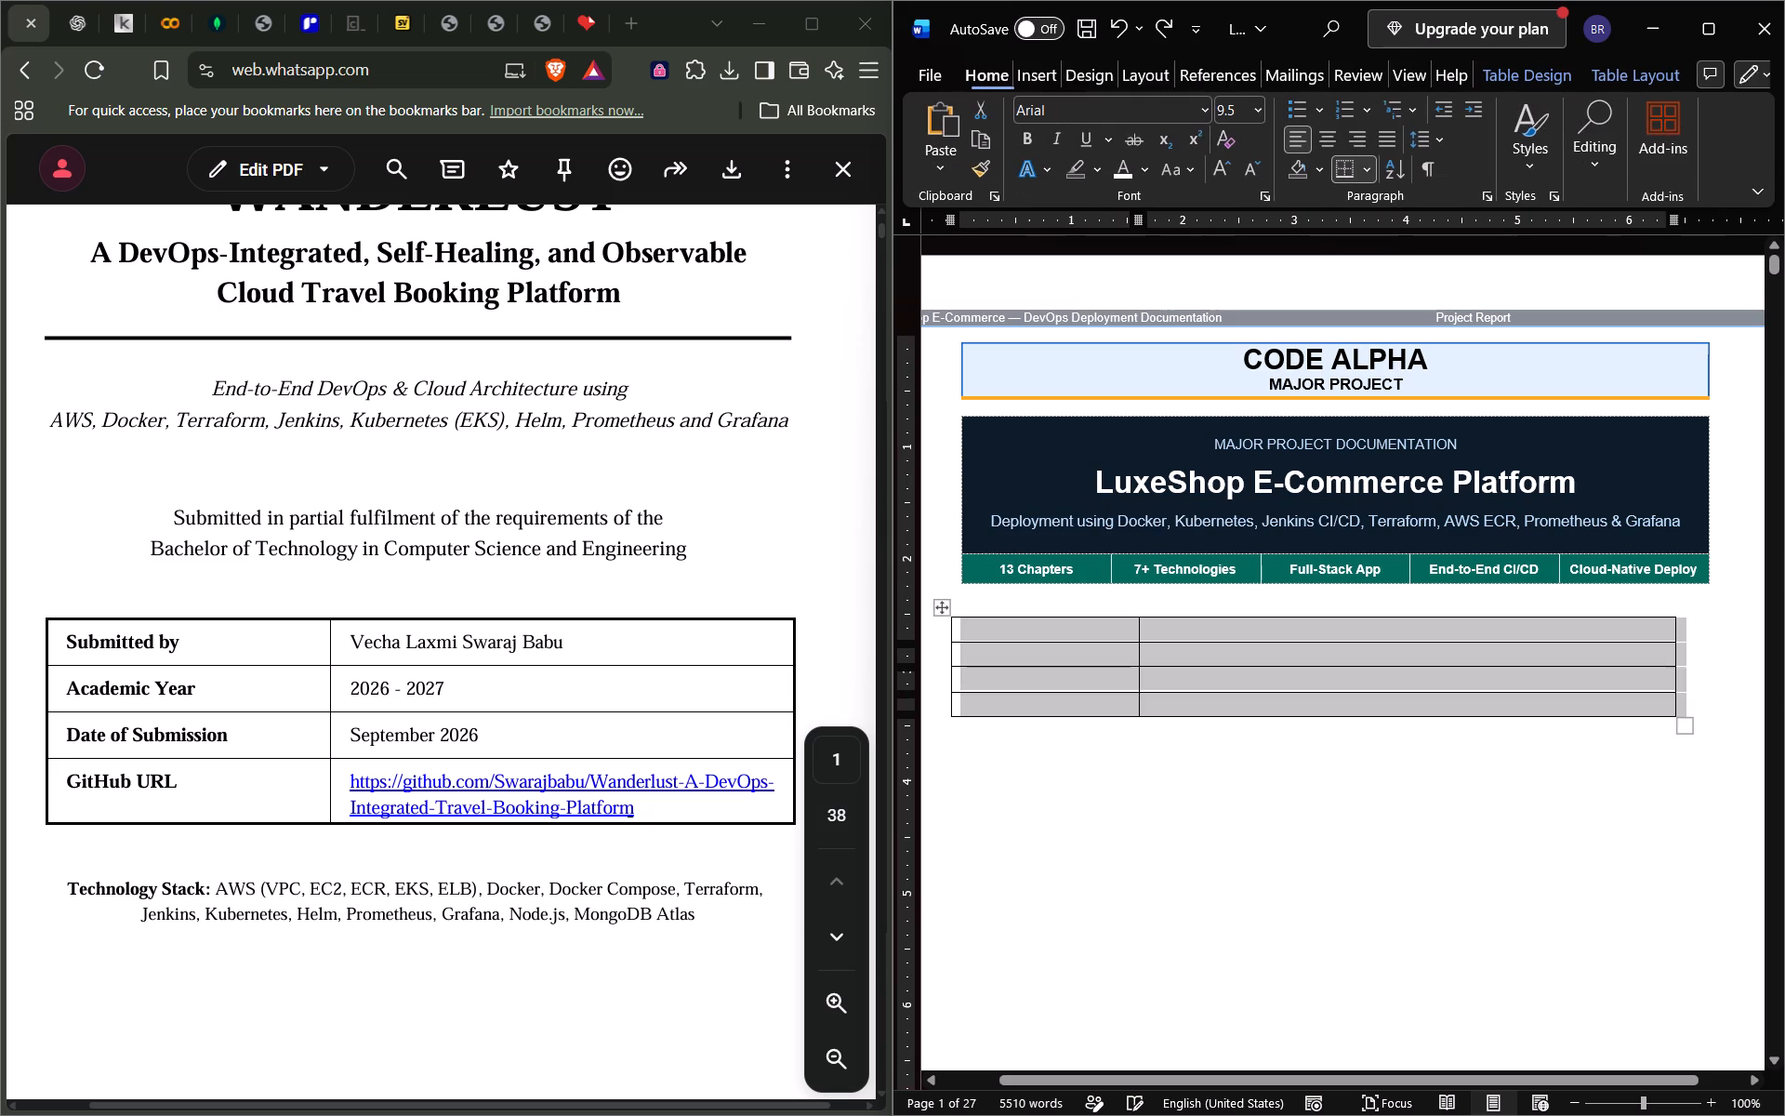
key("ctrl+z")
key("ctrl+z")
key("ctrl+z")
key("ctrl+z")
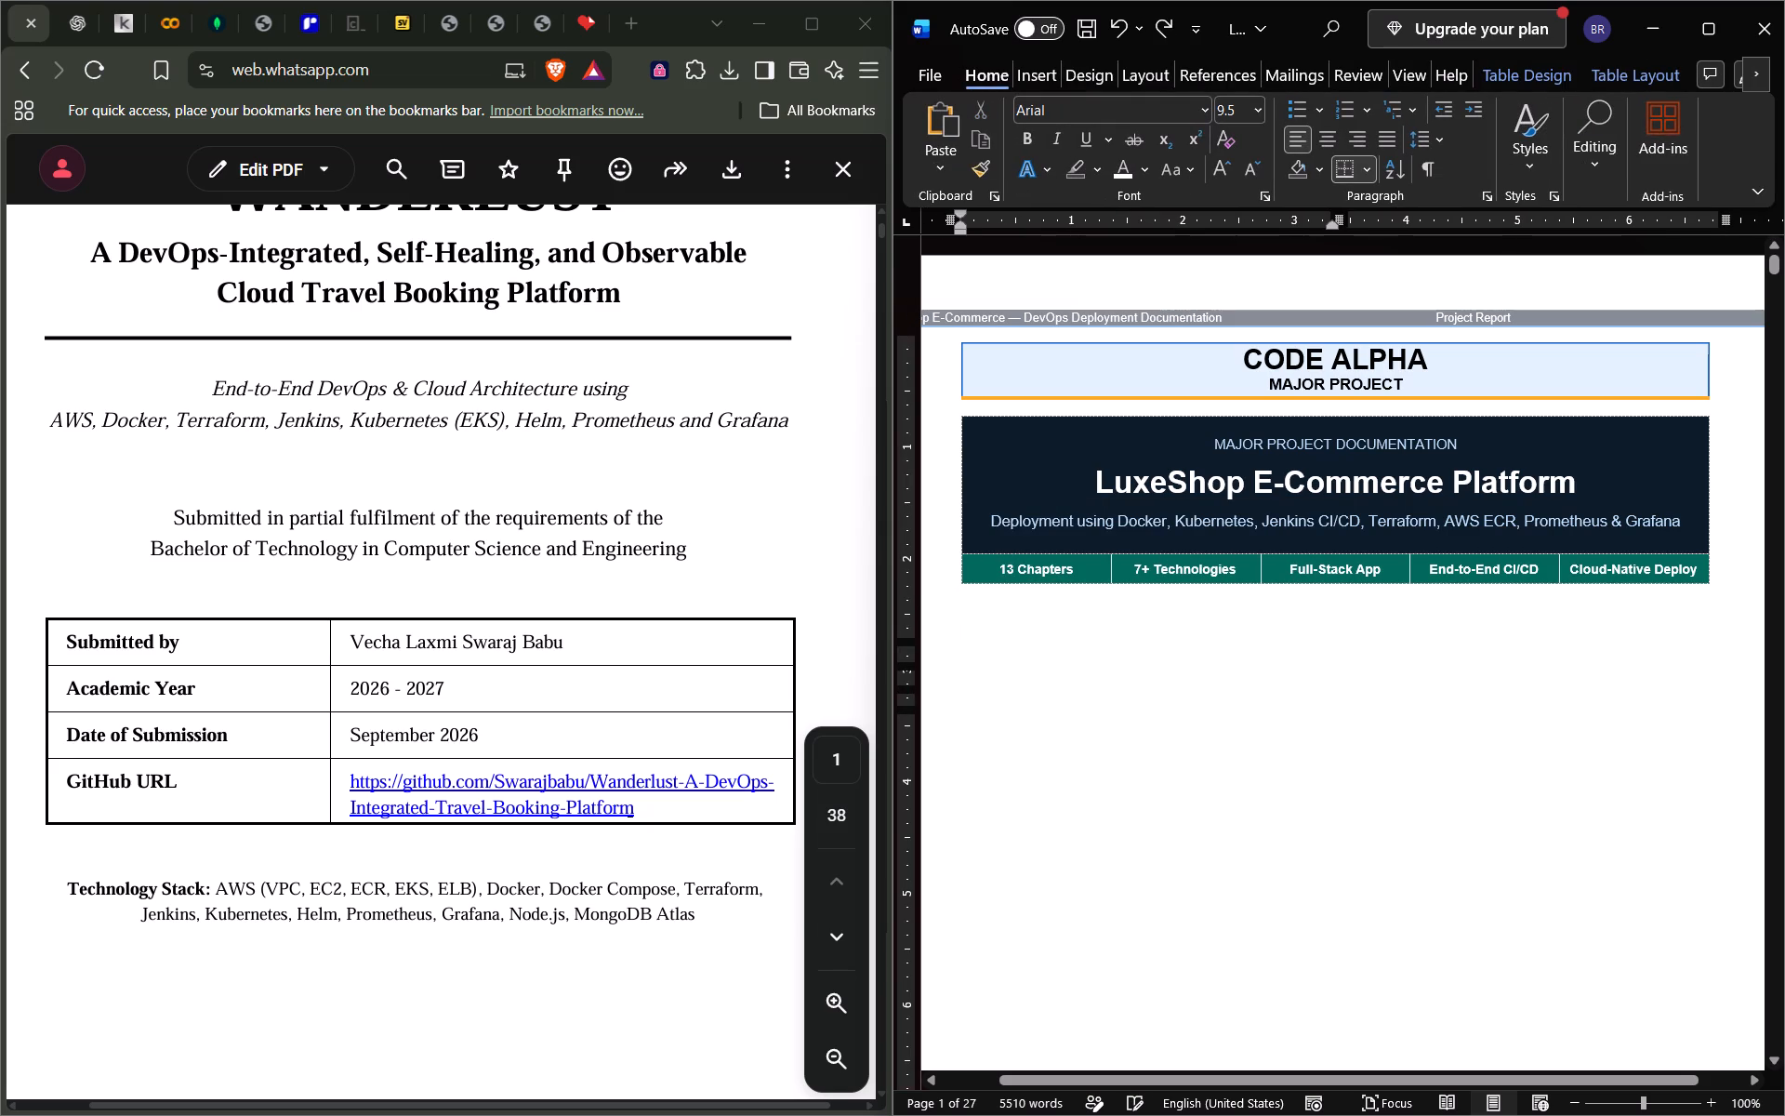
Insert a table with two columns and four rows below the cover banner.
left_click(1043, 67)
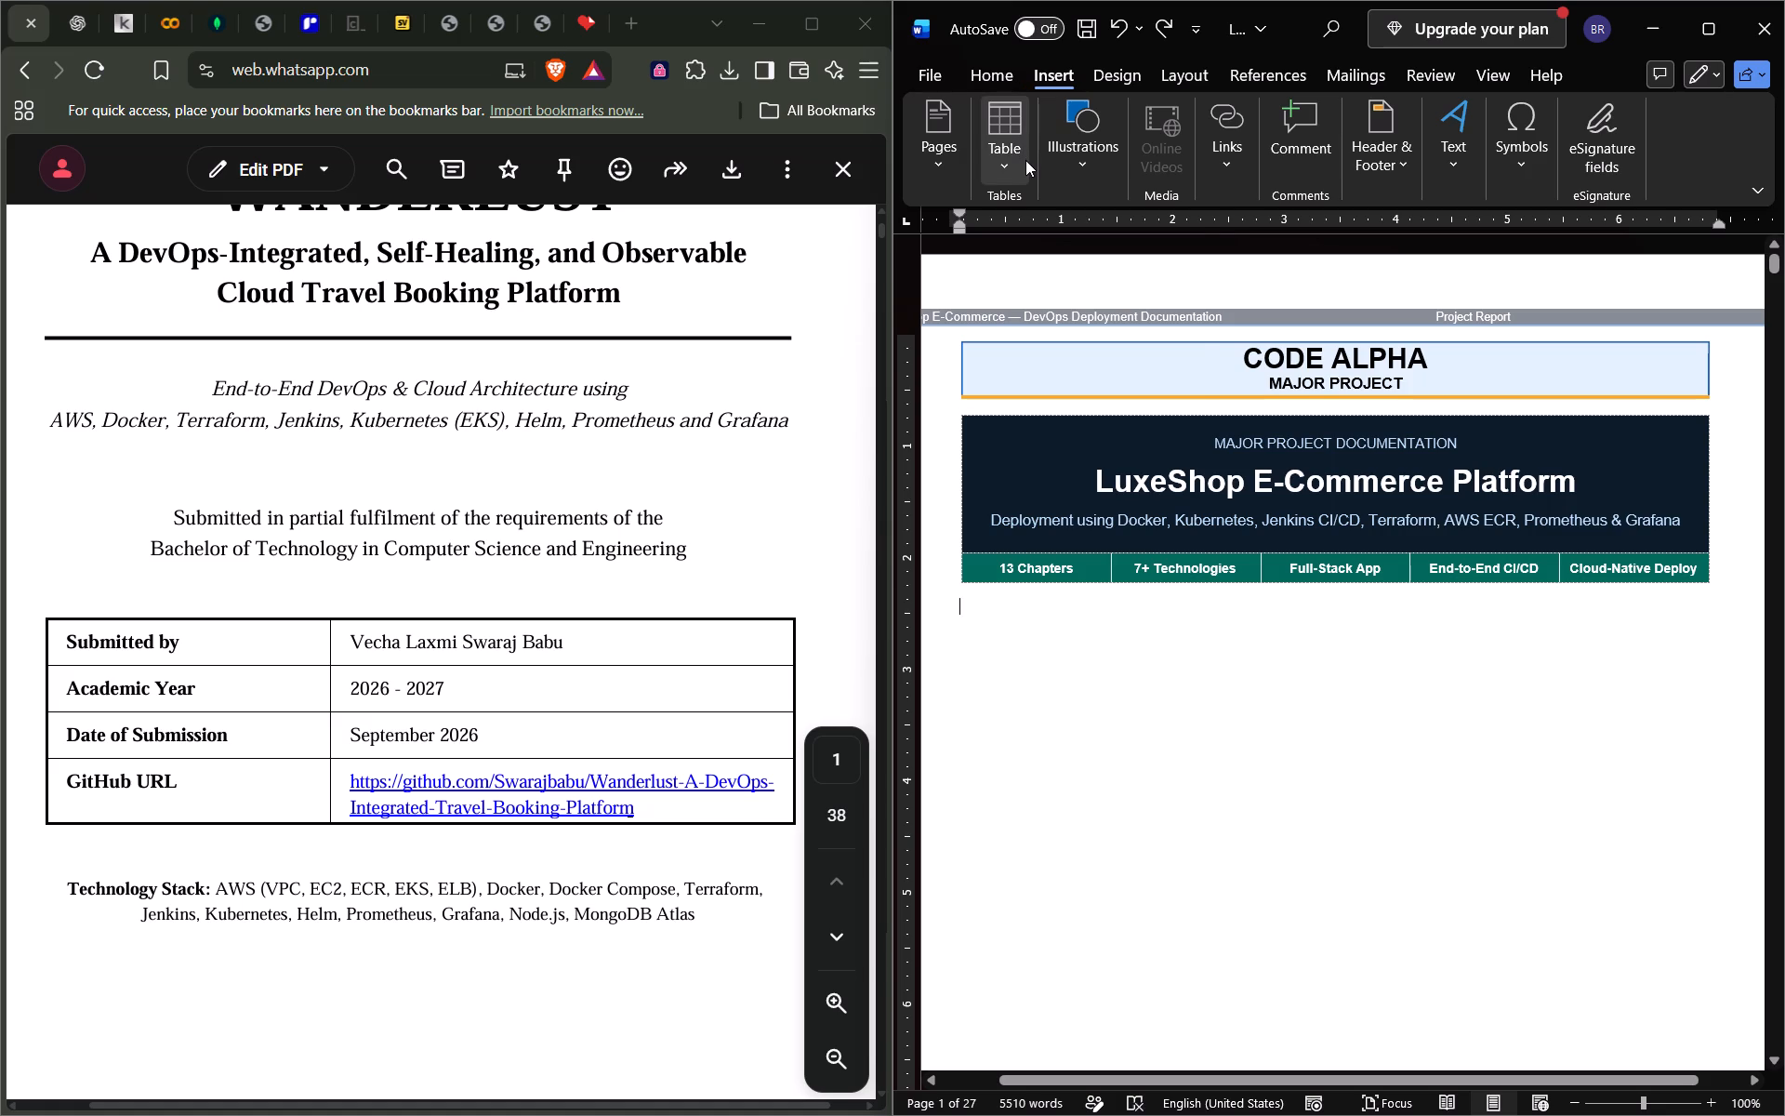
left_click(1025, 160)
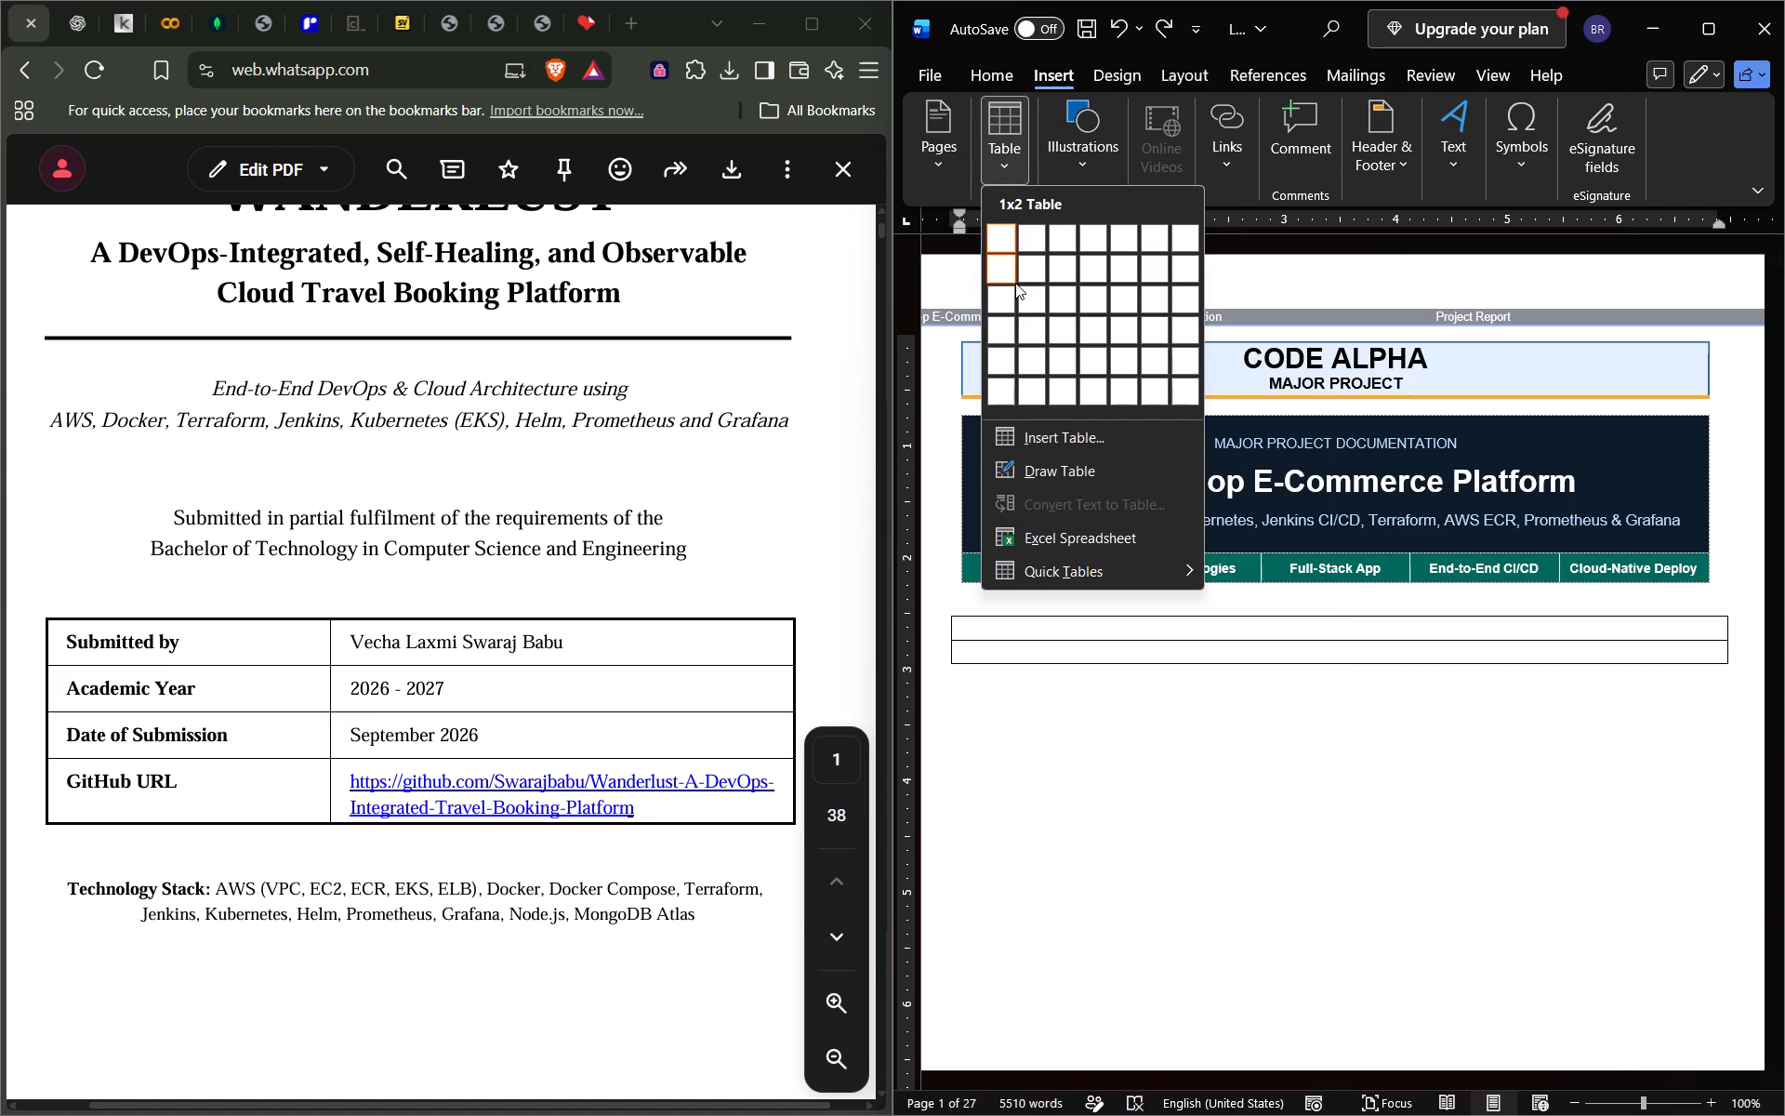
left_click(1027, 332)
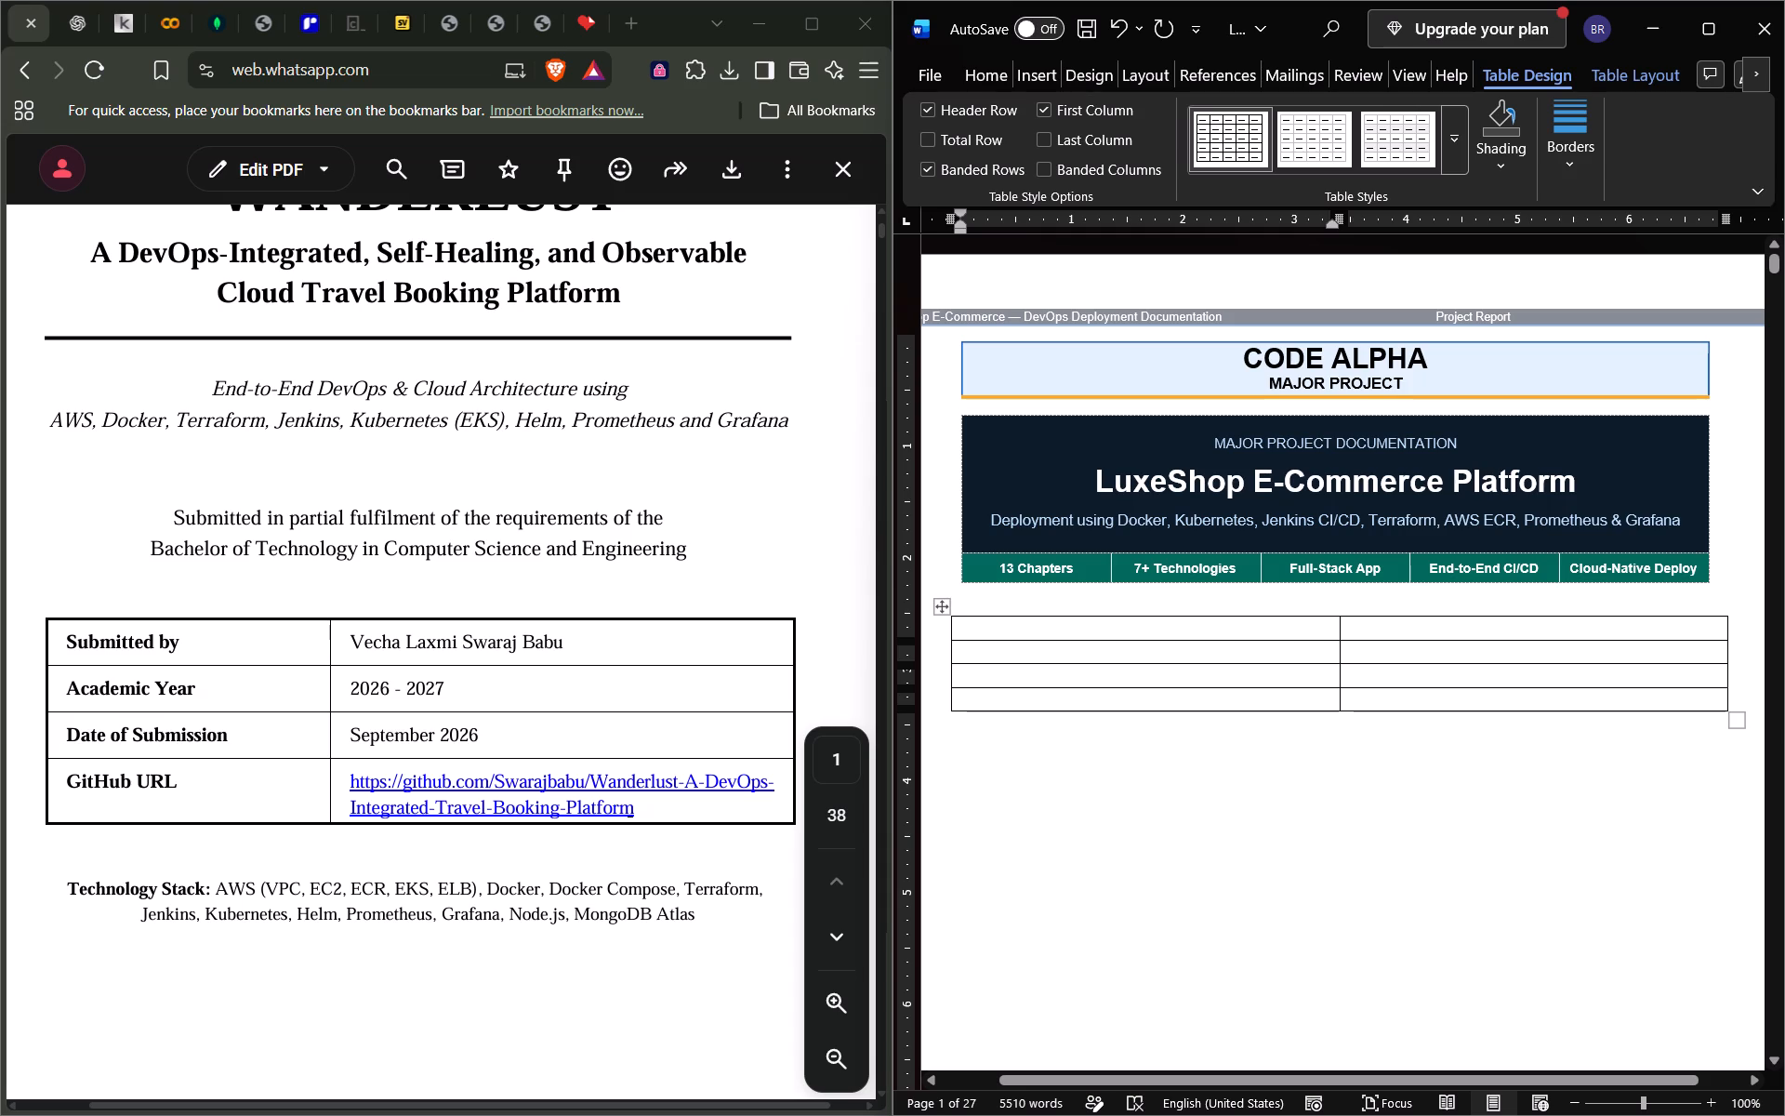
Narrow the new table's first column to about 1.8 inches, leaving a wider second column.
left_click_drag(1340, 673, 1156, 671)
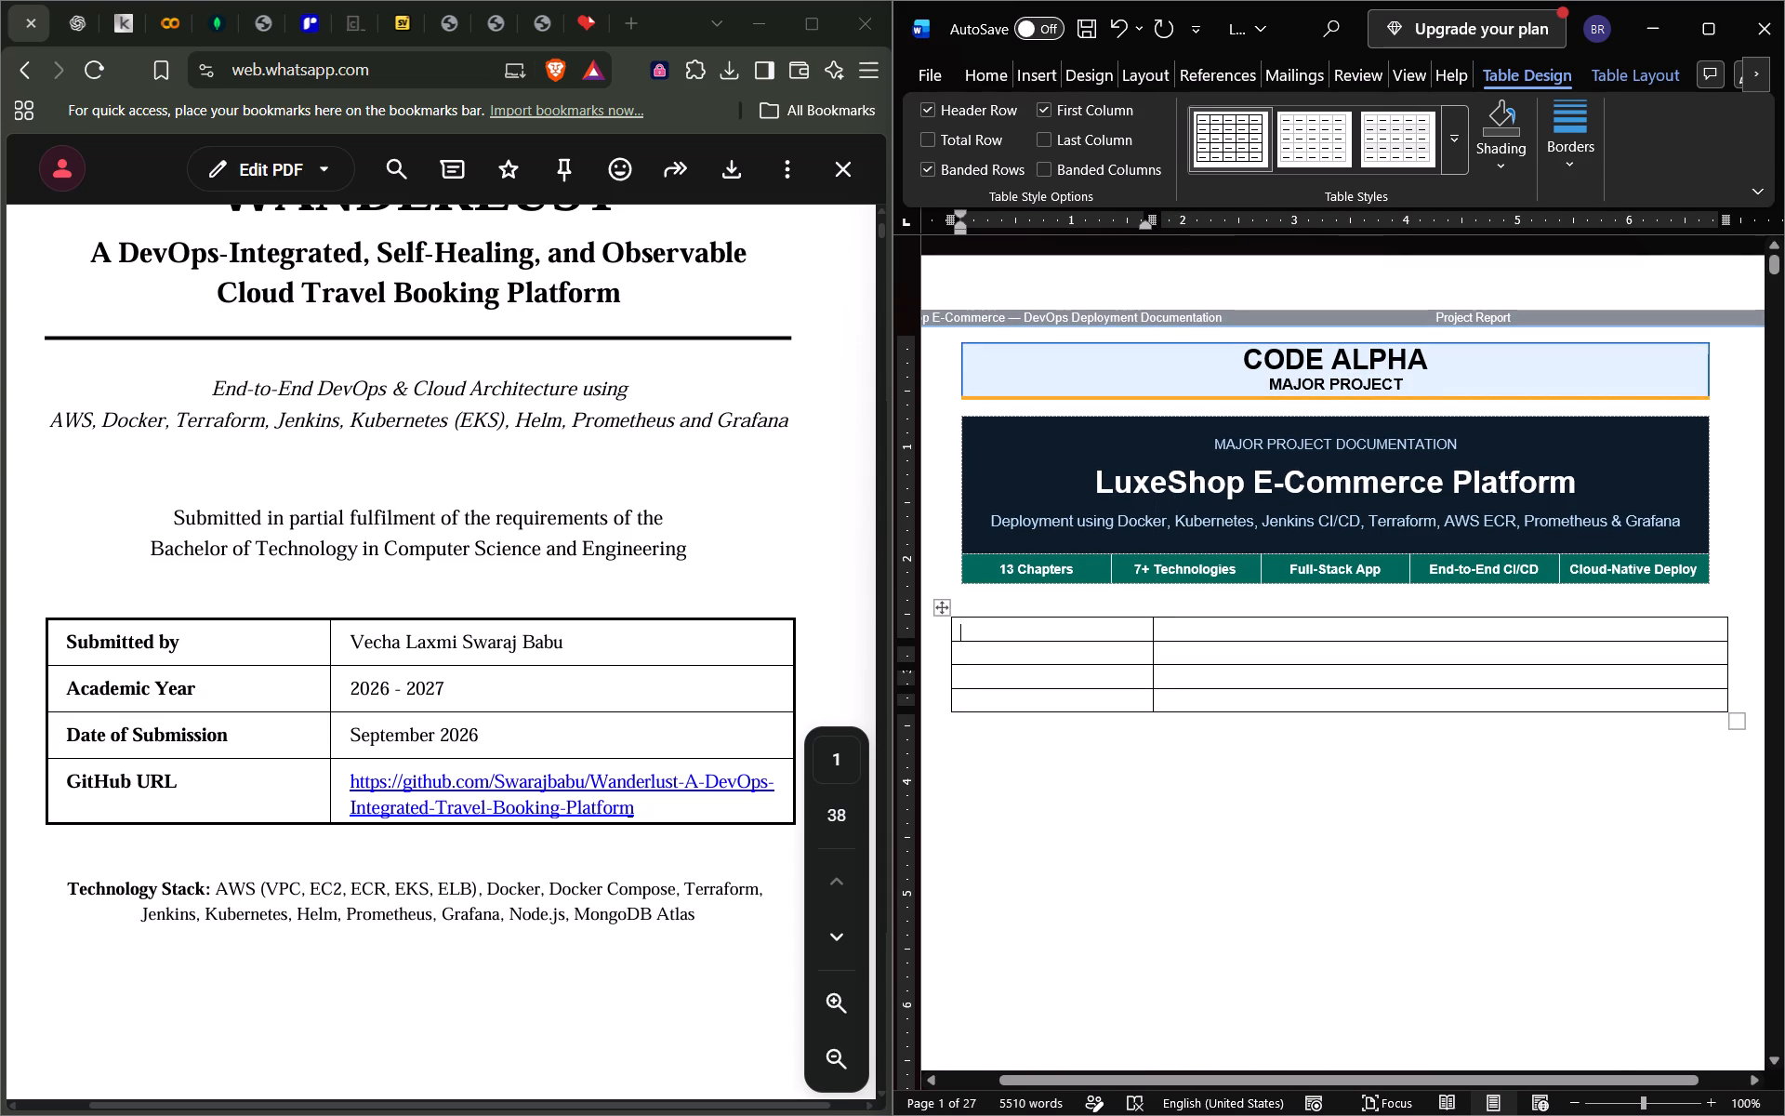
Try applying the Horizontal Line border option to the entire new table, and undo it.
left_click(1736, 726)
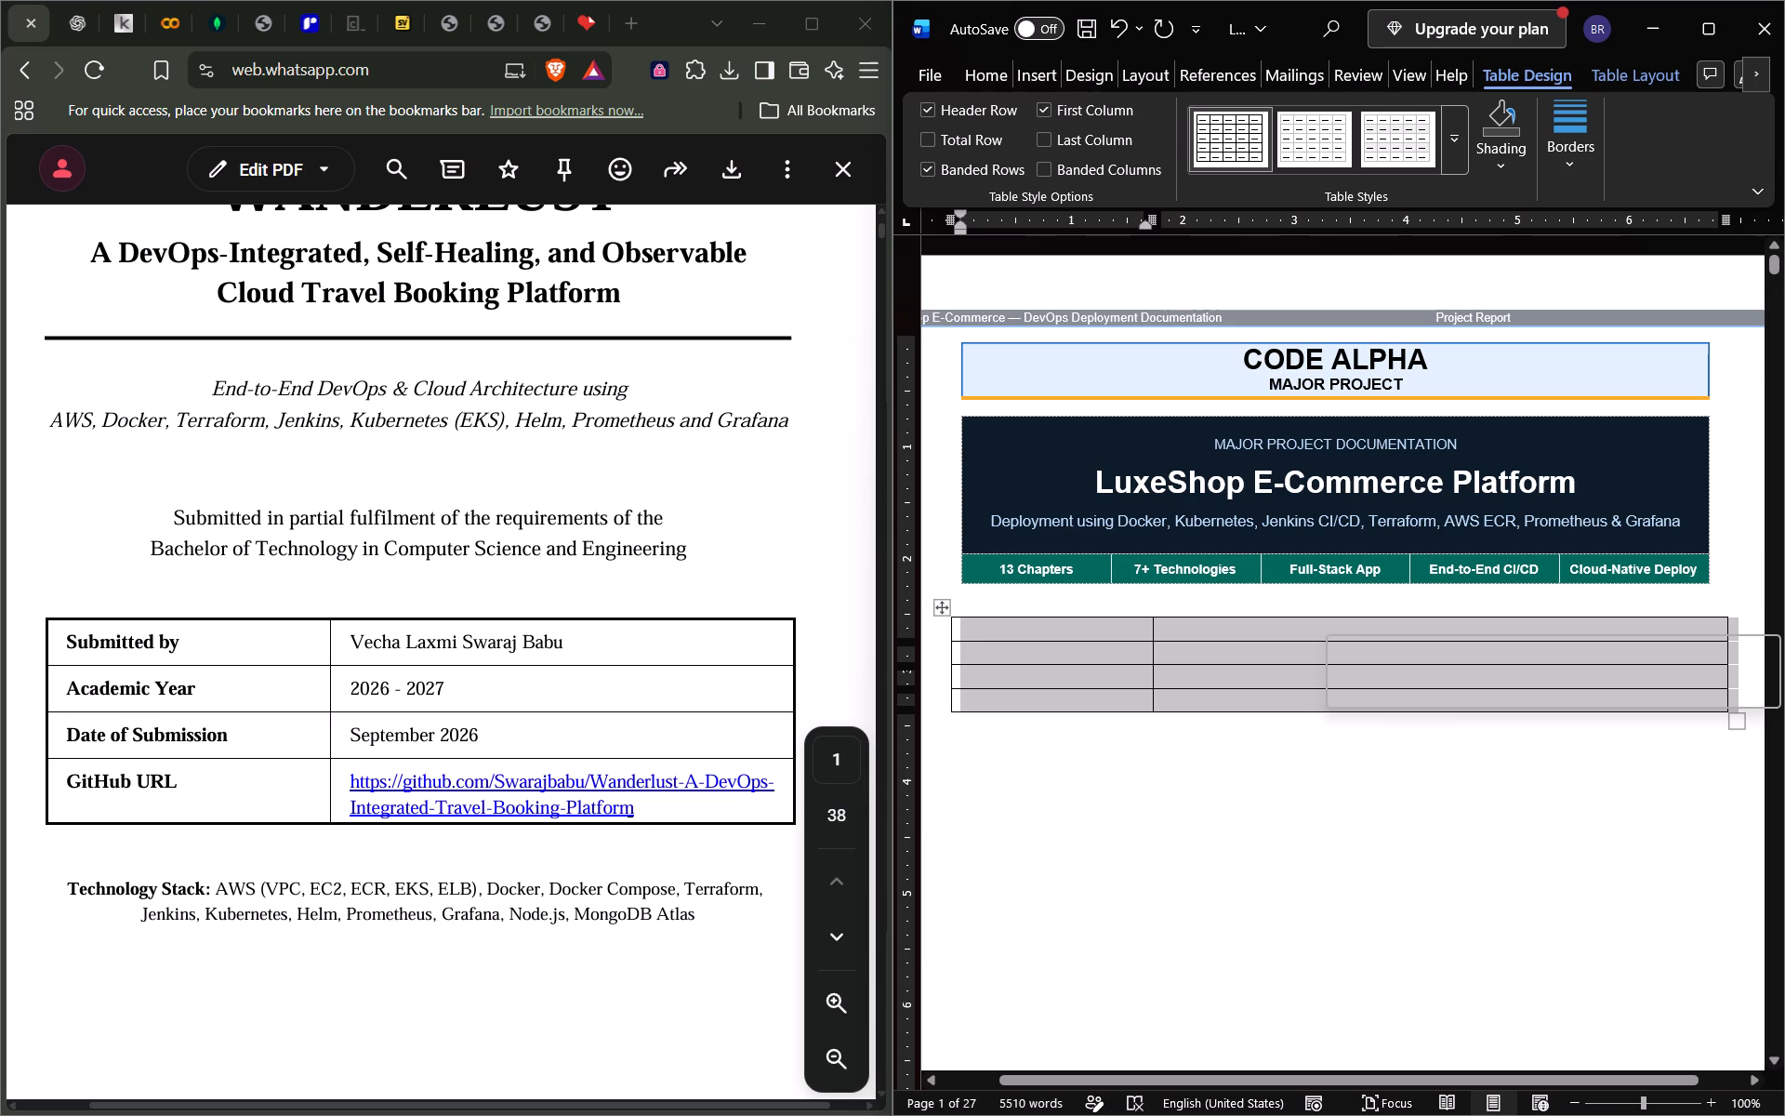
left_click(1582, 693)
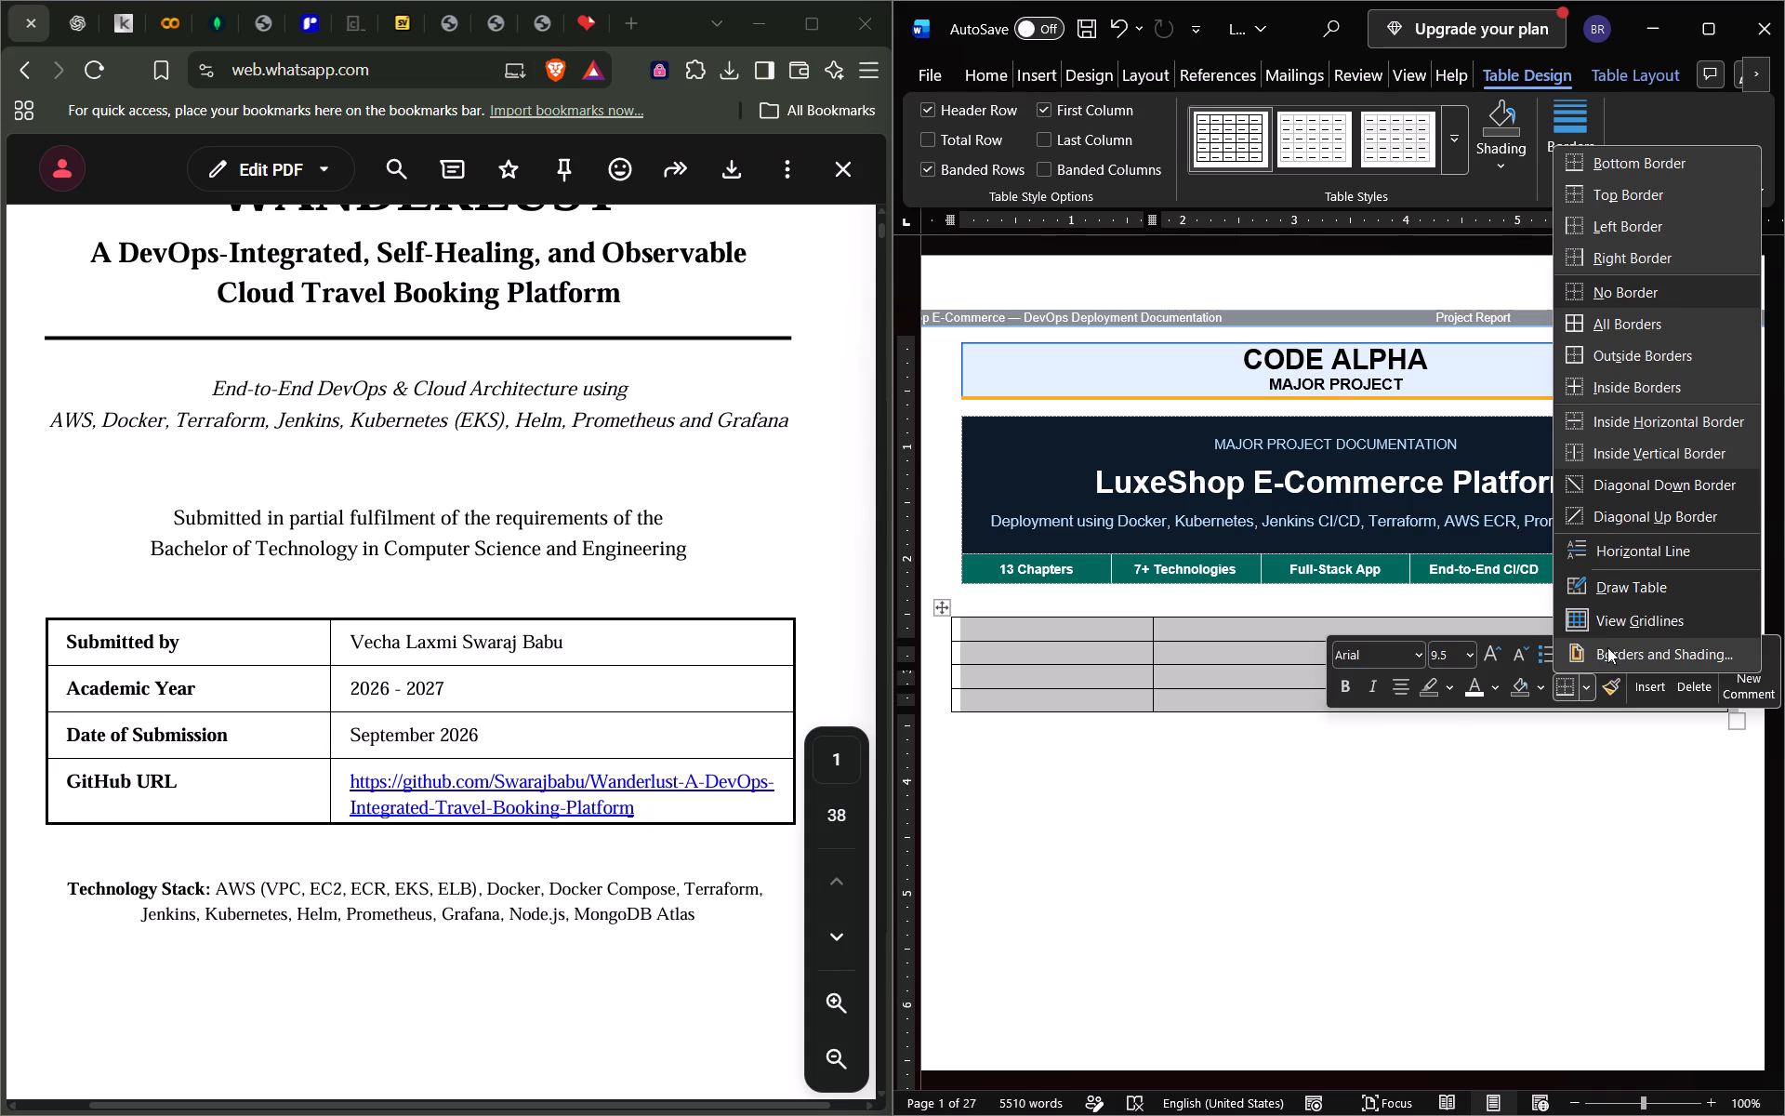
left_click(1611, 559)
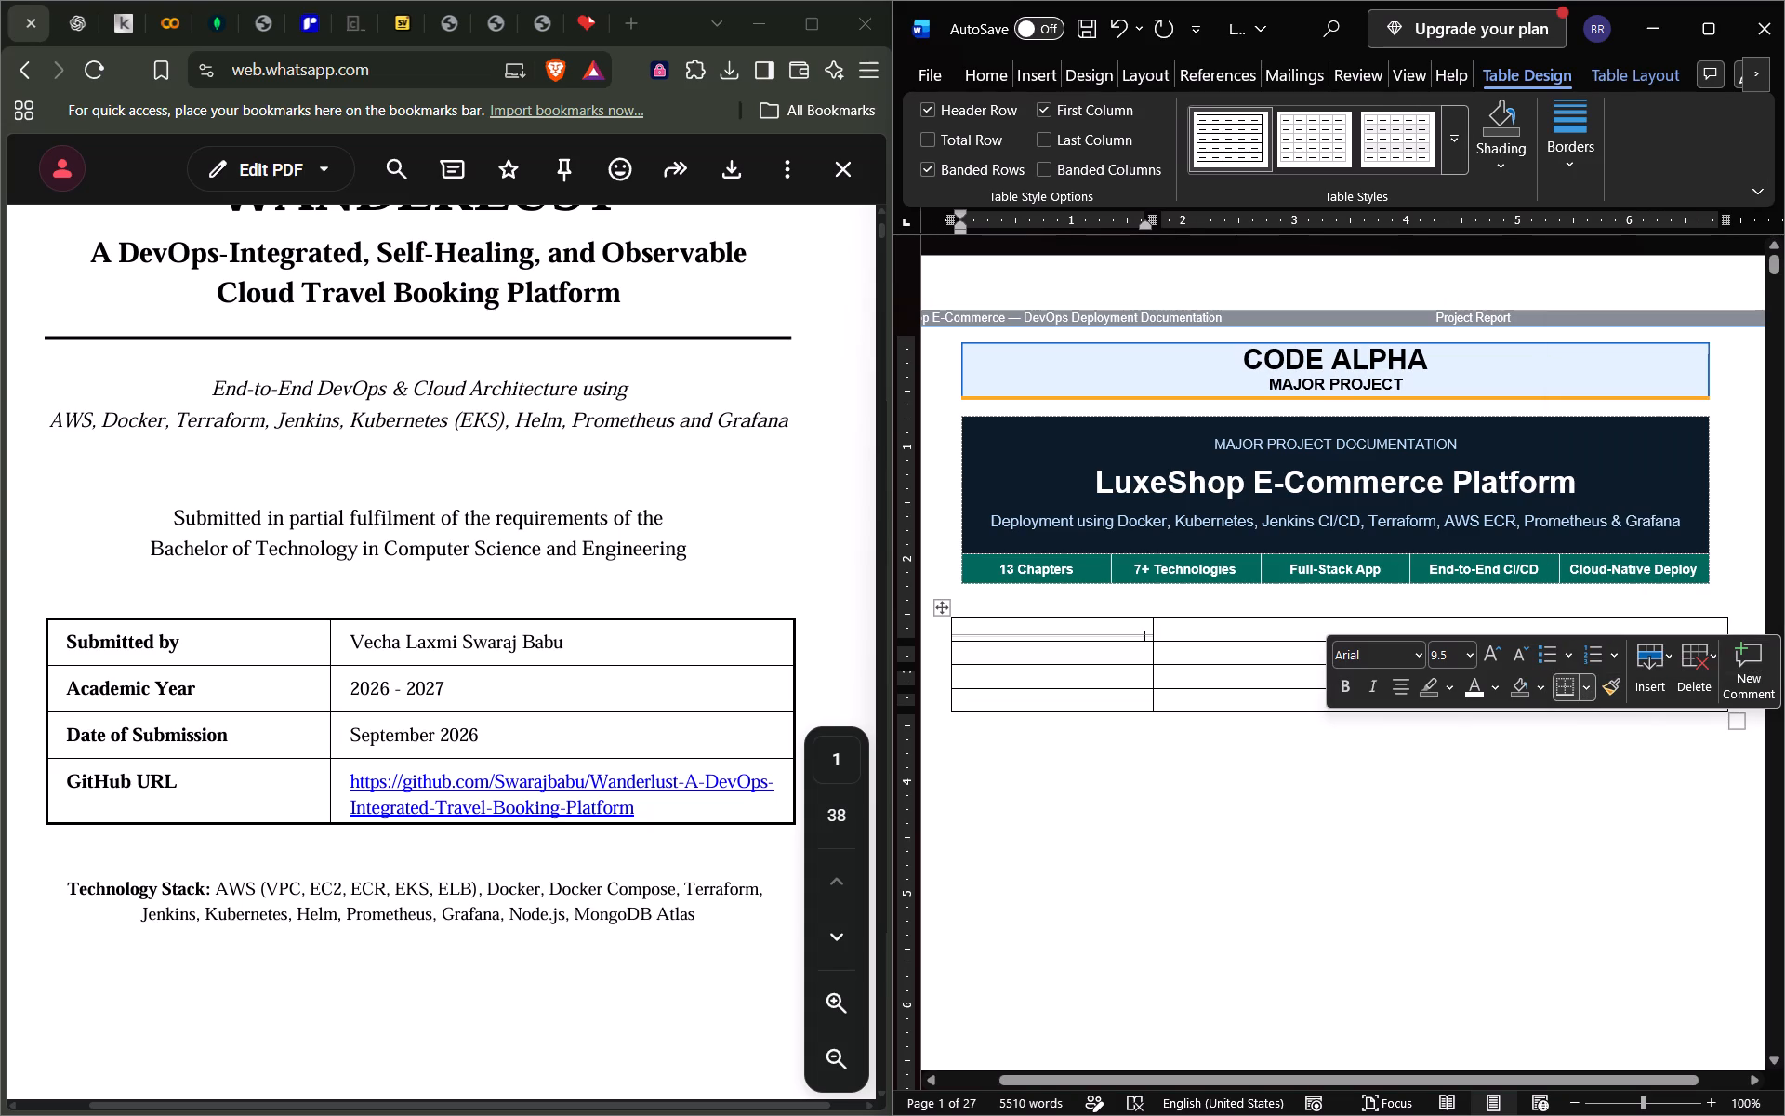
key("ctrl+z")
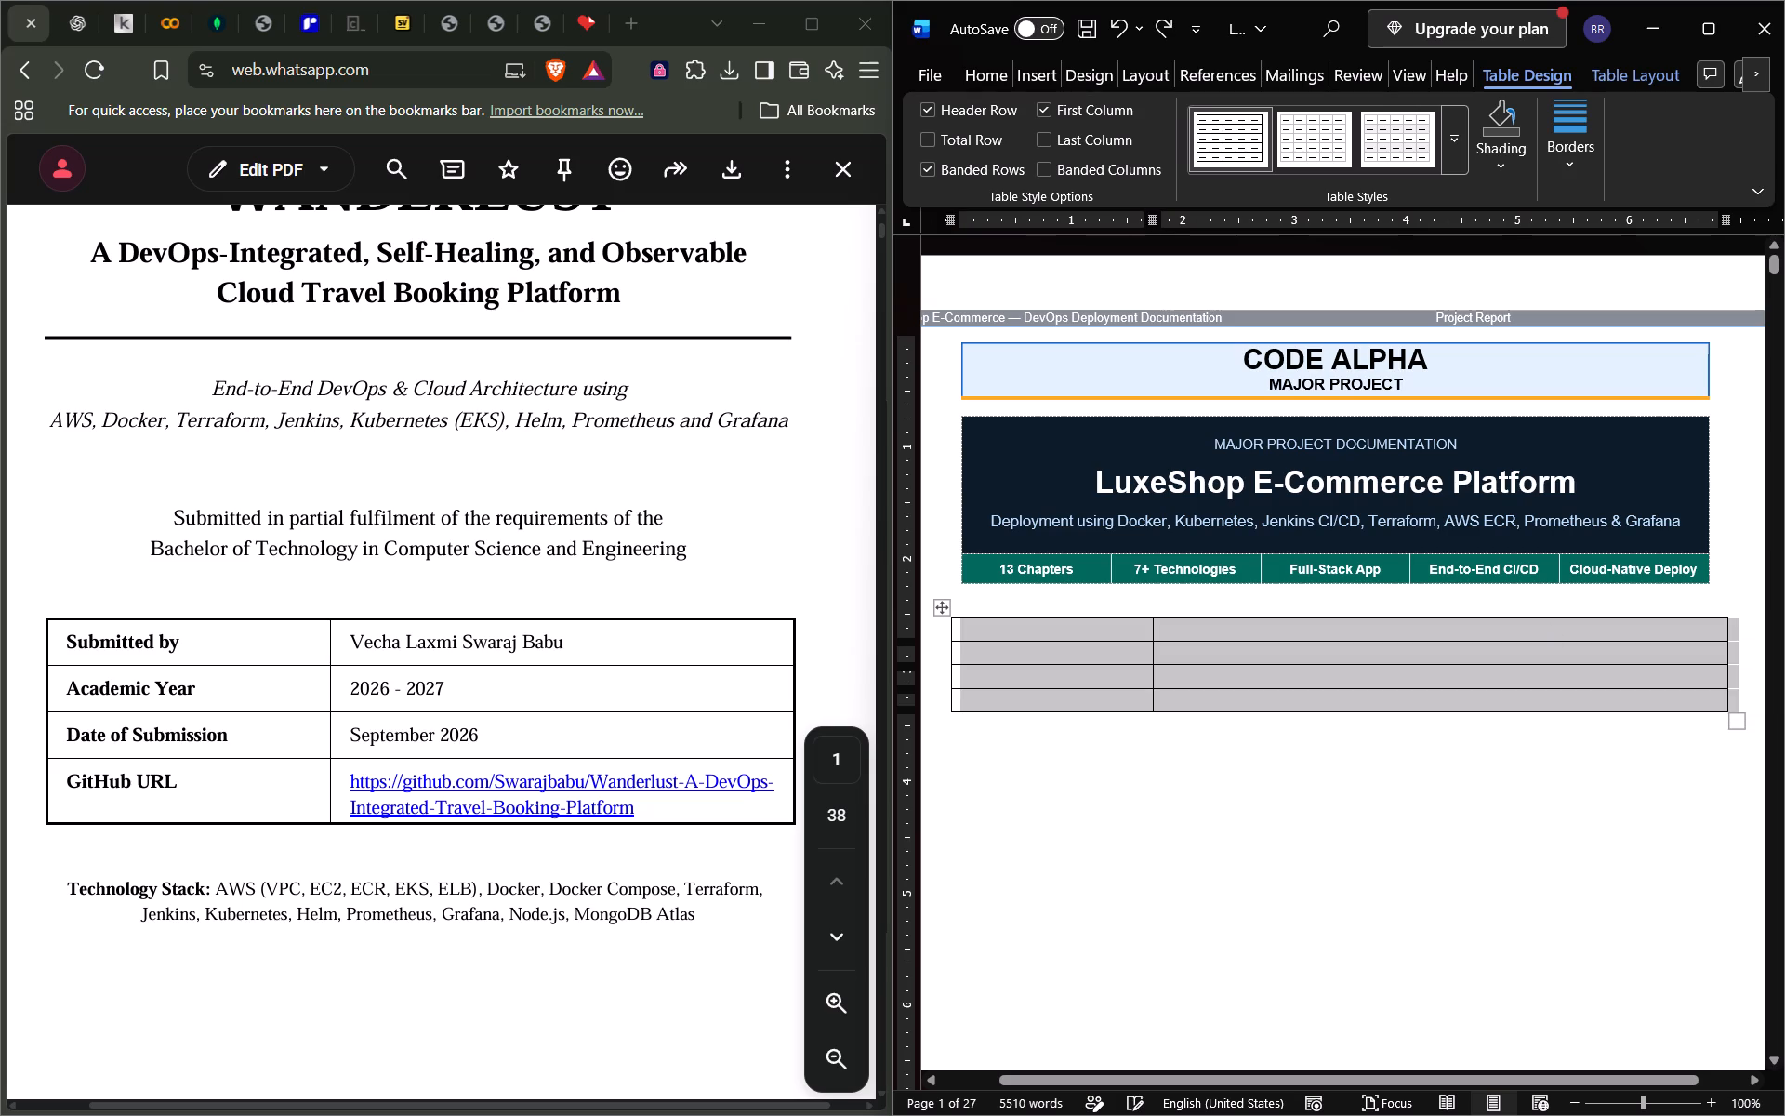
Shade the second-column cell in the new table's last row black.
left_click(1238, 857)
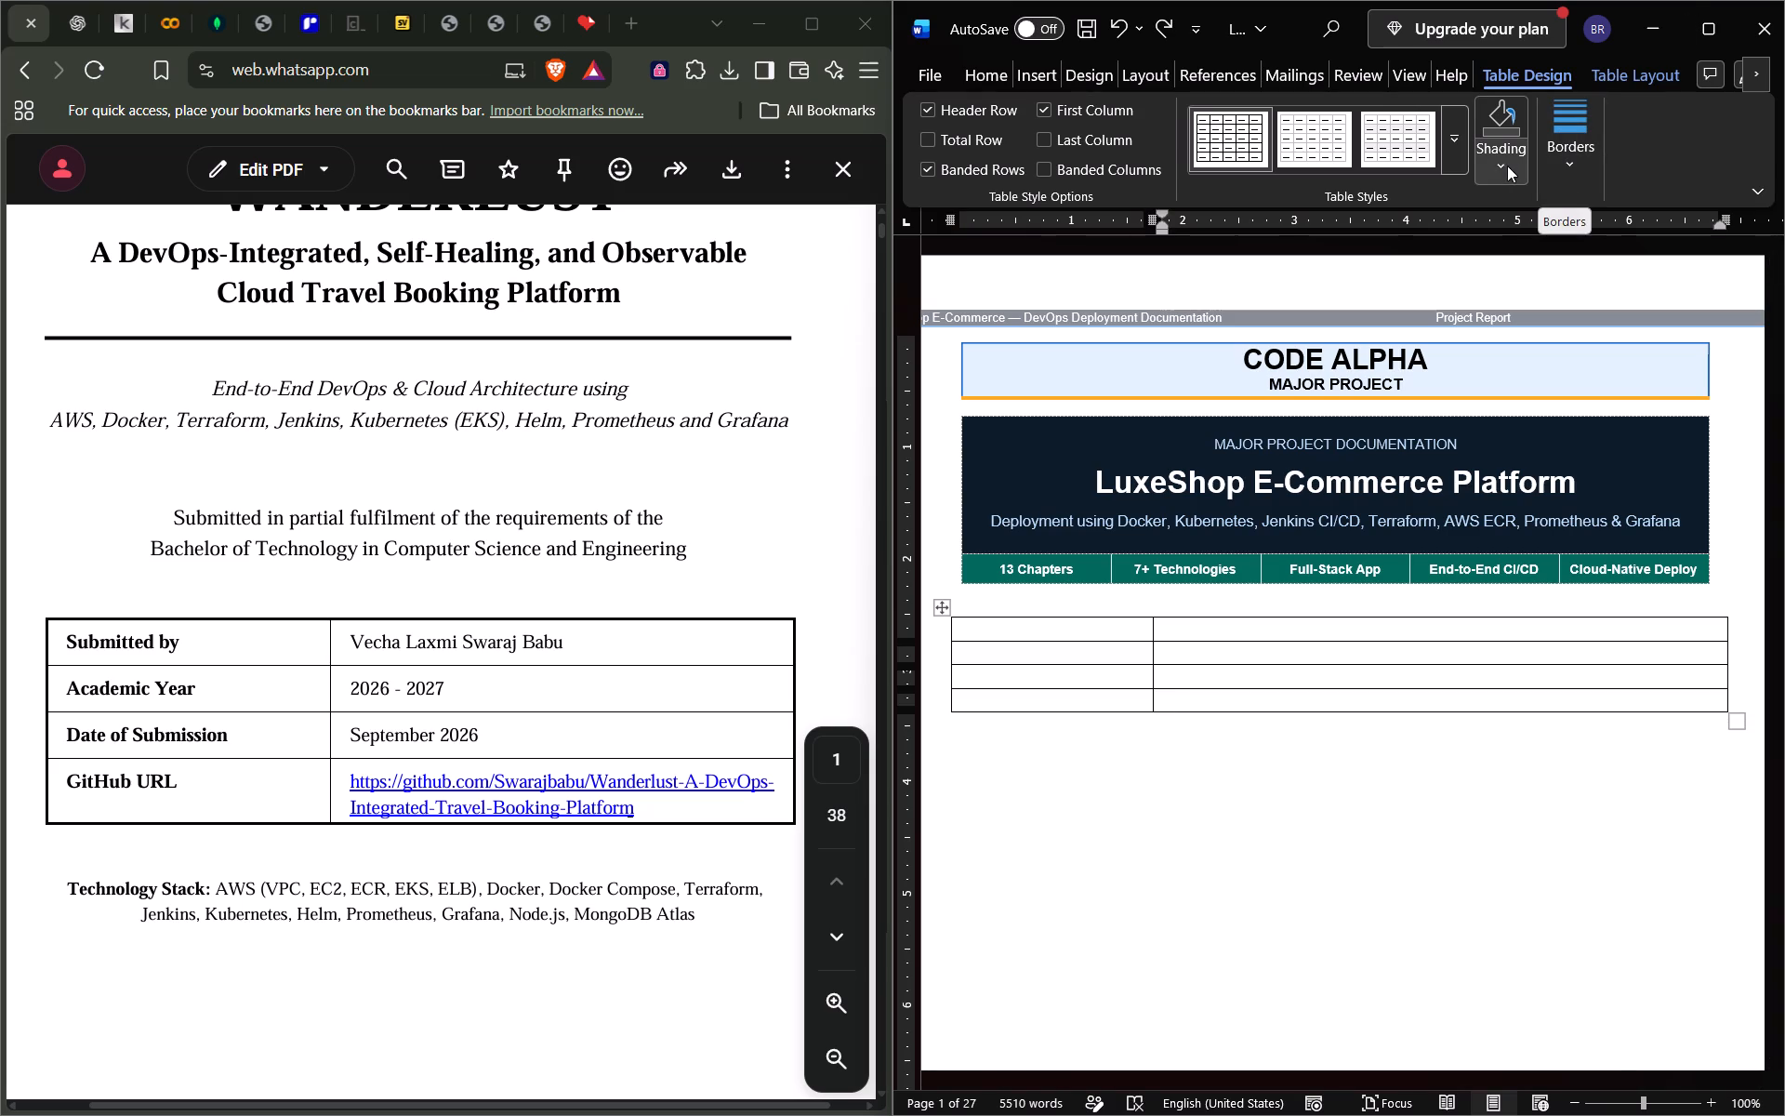
left_click(1500, 129)
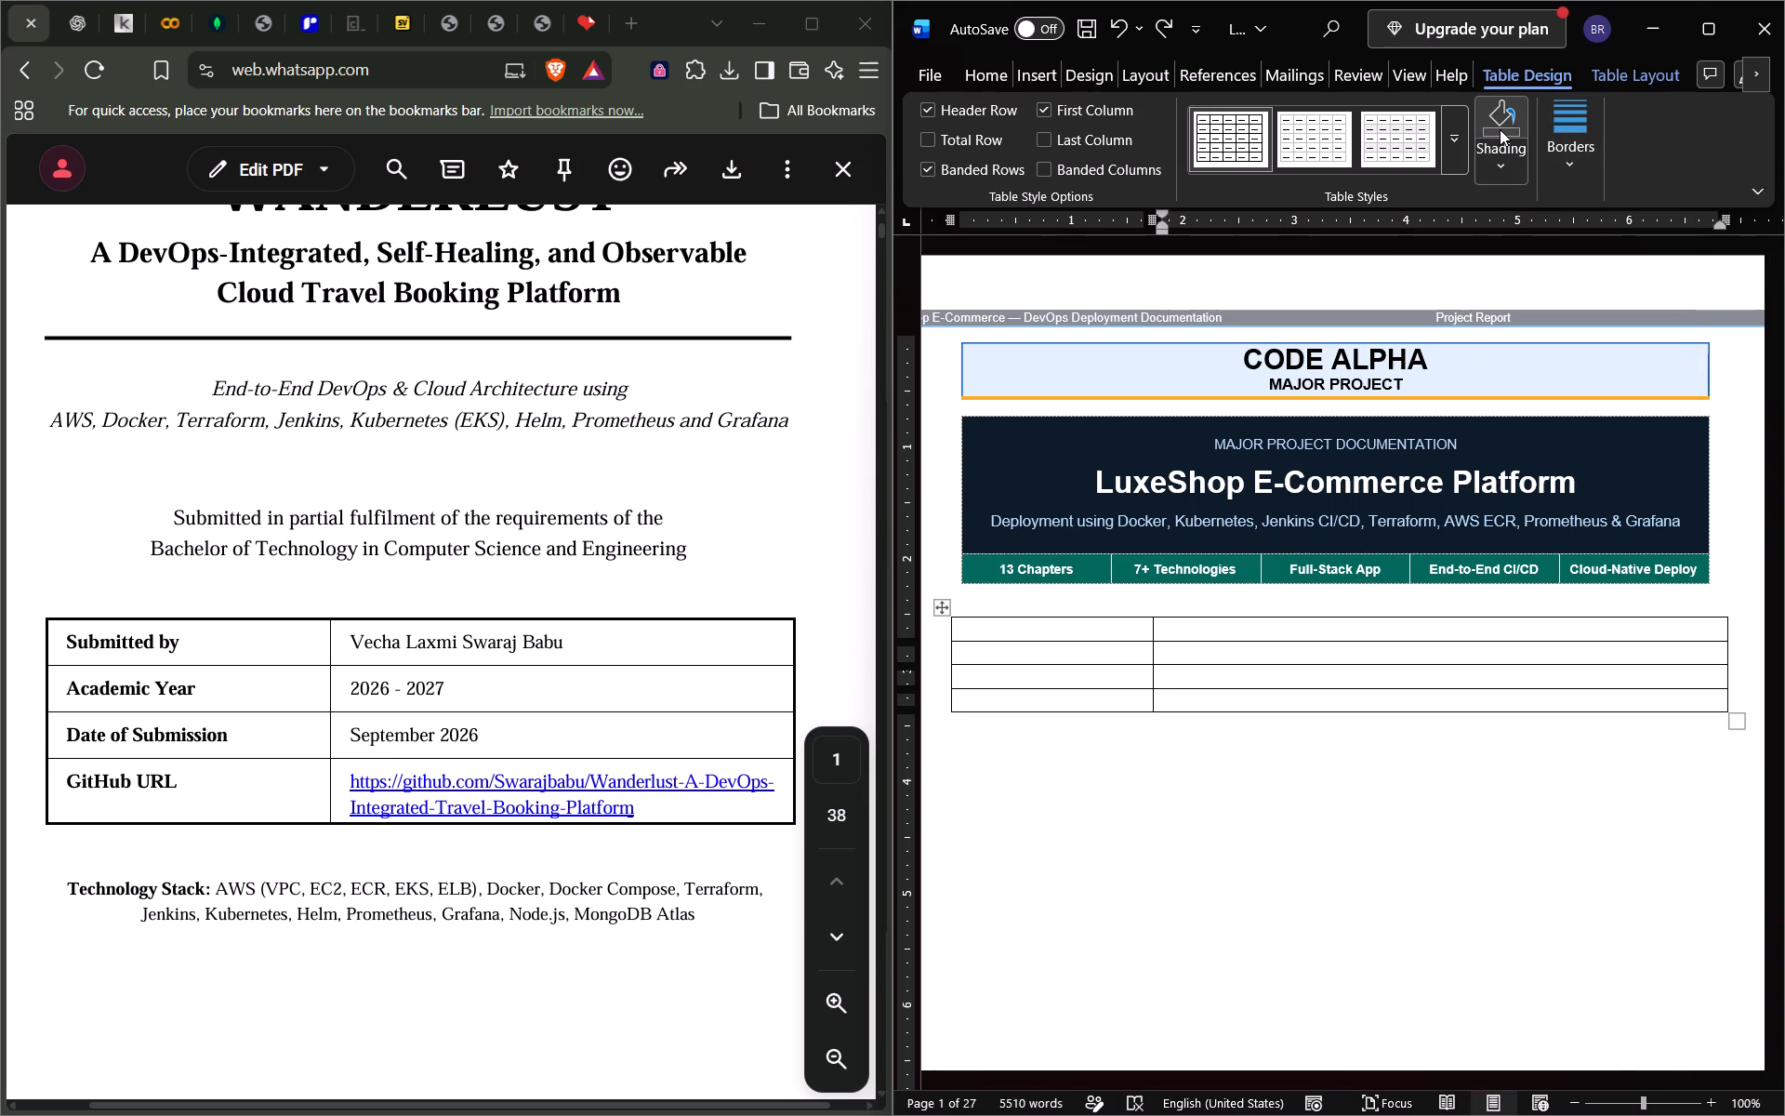
left_click(1500, 179)
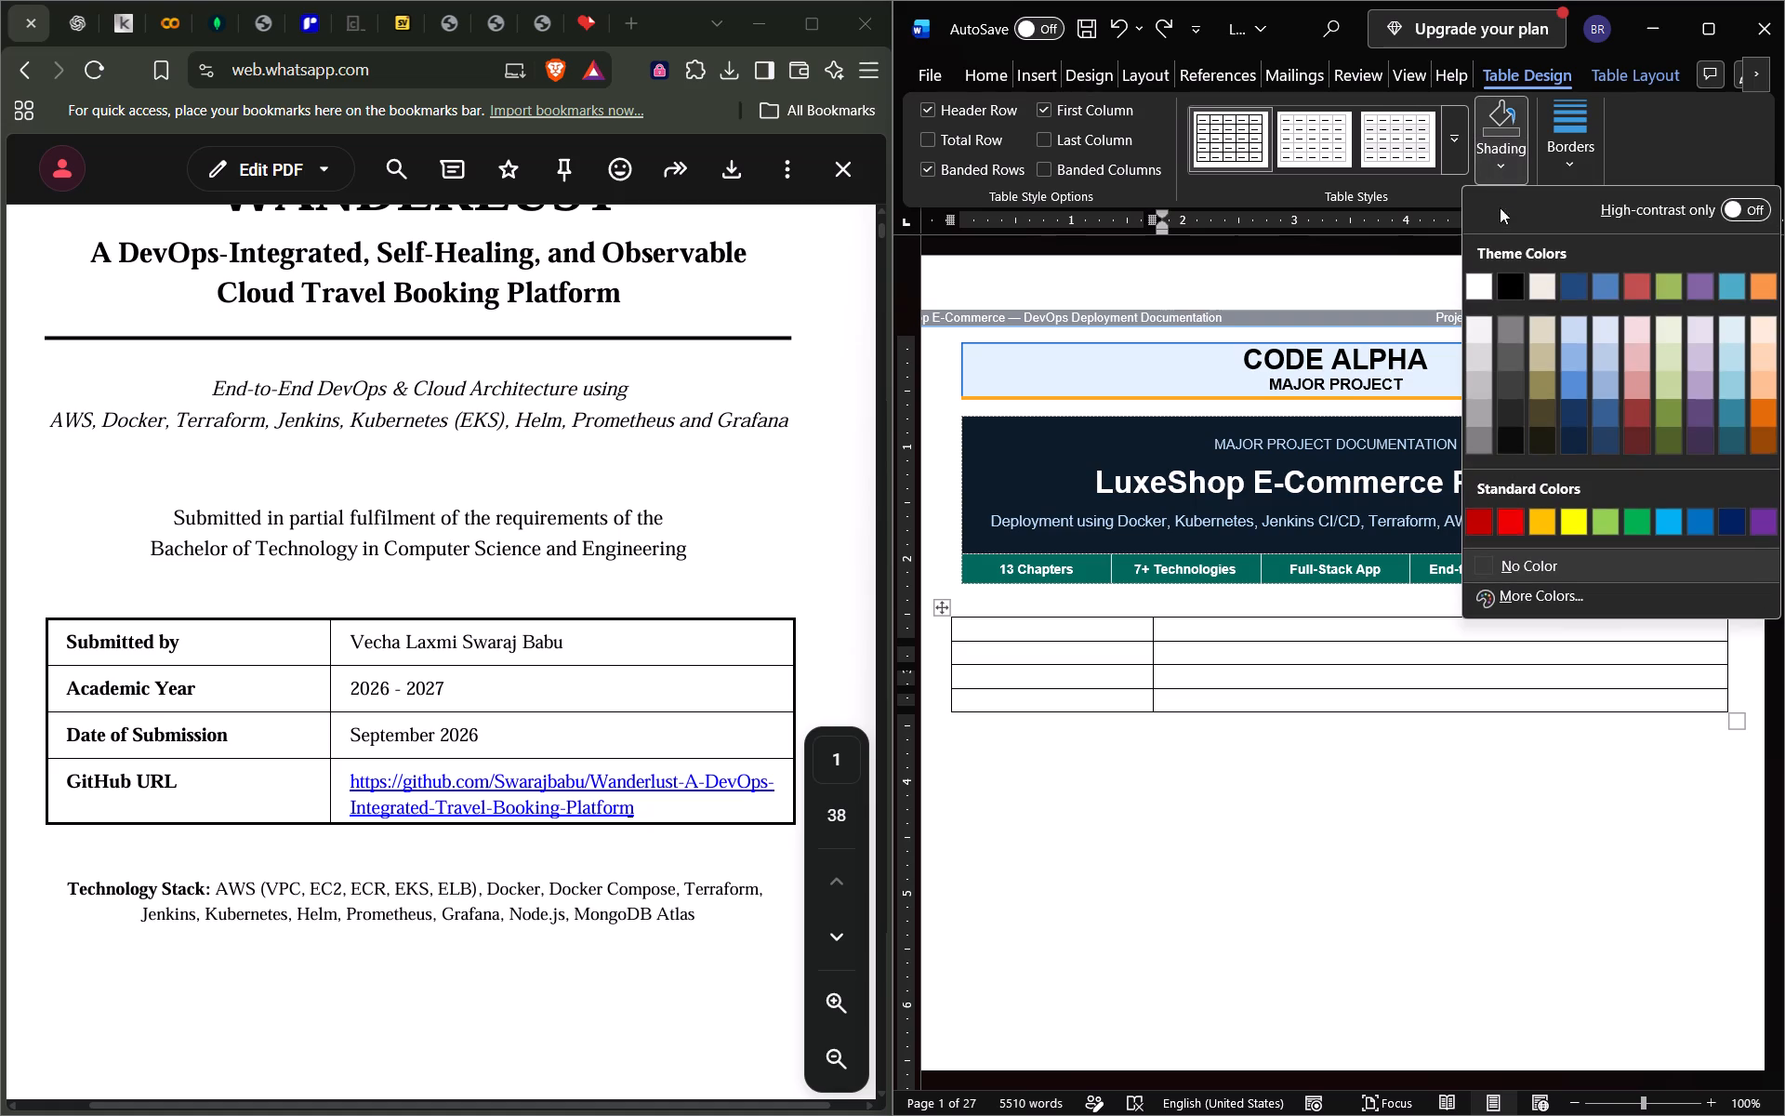
left_click(1510, 274)
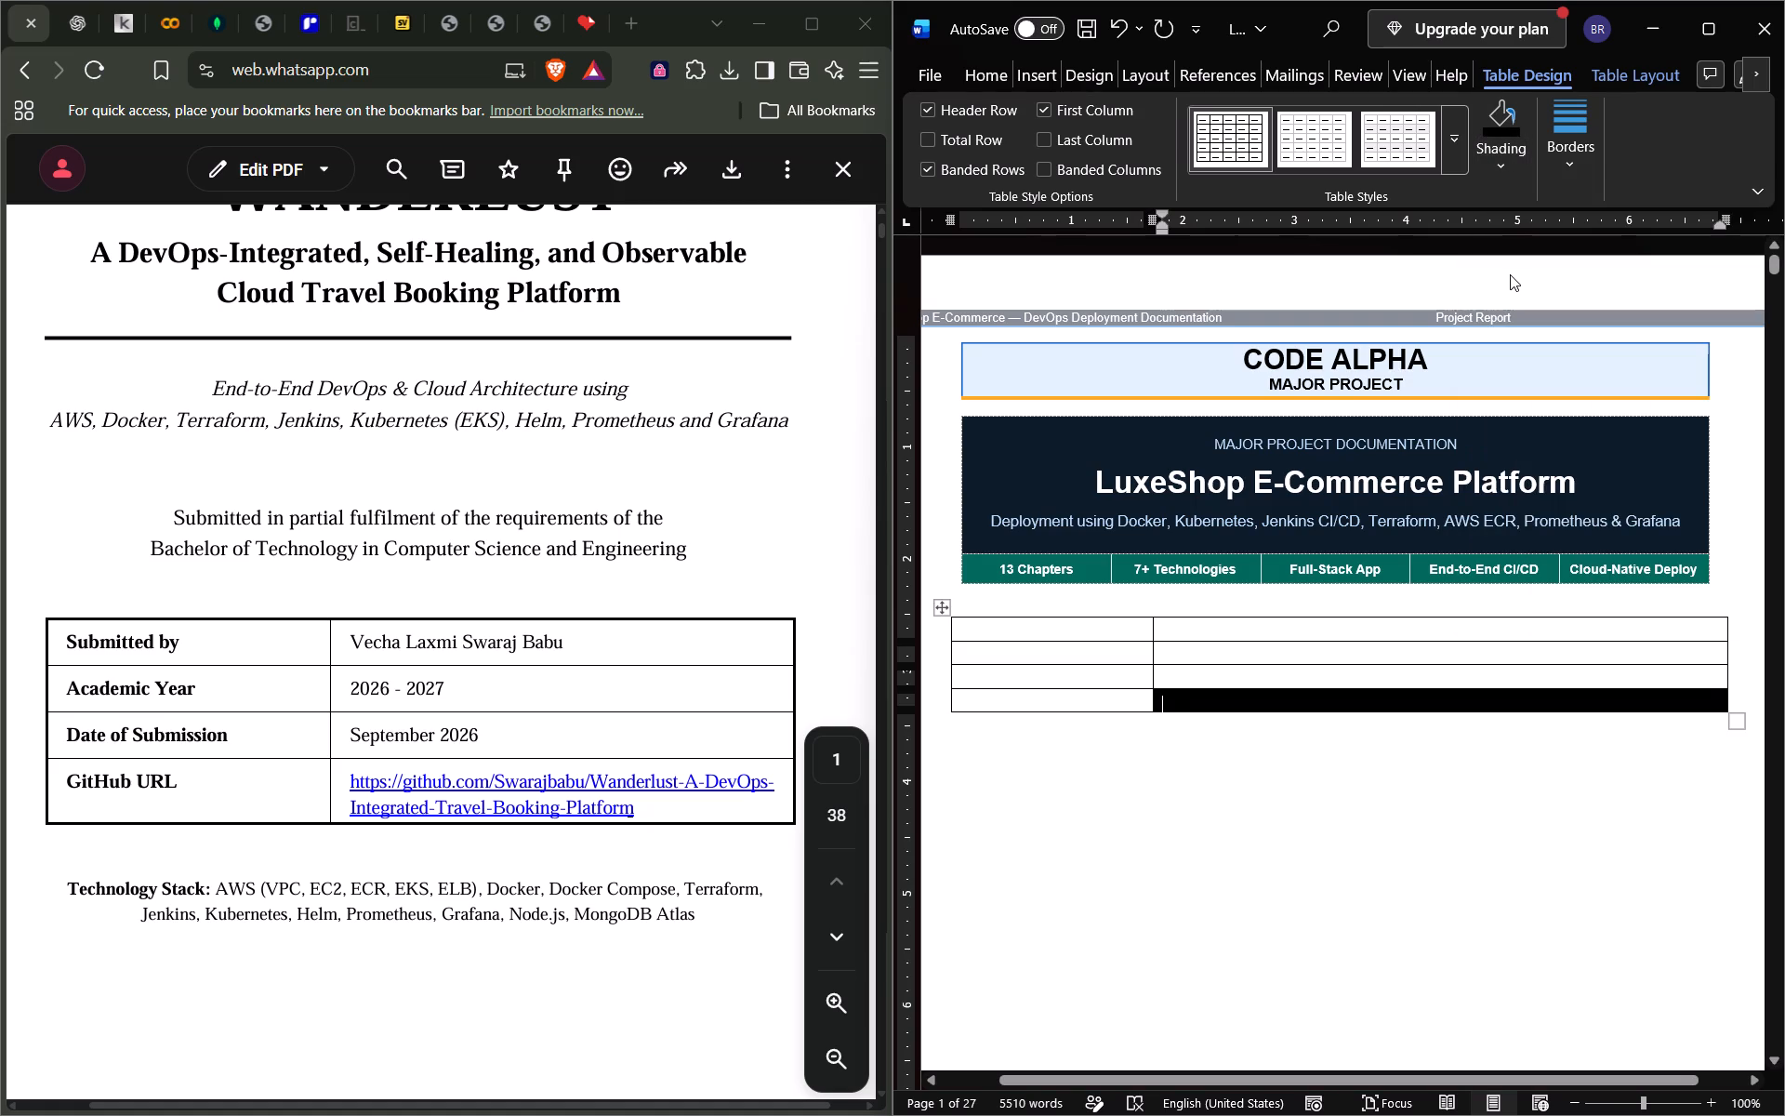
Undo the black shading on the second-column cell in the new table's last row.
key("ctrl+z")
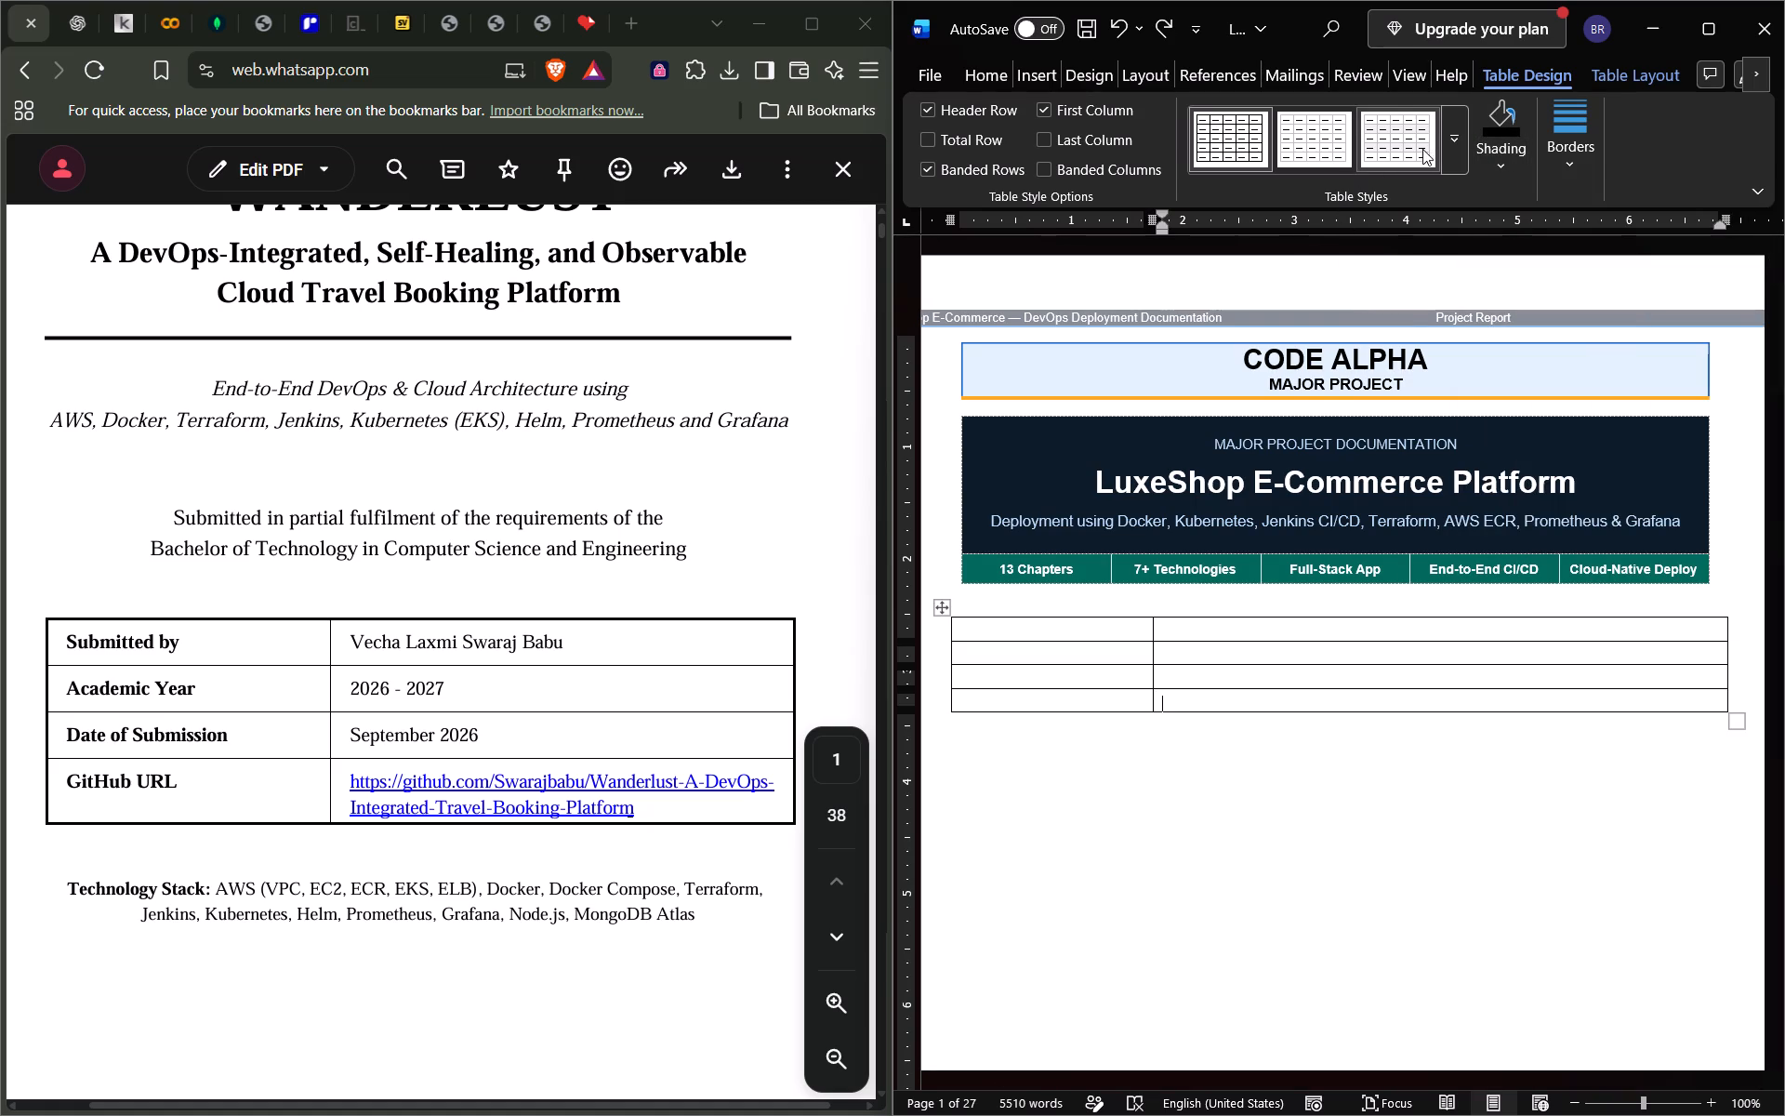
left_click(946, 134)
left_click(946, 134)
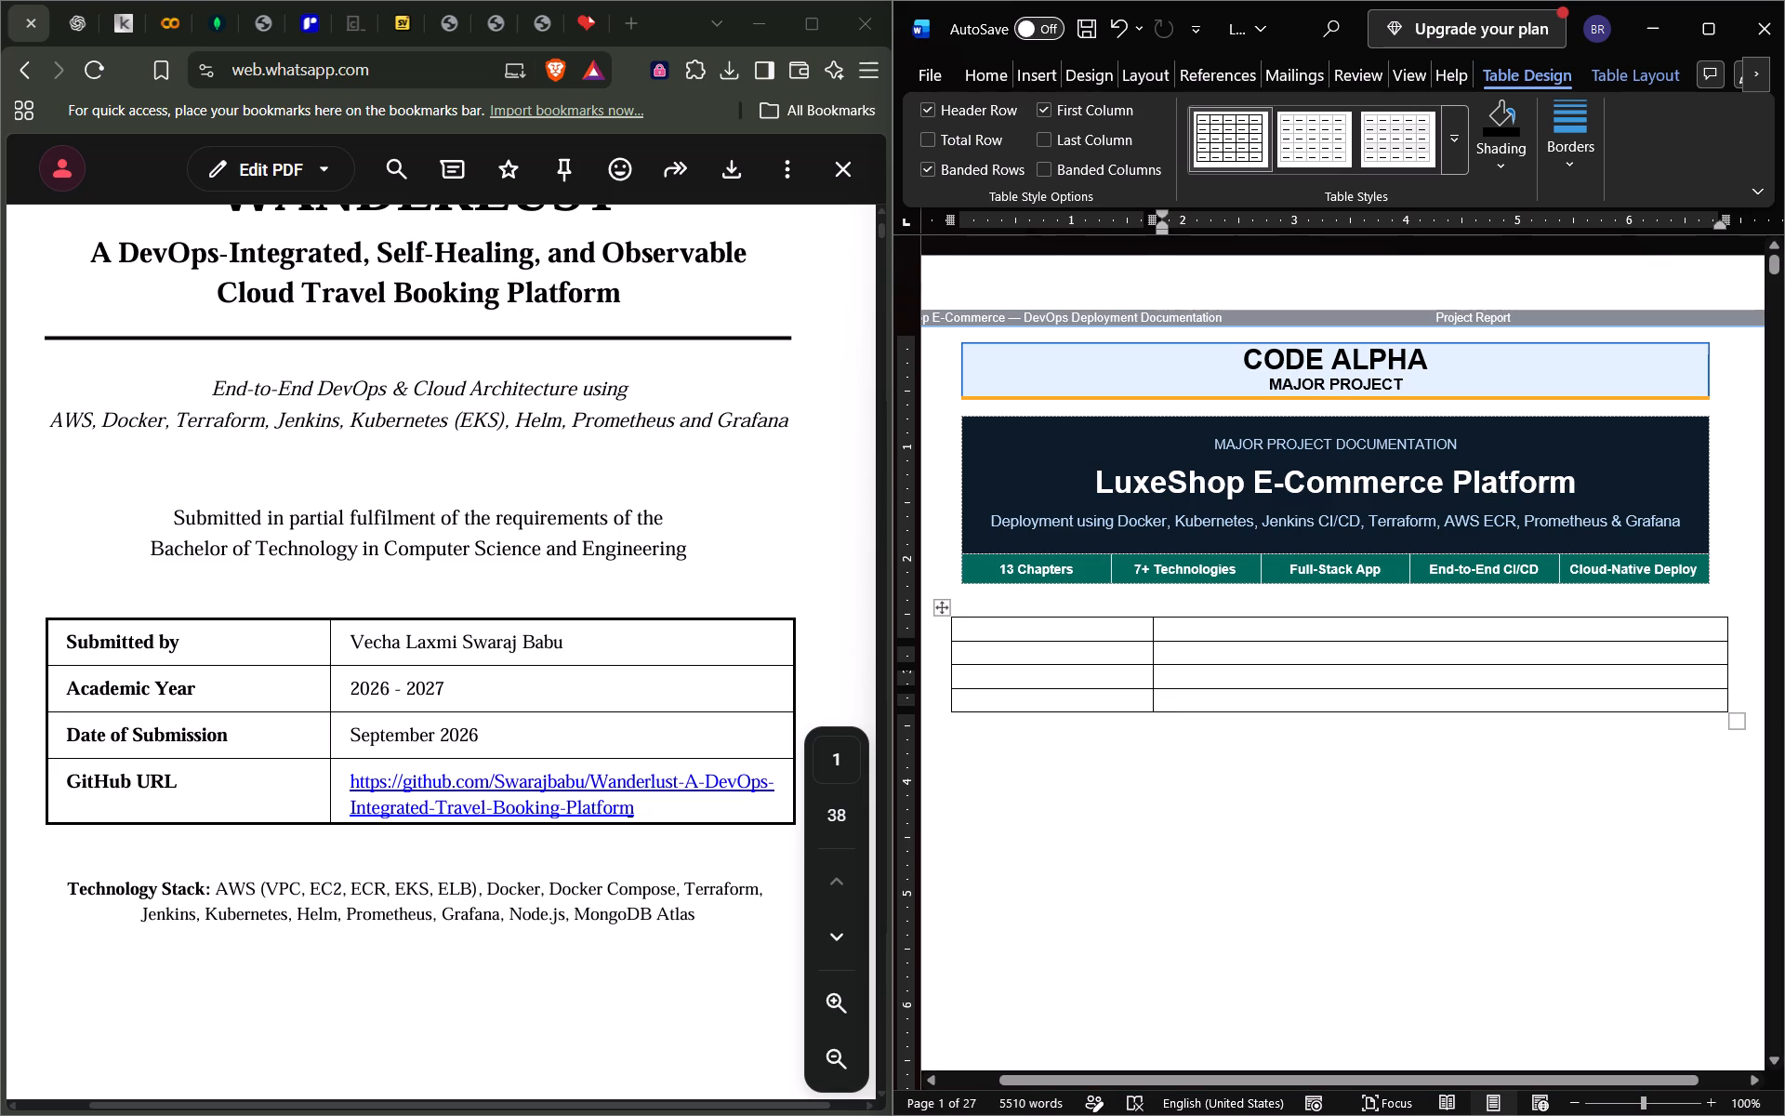
Shrink the new table to about 6.4 inches wide and shift it slightly toward the page's left edge.
left_click_drag(943, 607, 967, 601)
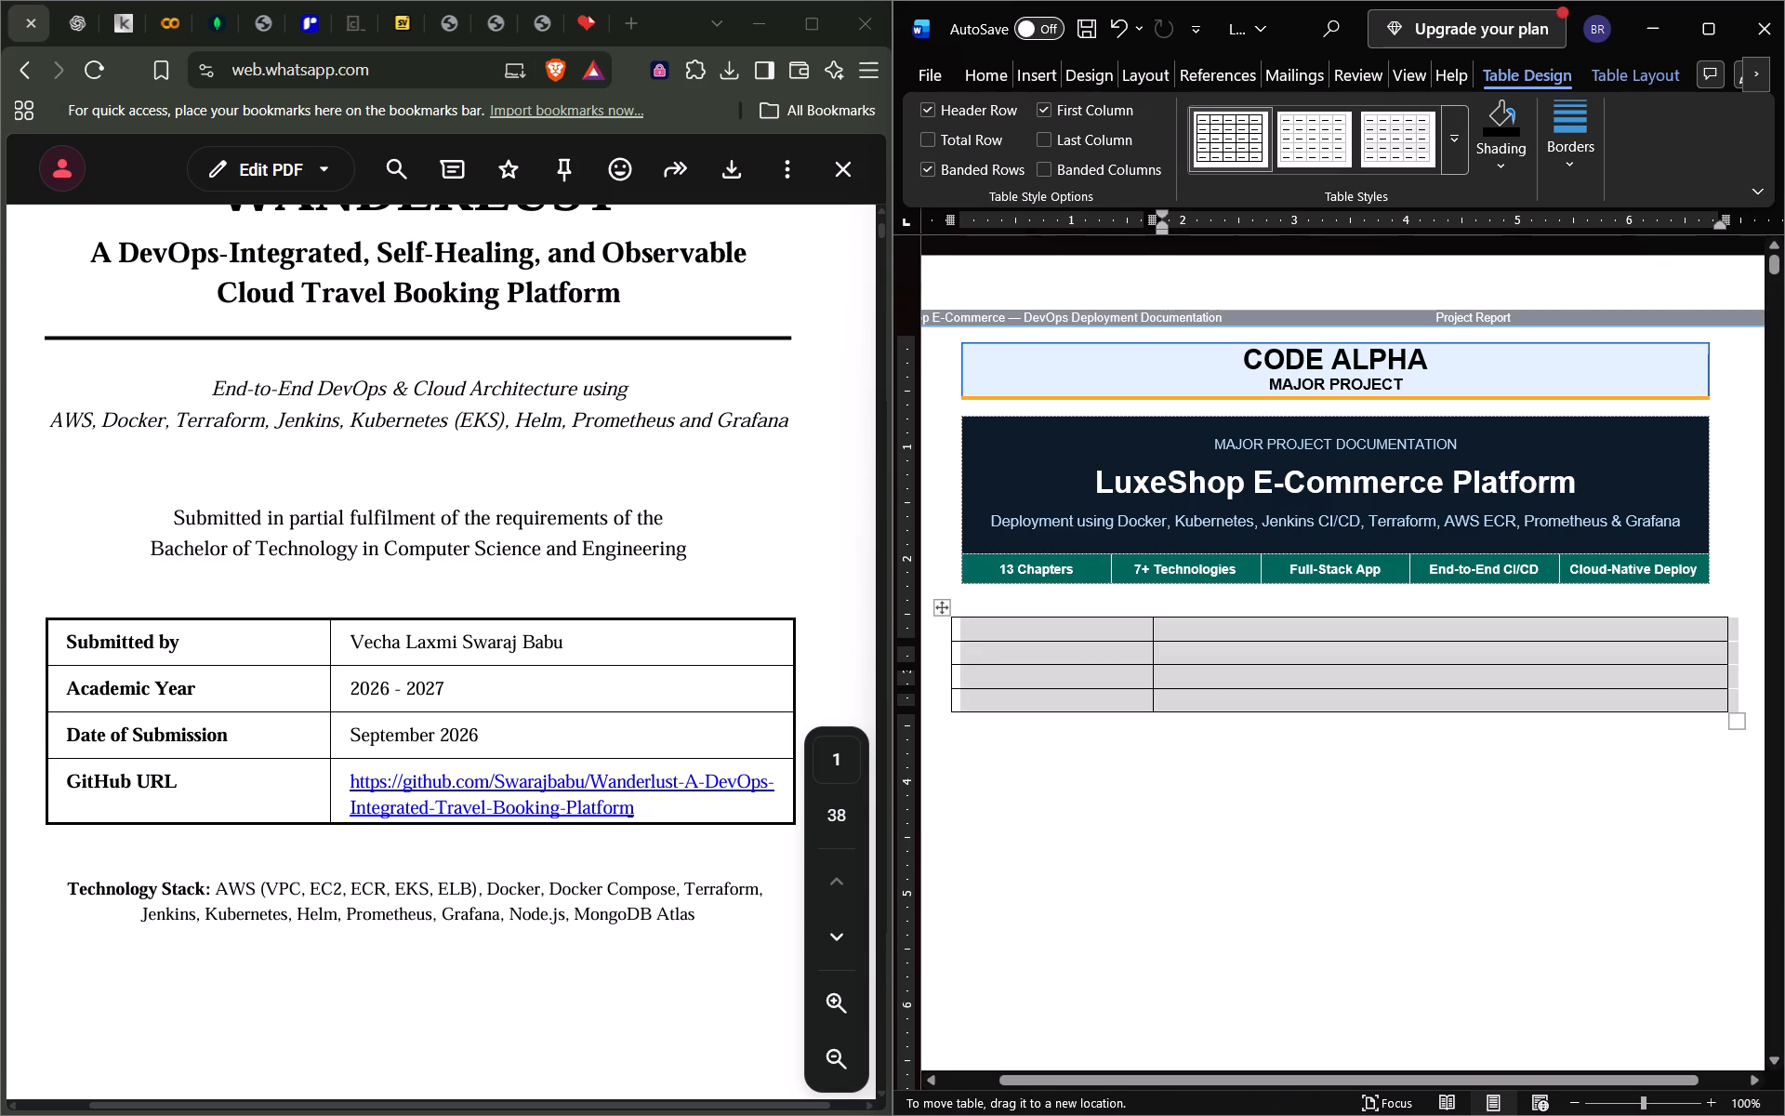
left_click_drag(967, 601, 958, 604)
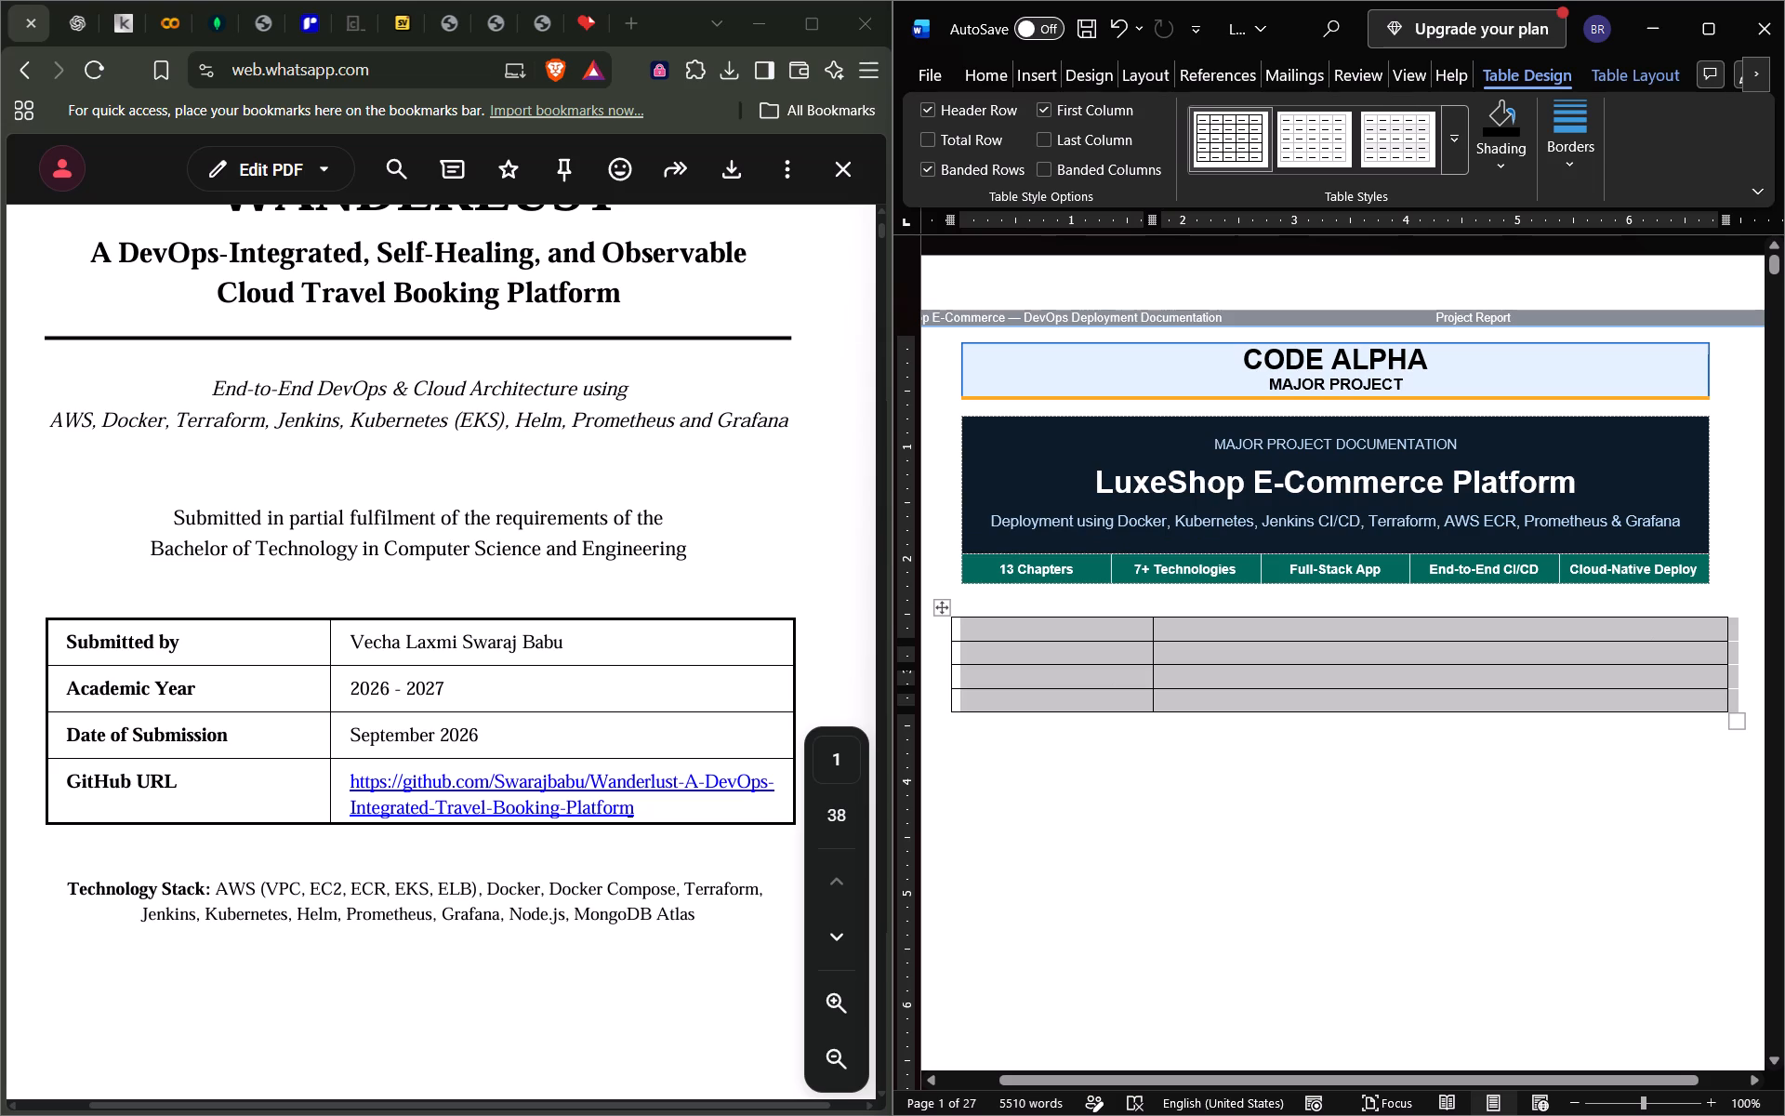
left_click_drag(1728, 717, 1677, 708)
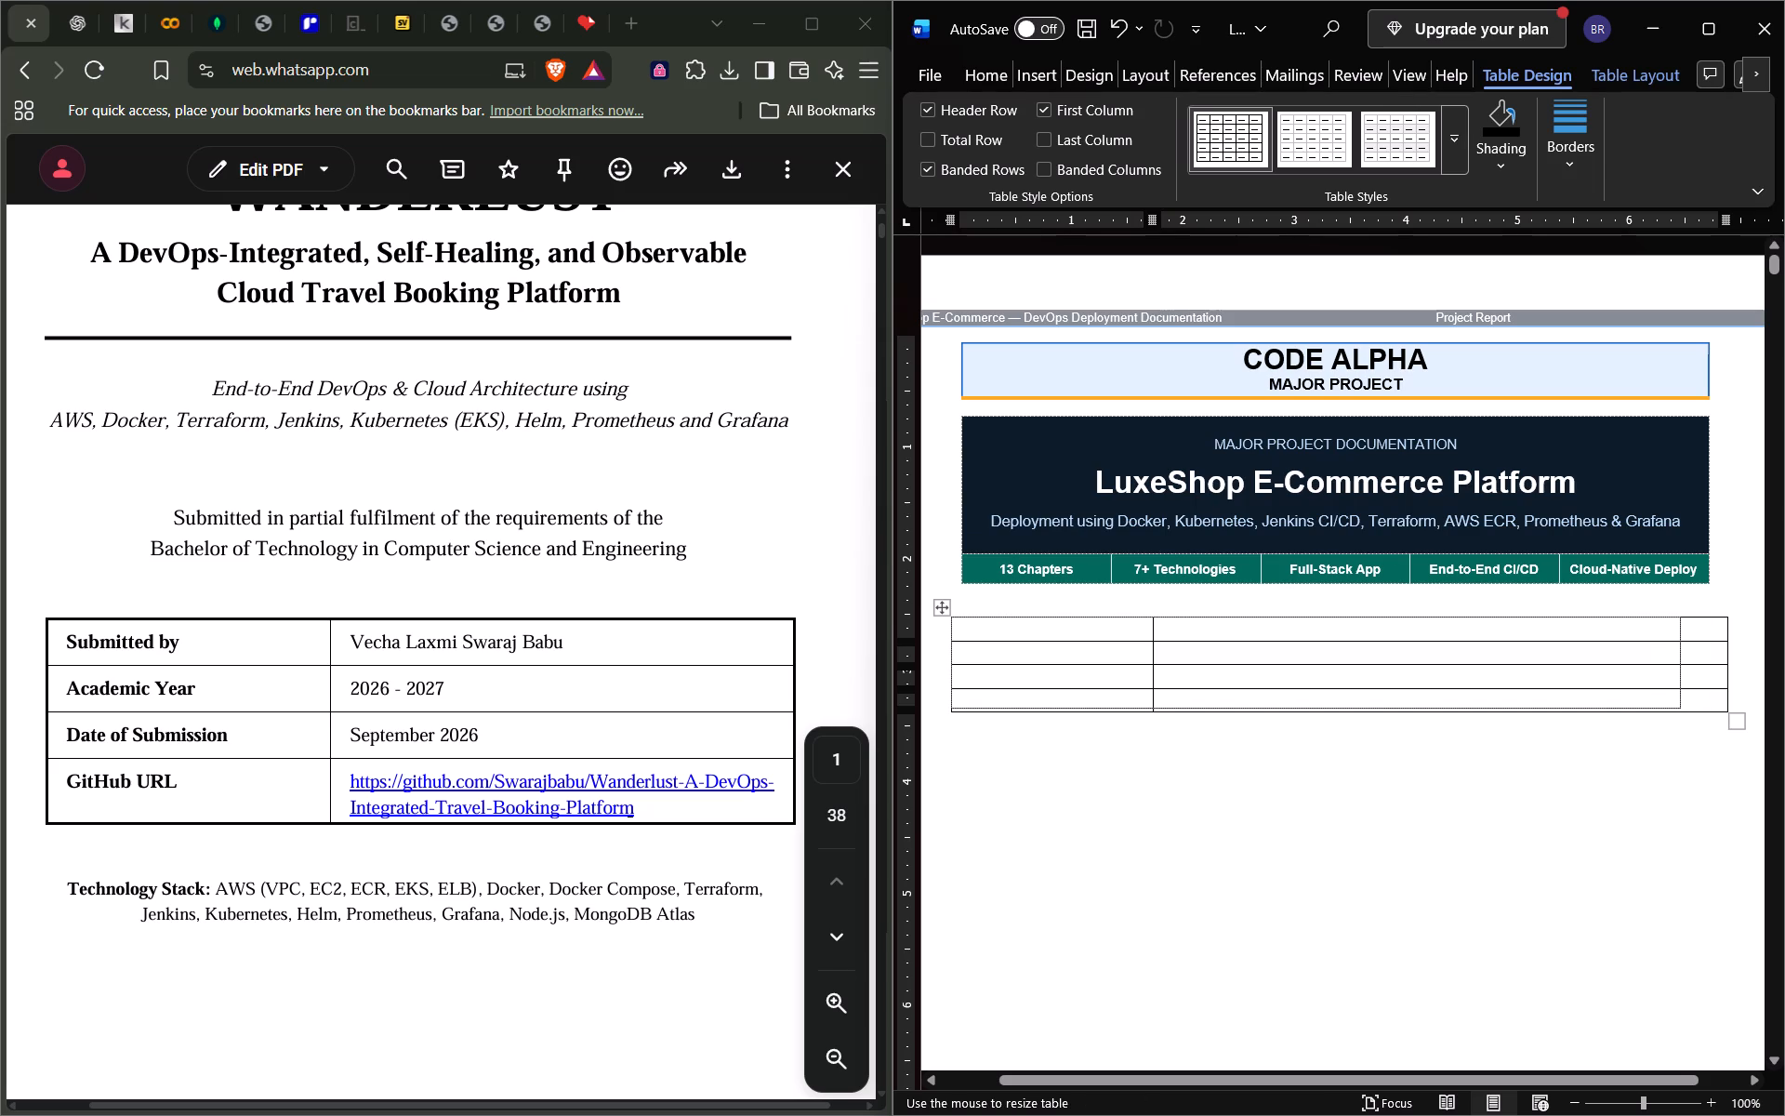
left_click_drag(1677, 708, 1659, 707)
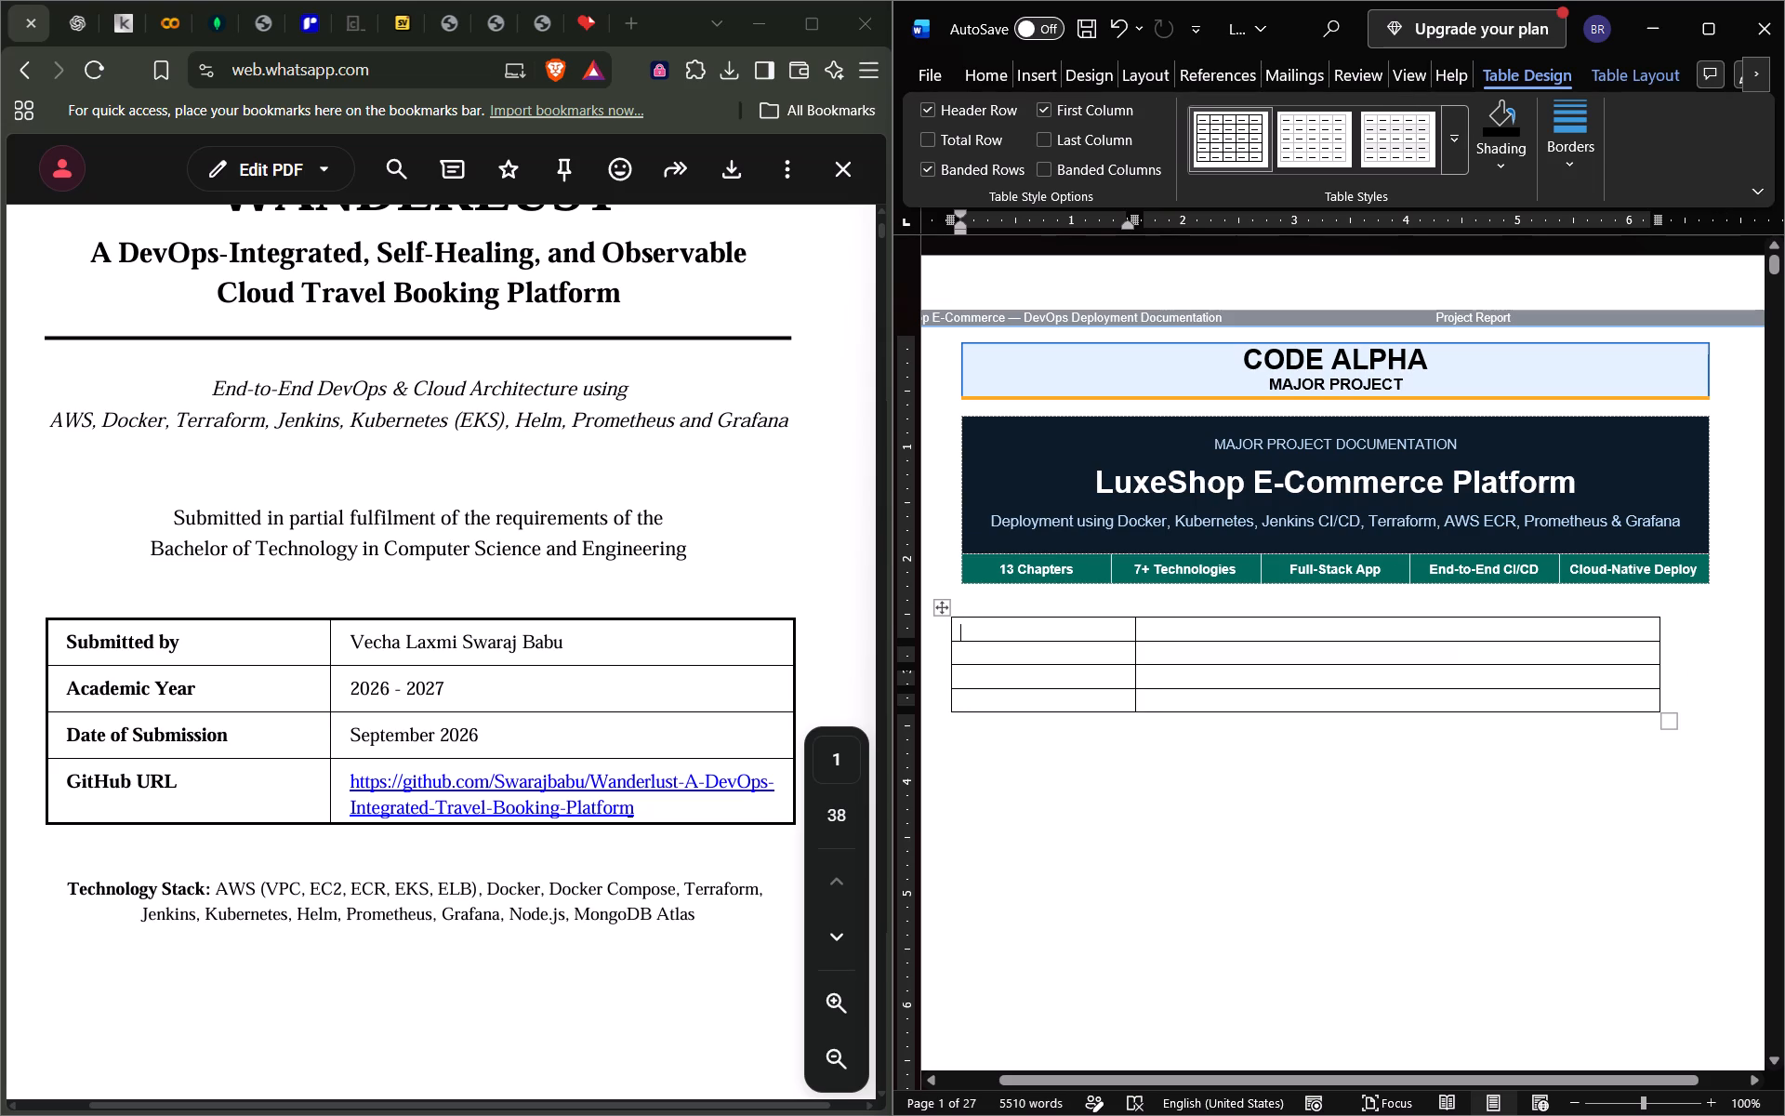
left_click_drag(937, 607, 967, 604)
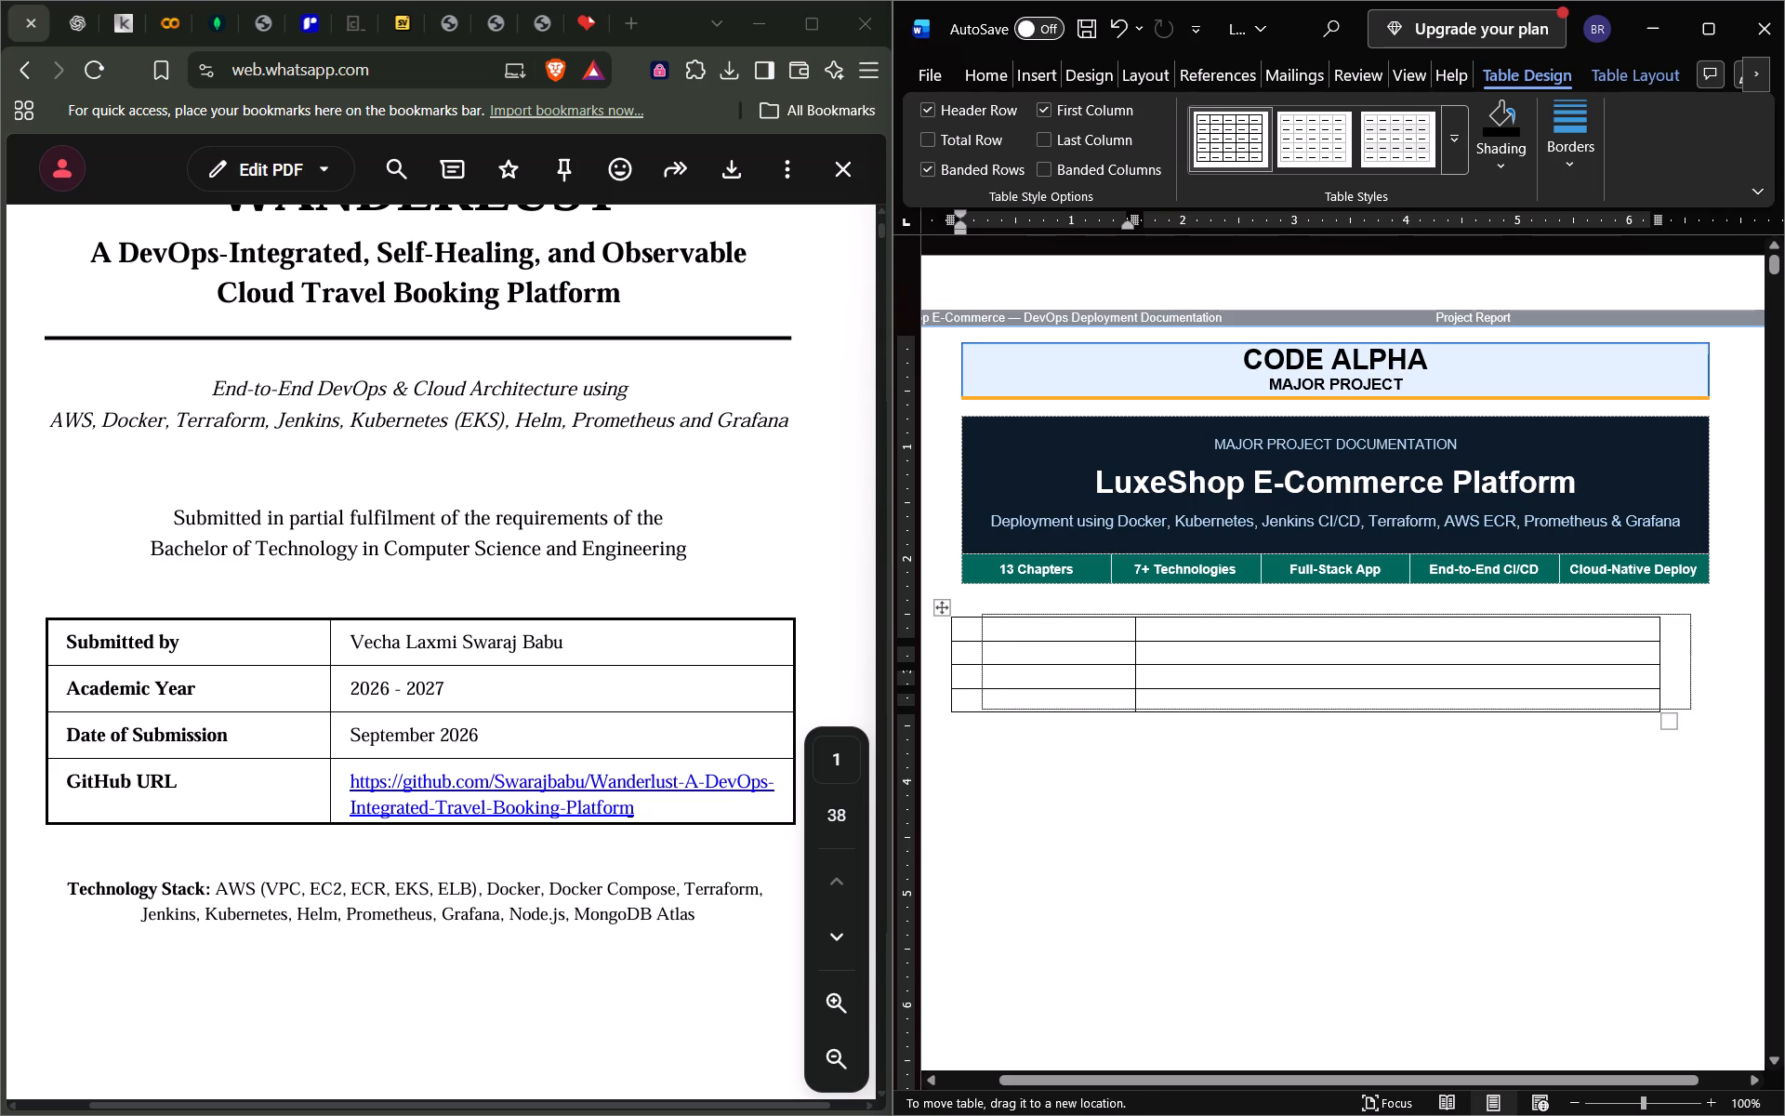
left_click_drag(967, 604, 955, 604)
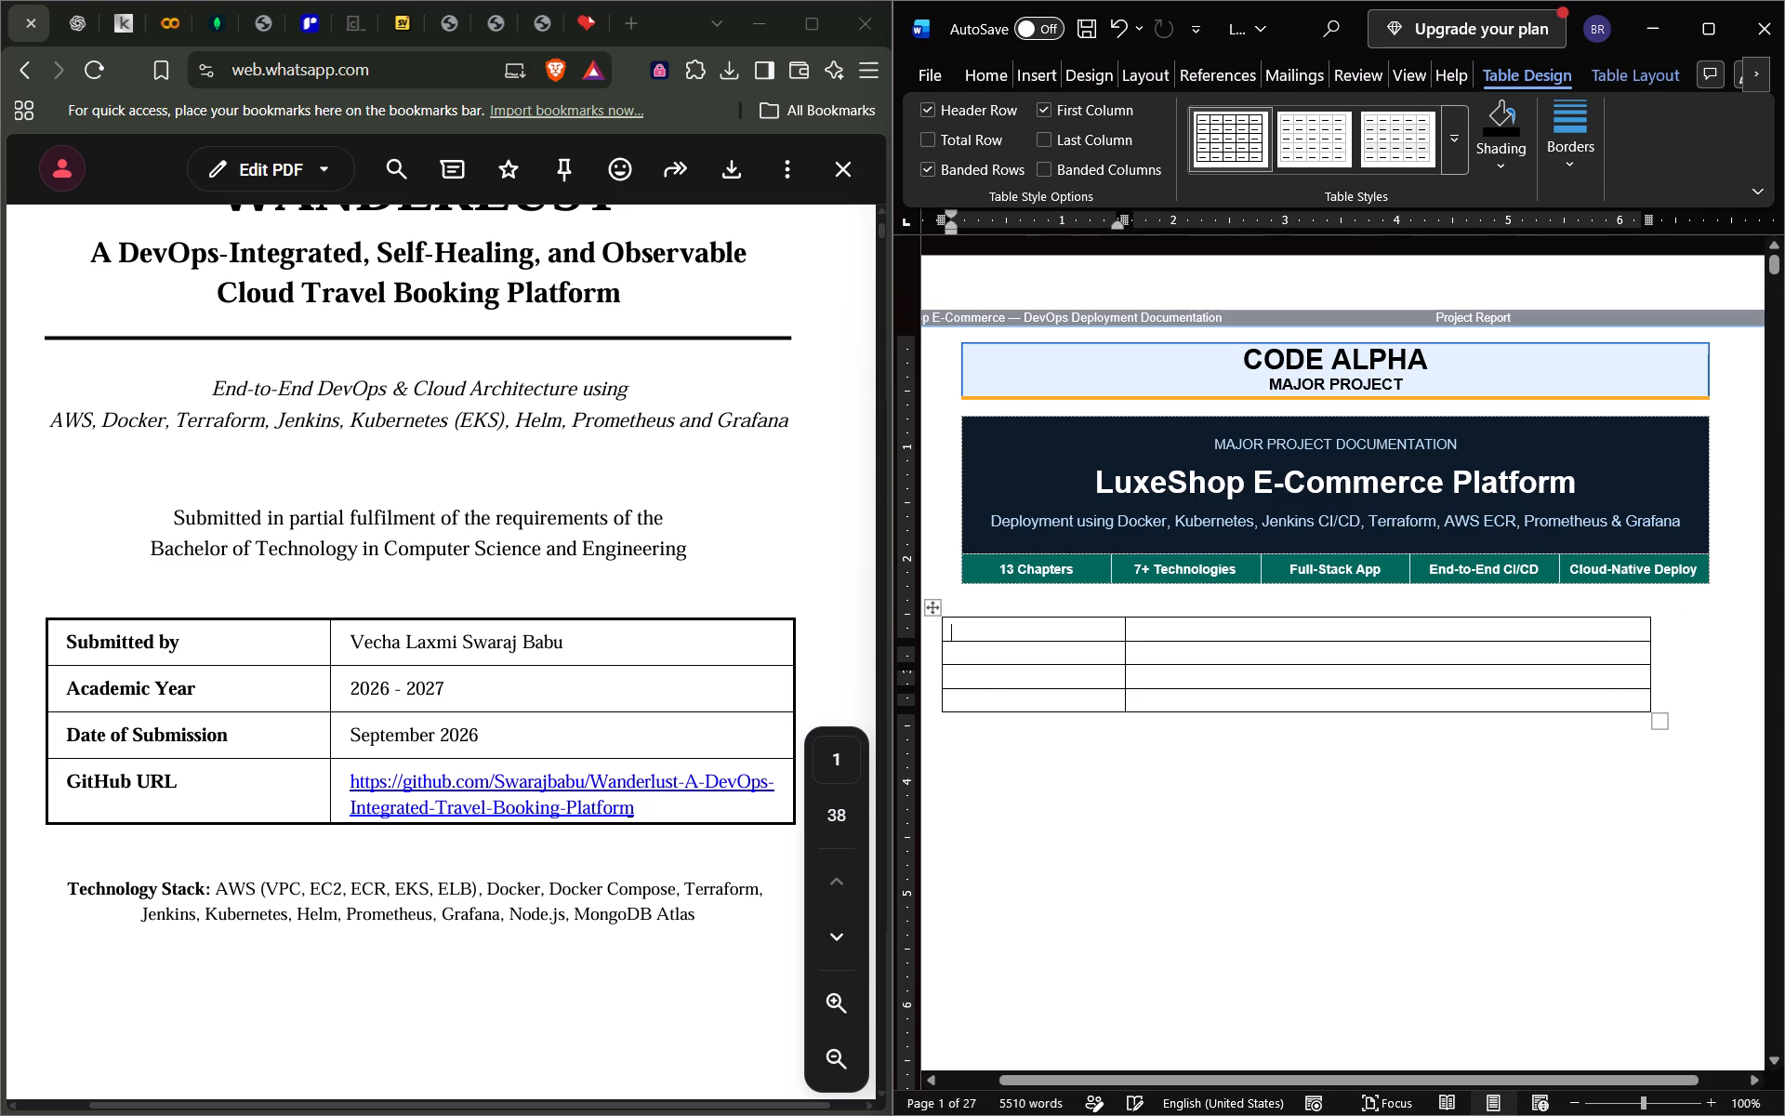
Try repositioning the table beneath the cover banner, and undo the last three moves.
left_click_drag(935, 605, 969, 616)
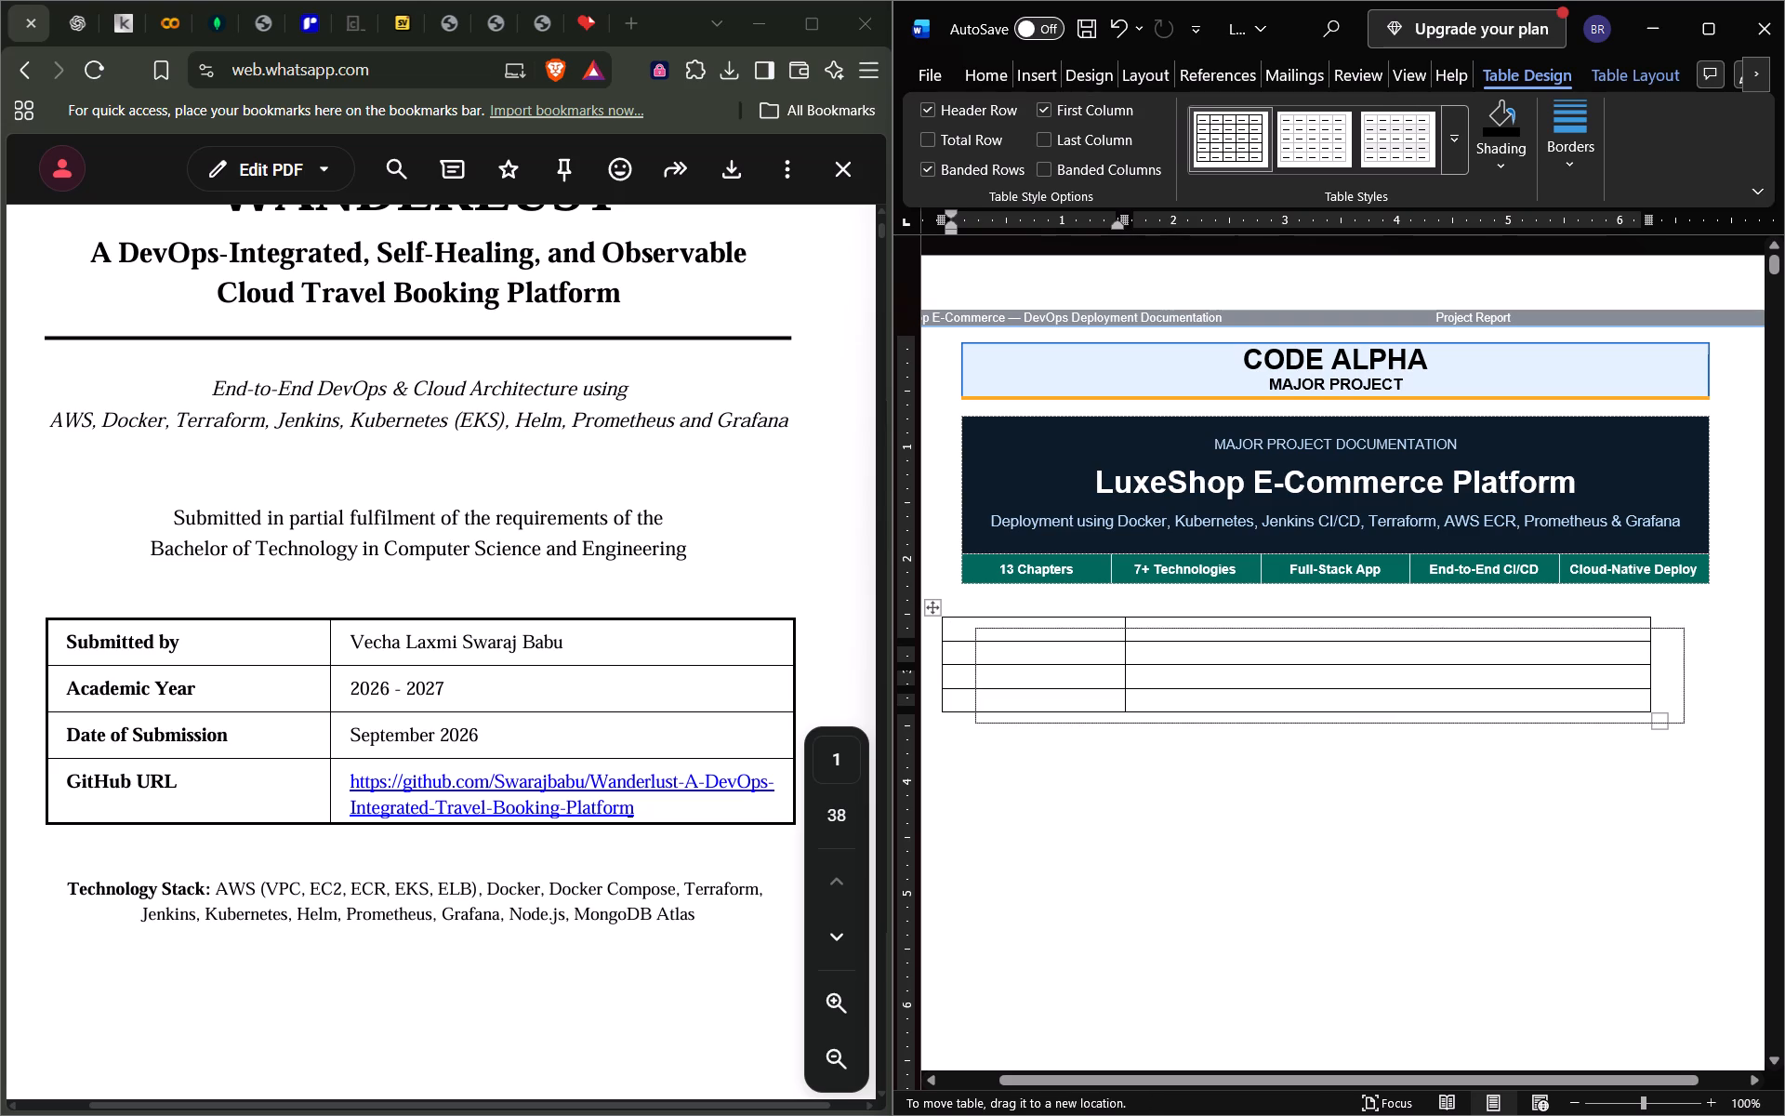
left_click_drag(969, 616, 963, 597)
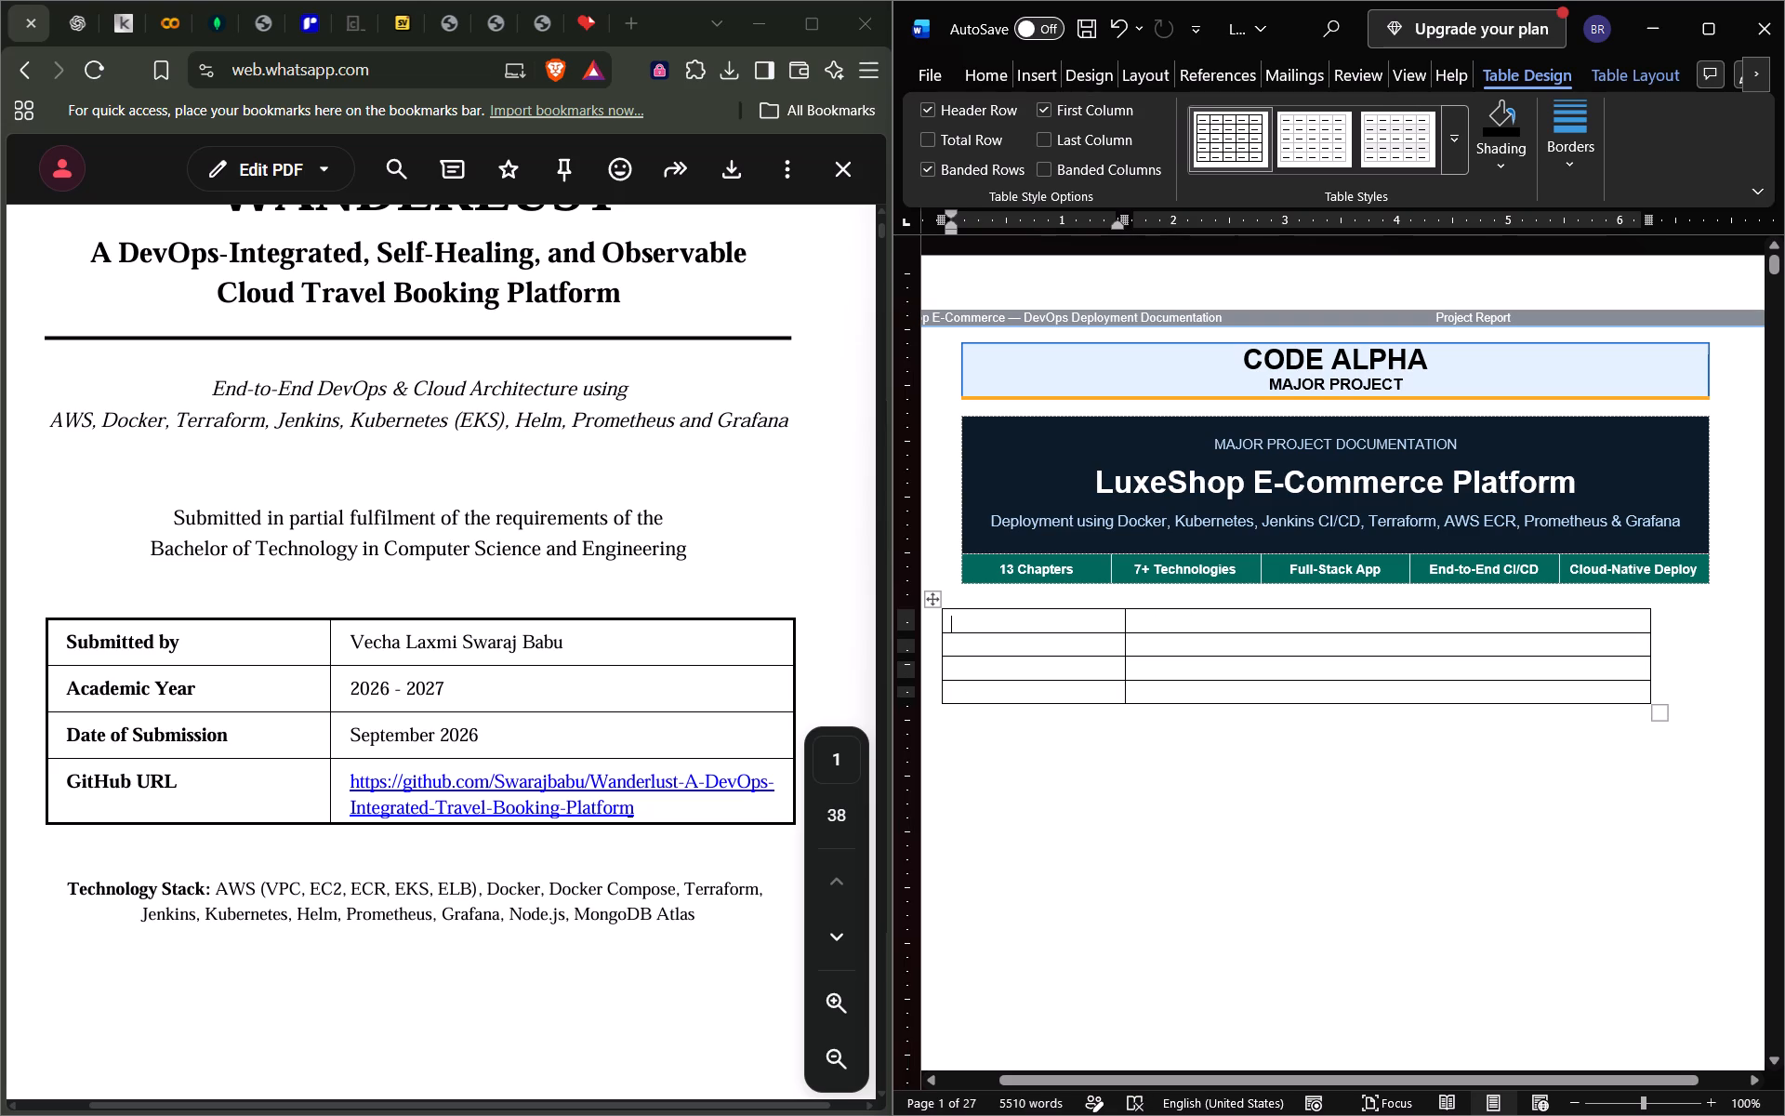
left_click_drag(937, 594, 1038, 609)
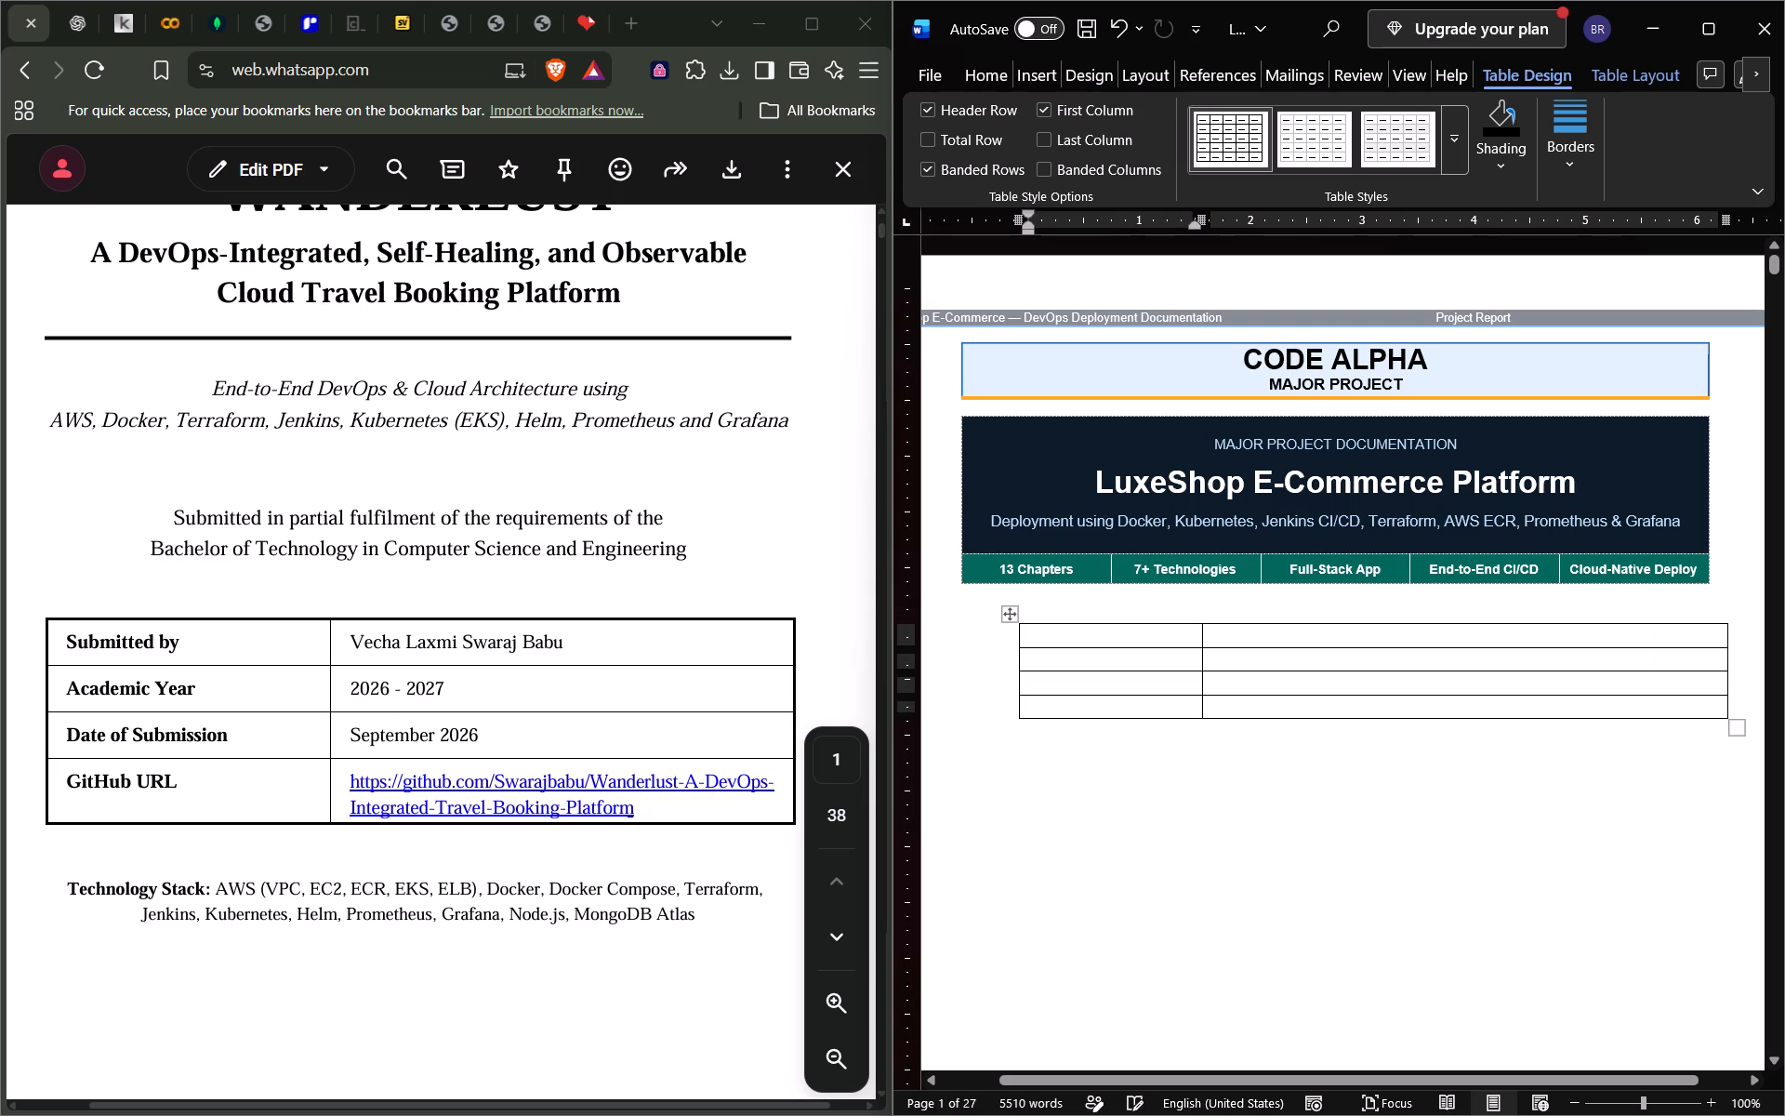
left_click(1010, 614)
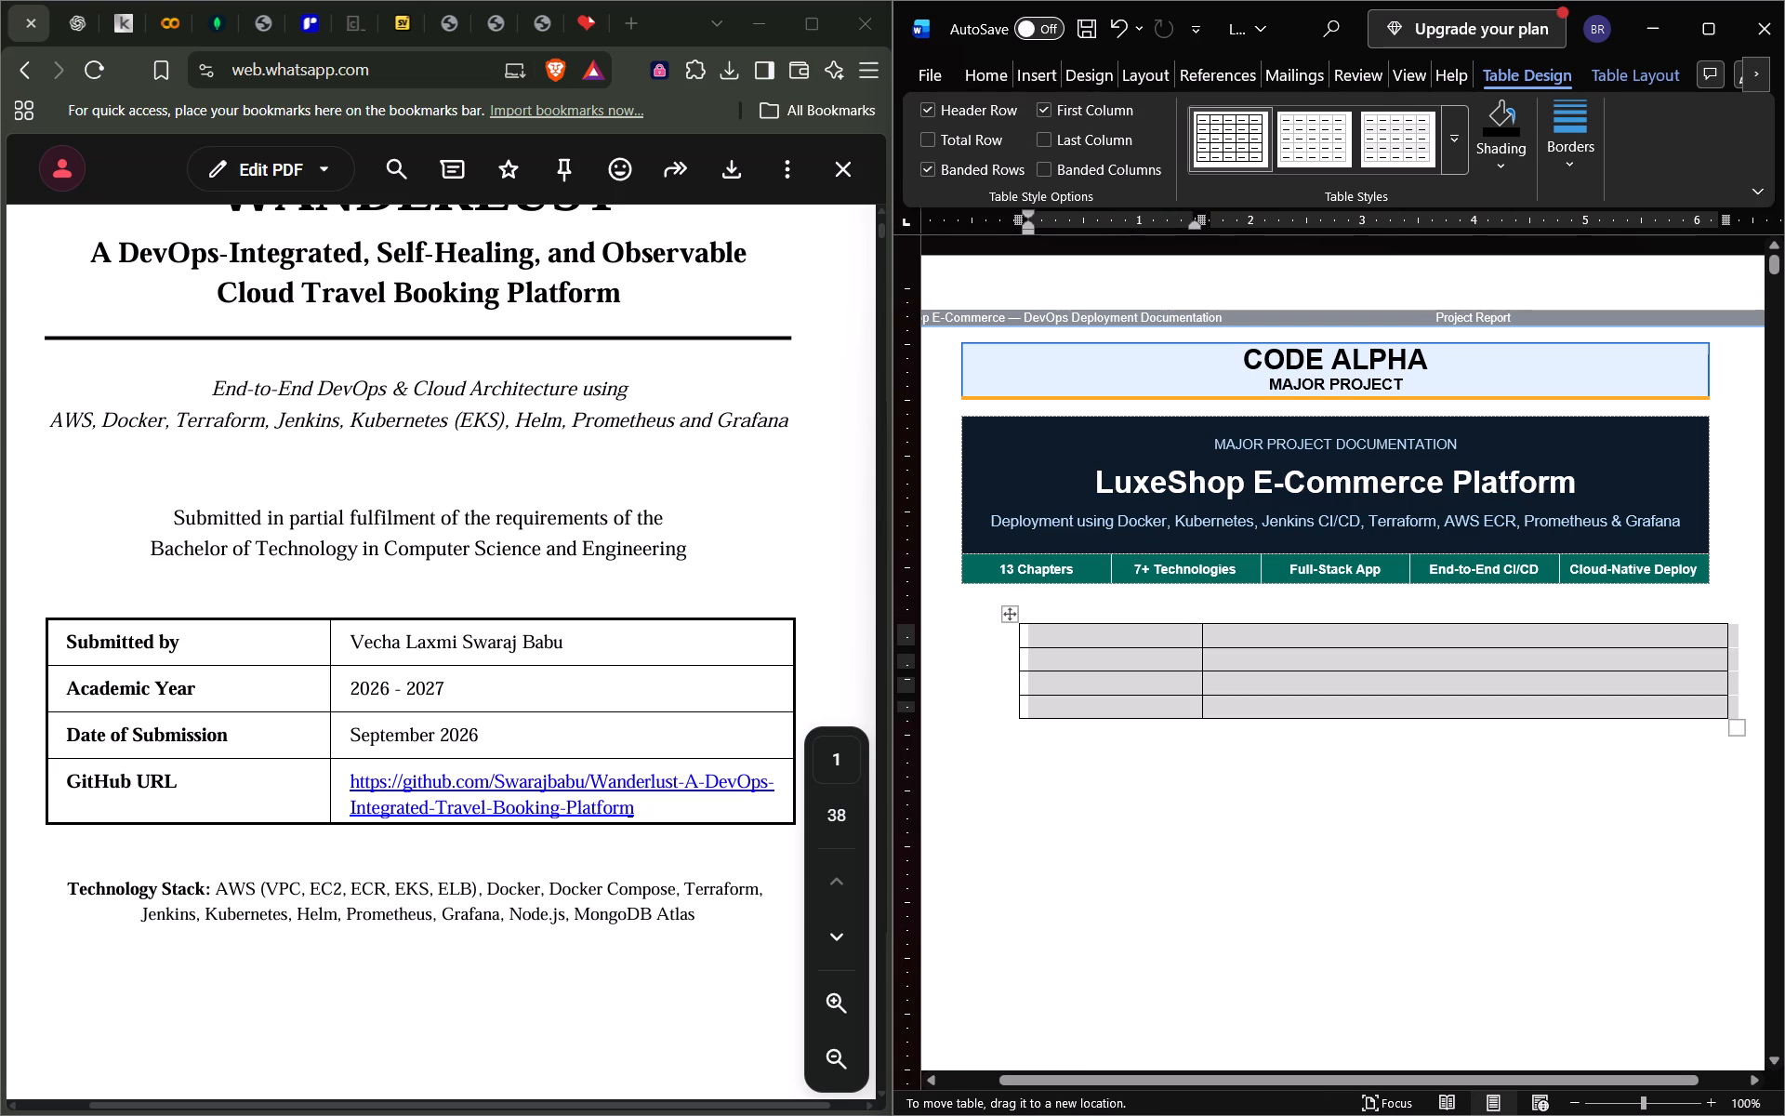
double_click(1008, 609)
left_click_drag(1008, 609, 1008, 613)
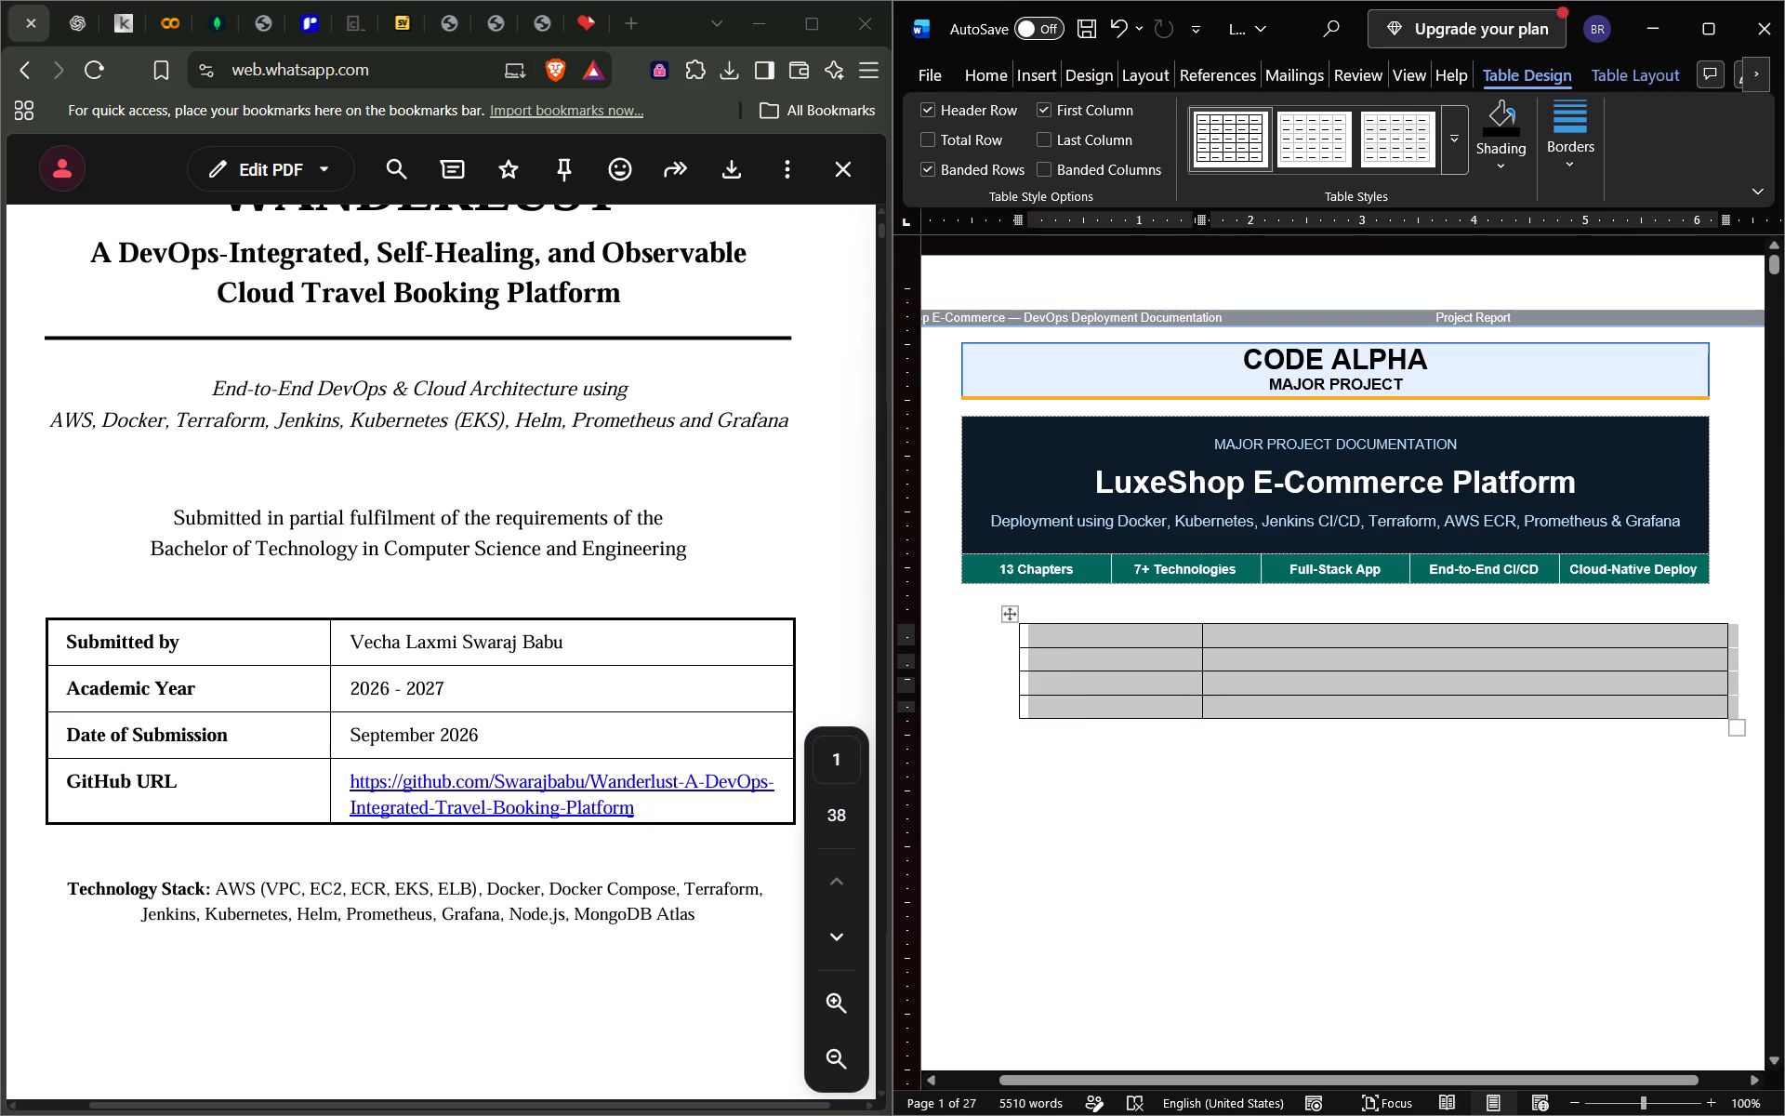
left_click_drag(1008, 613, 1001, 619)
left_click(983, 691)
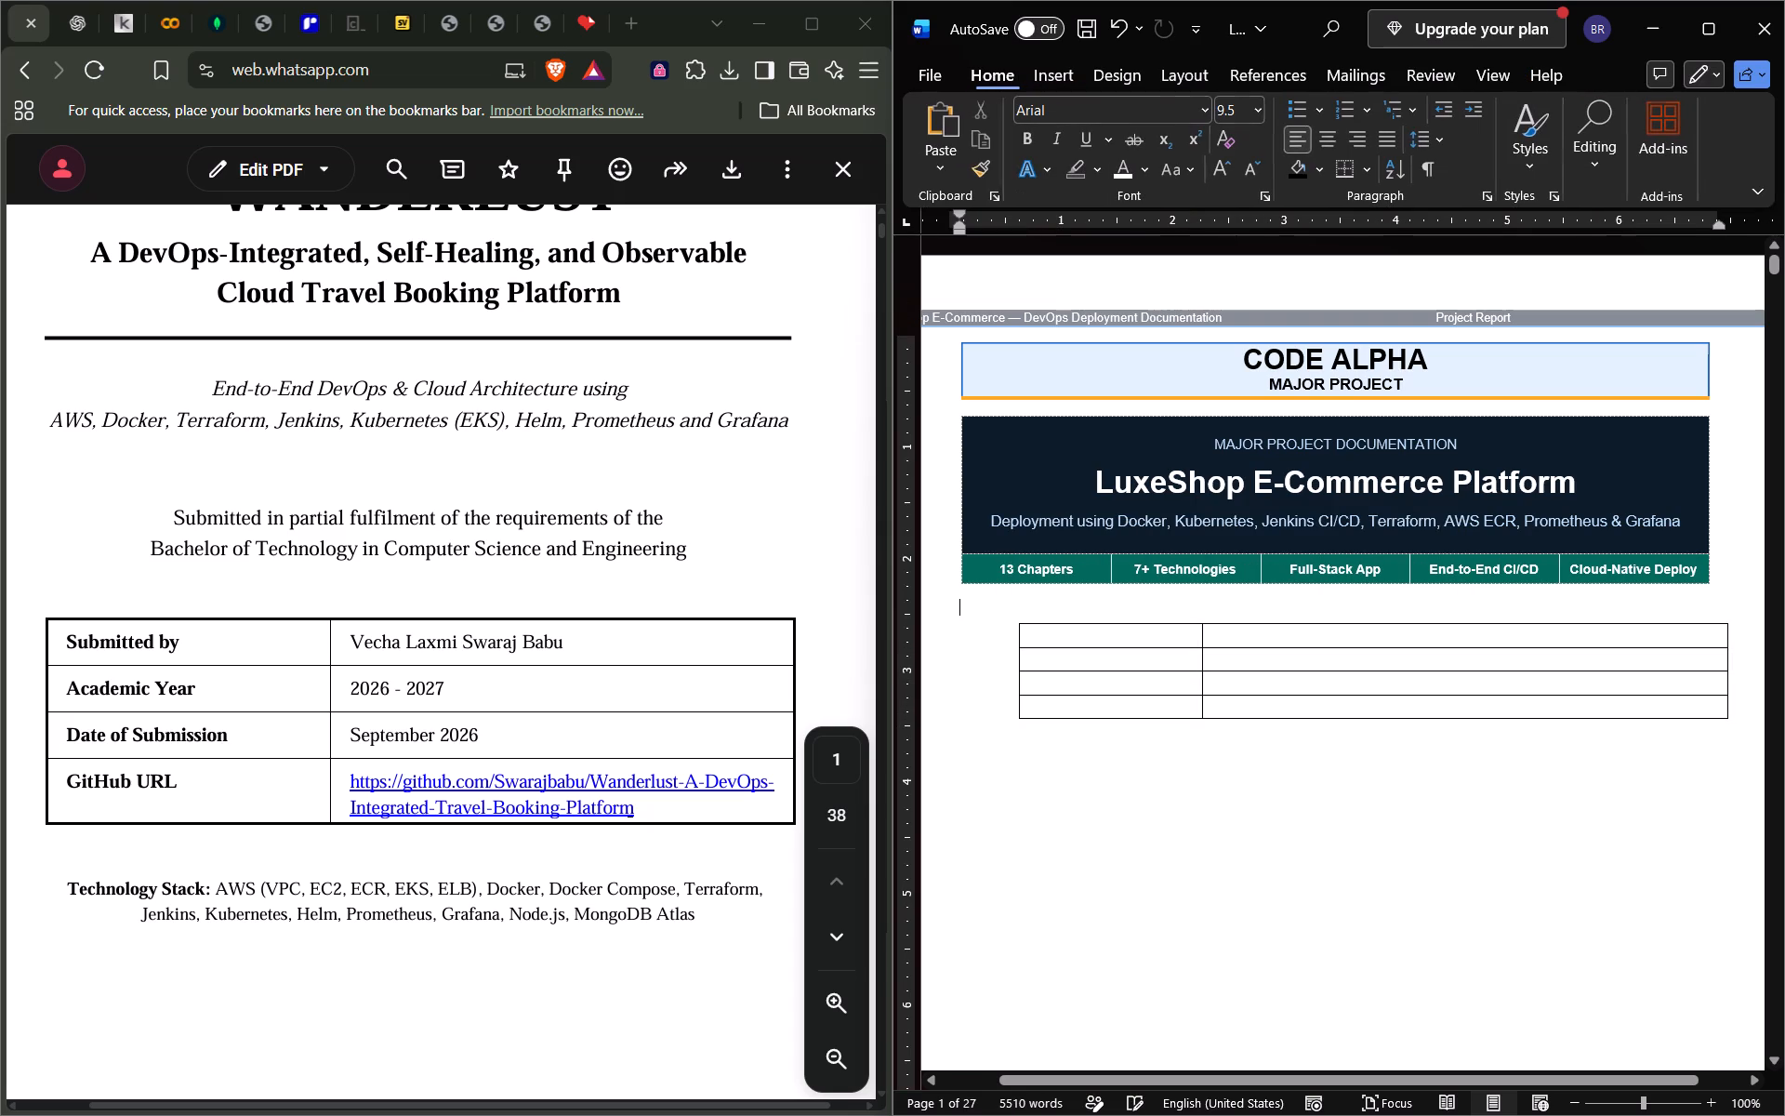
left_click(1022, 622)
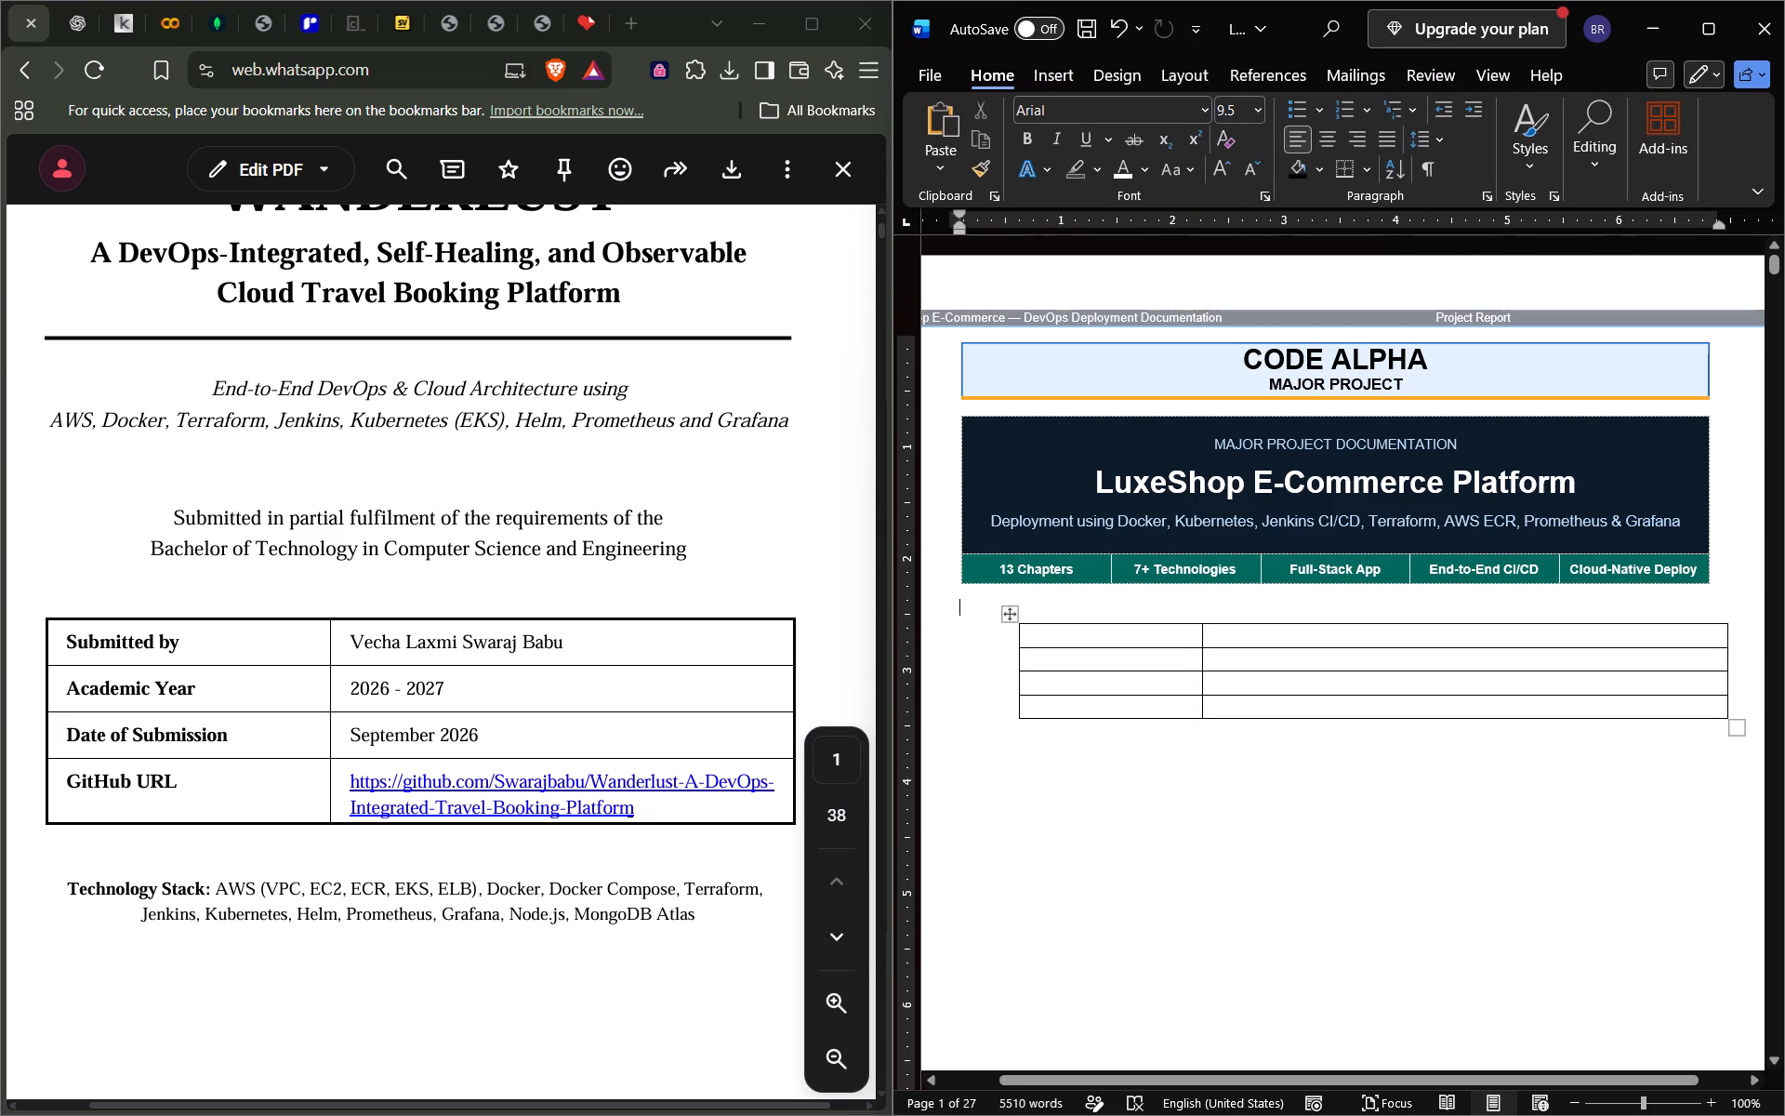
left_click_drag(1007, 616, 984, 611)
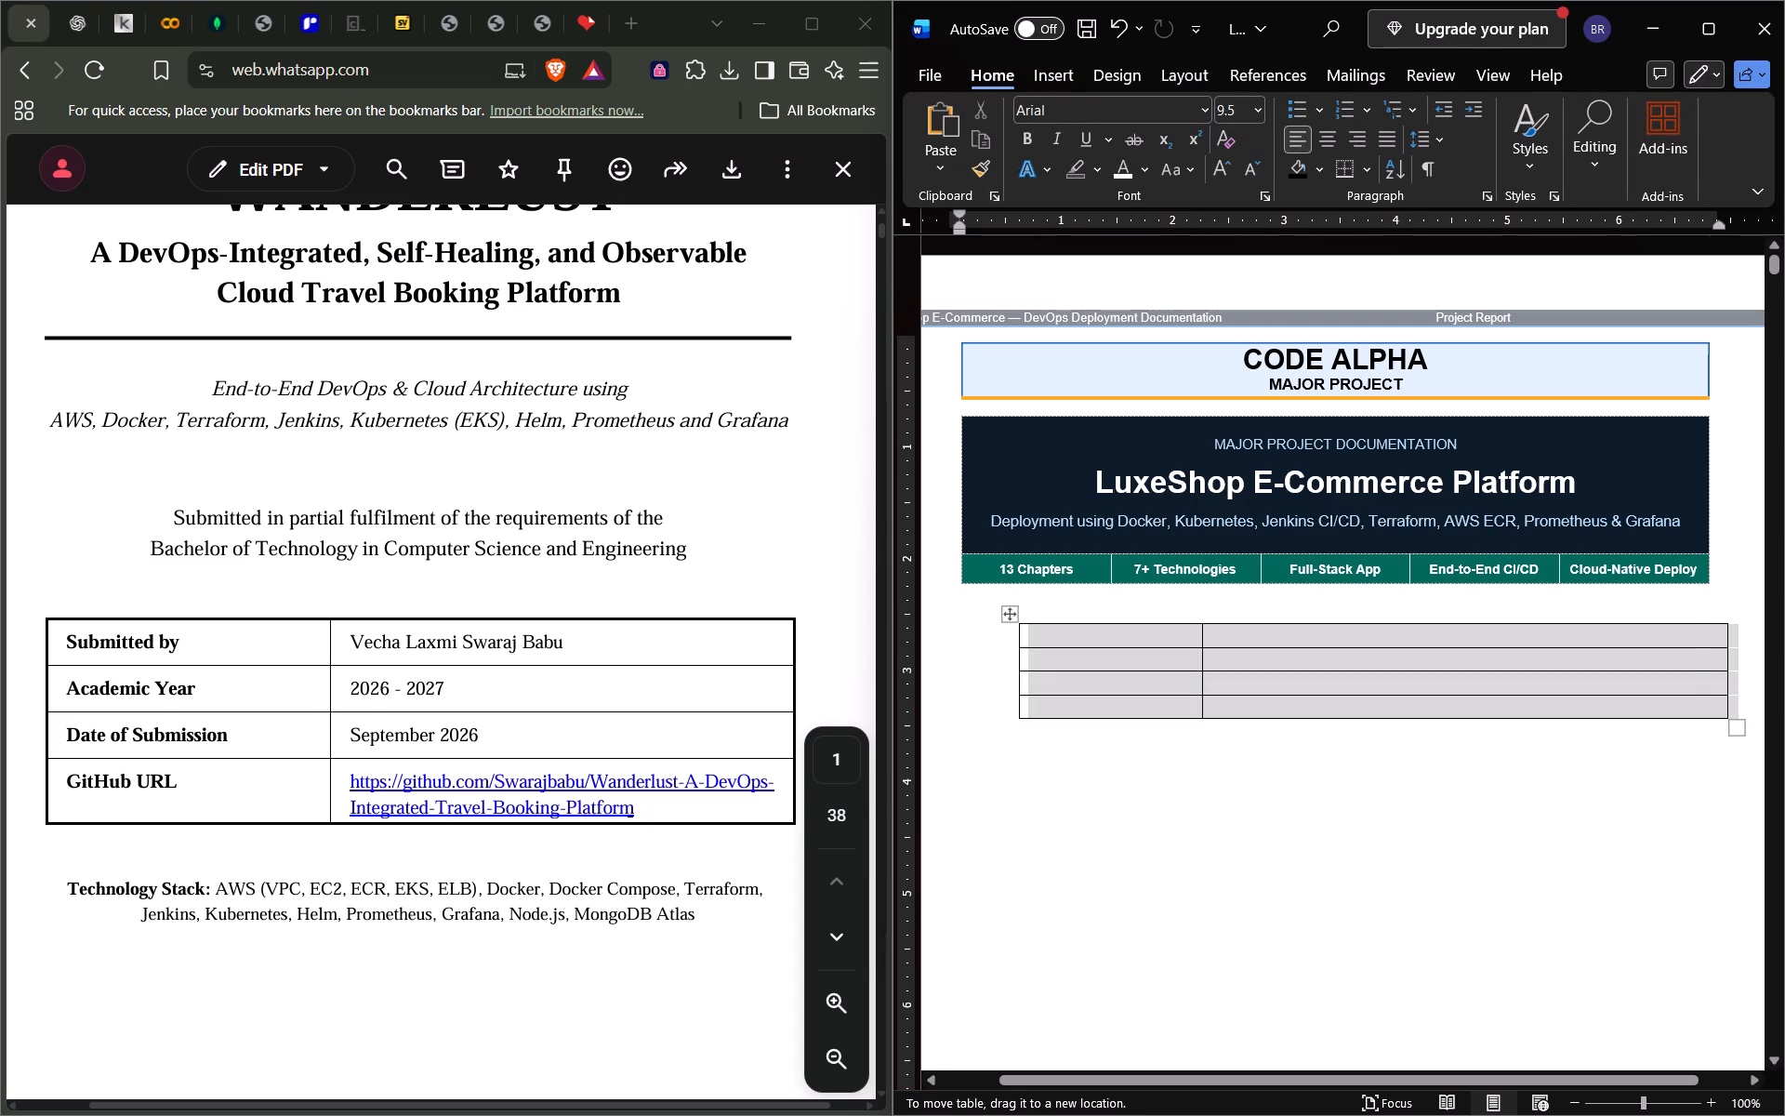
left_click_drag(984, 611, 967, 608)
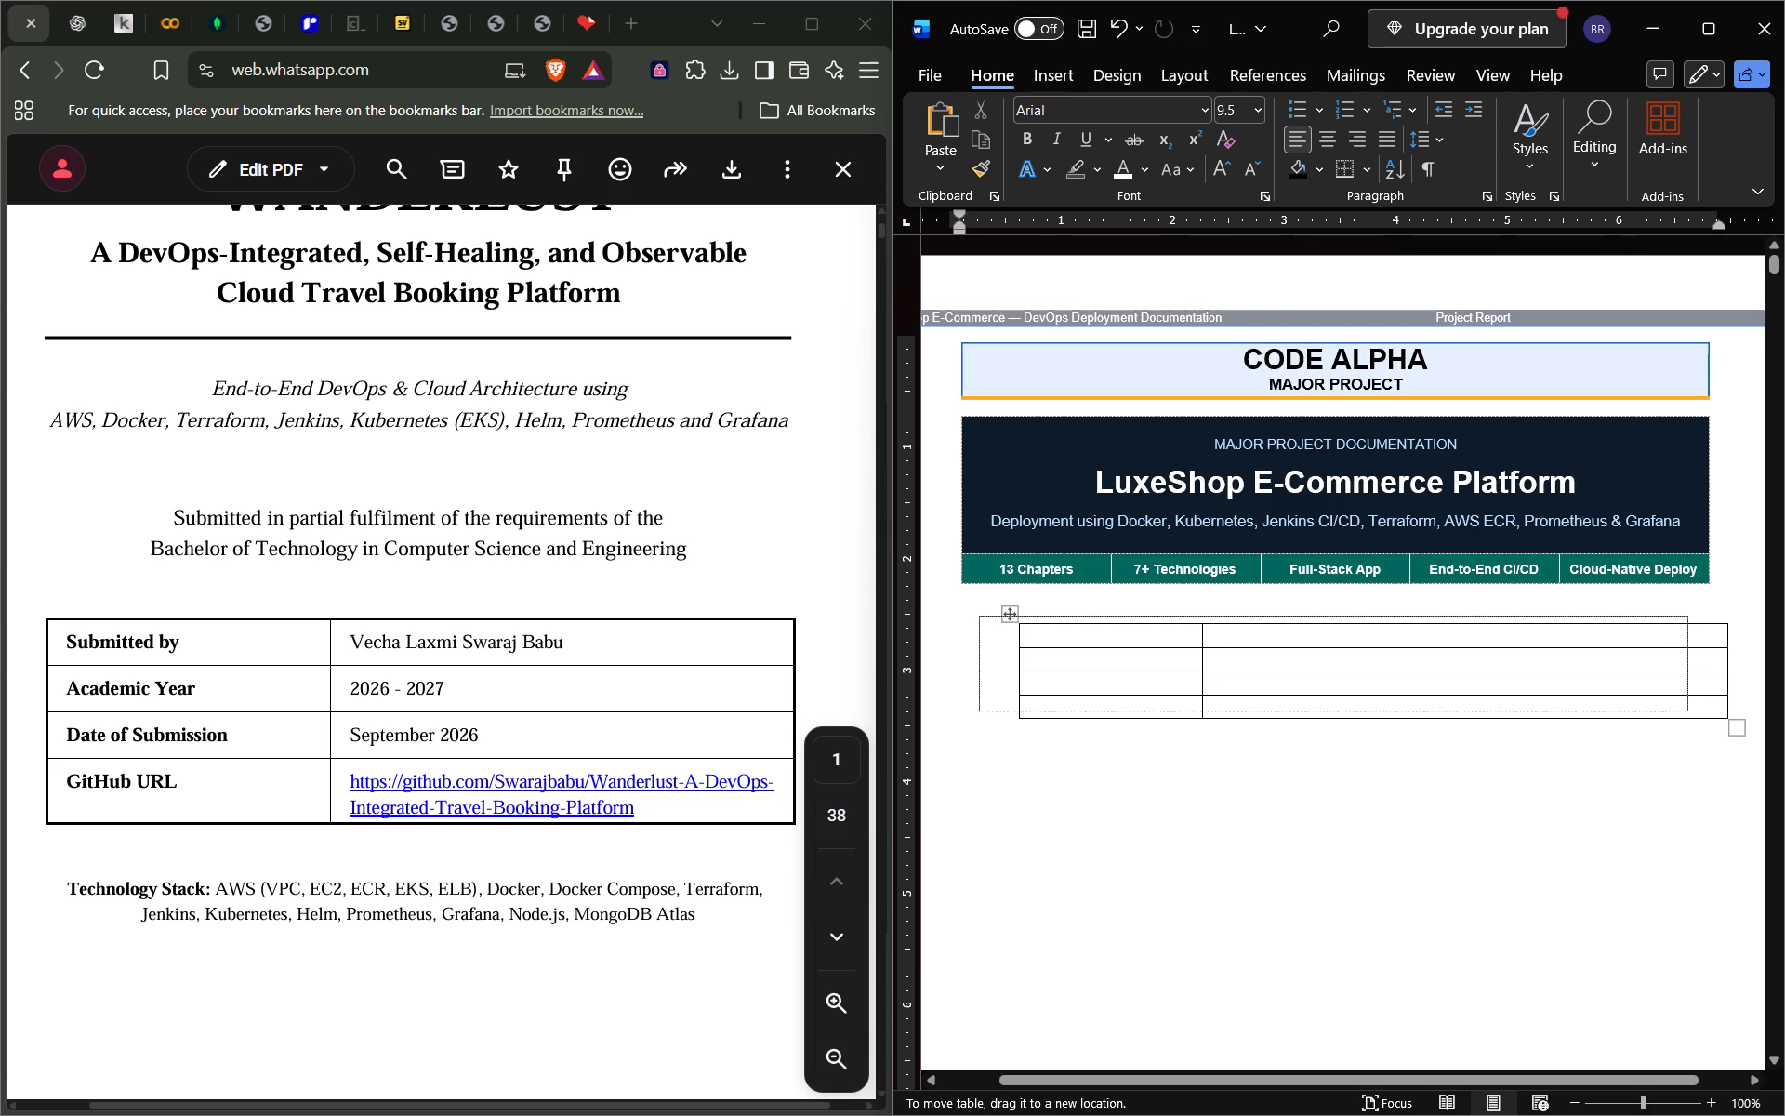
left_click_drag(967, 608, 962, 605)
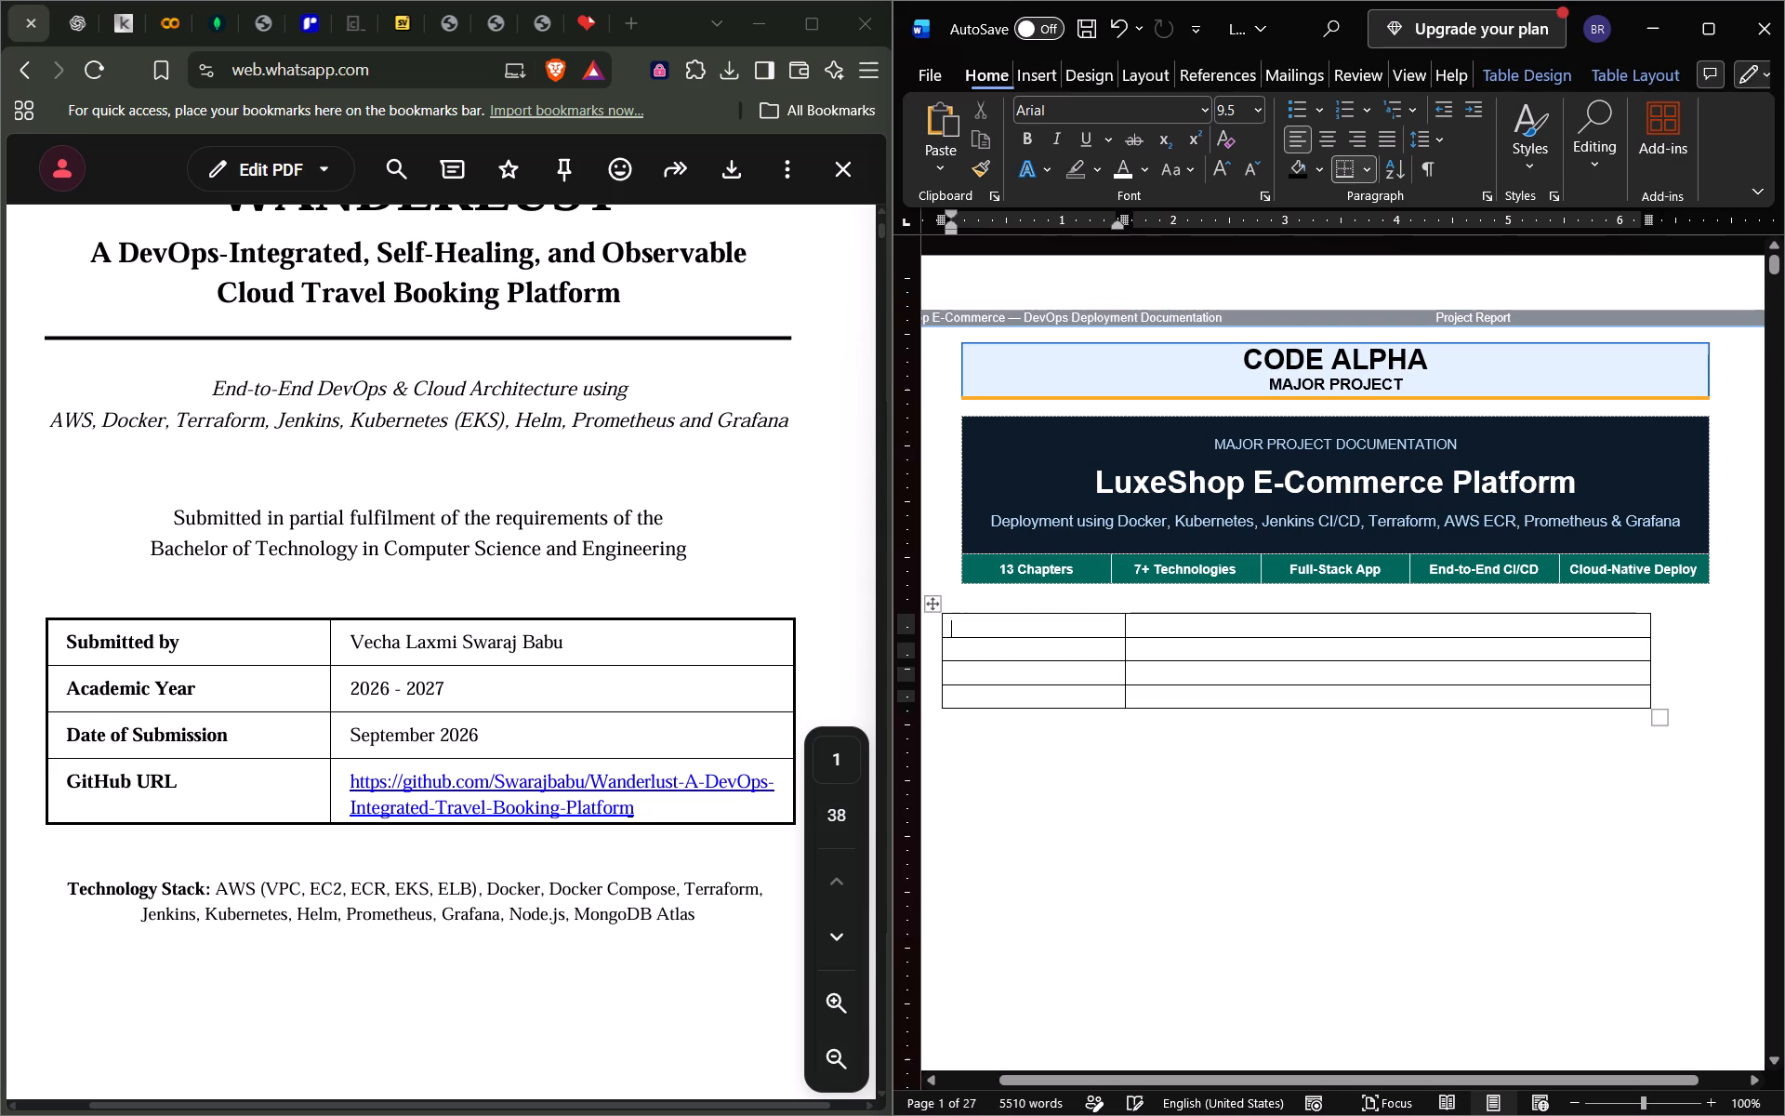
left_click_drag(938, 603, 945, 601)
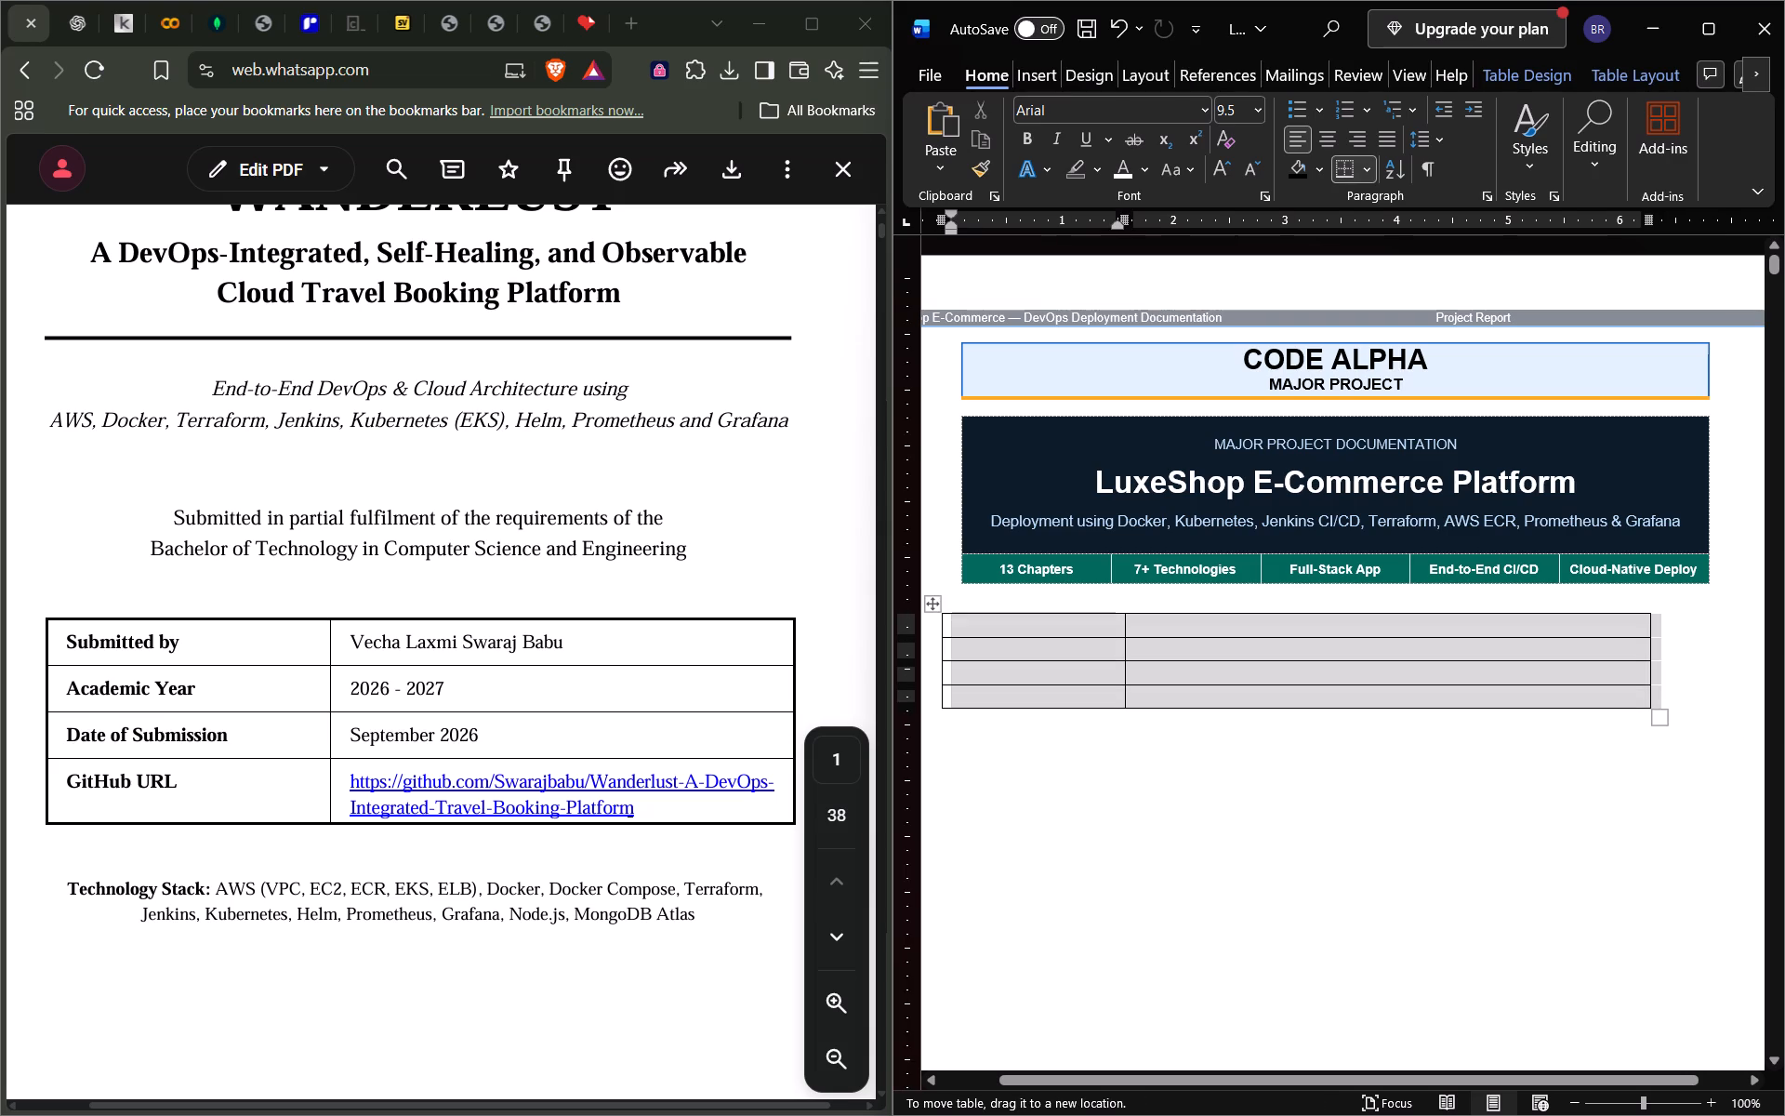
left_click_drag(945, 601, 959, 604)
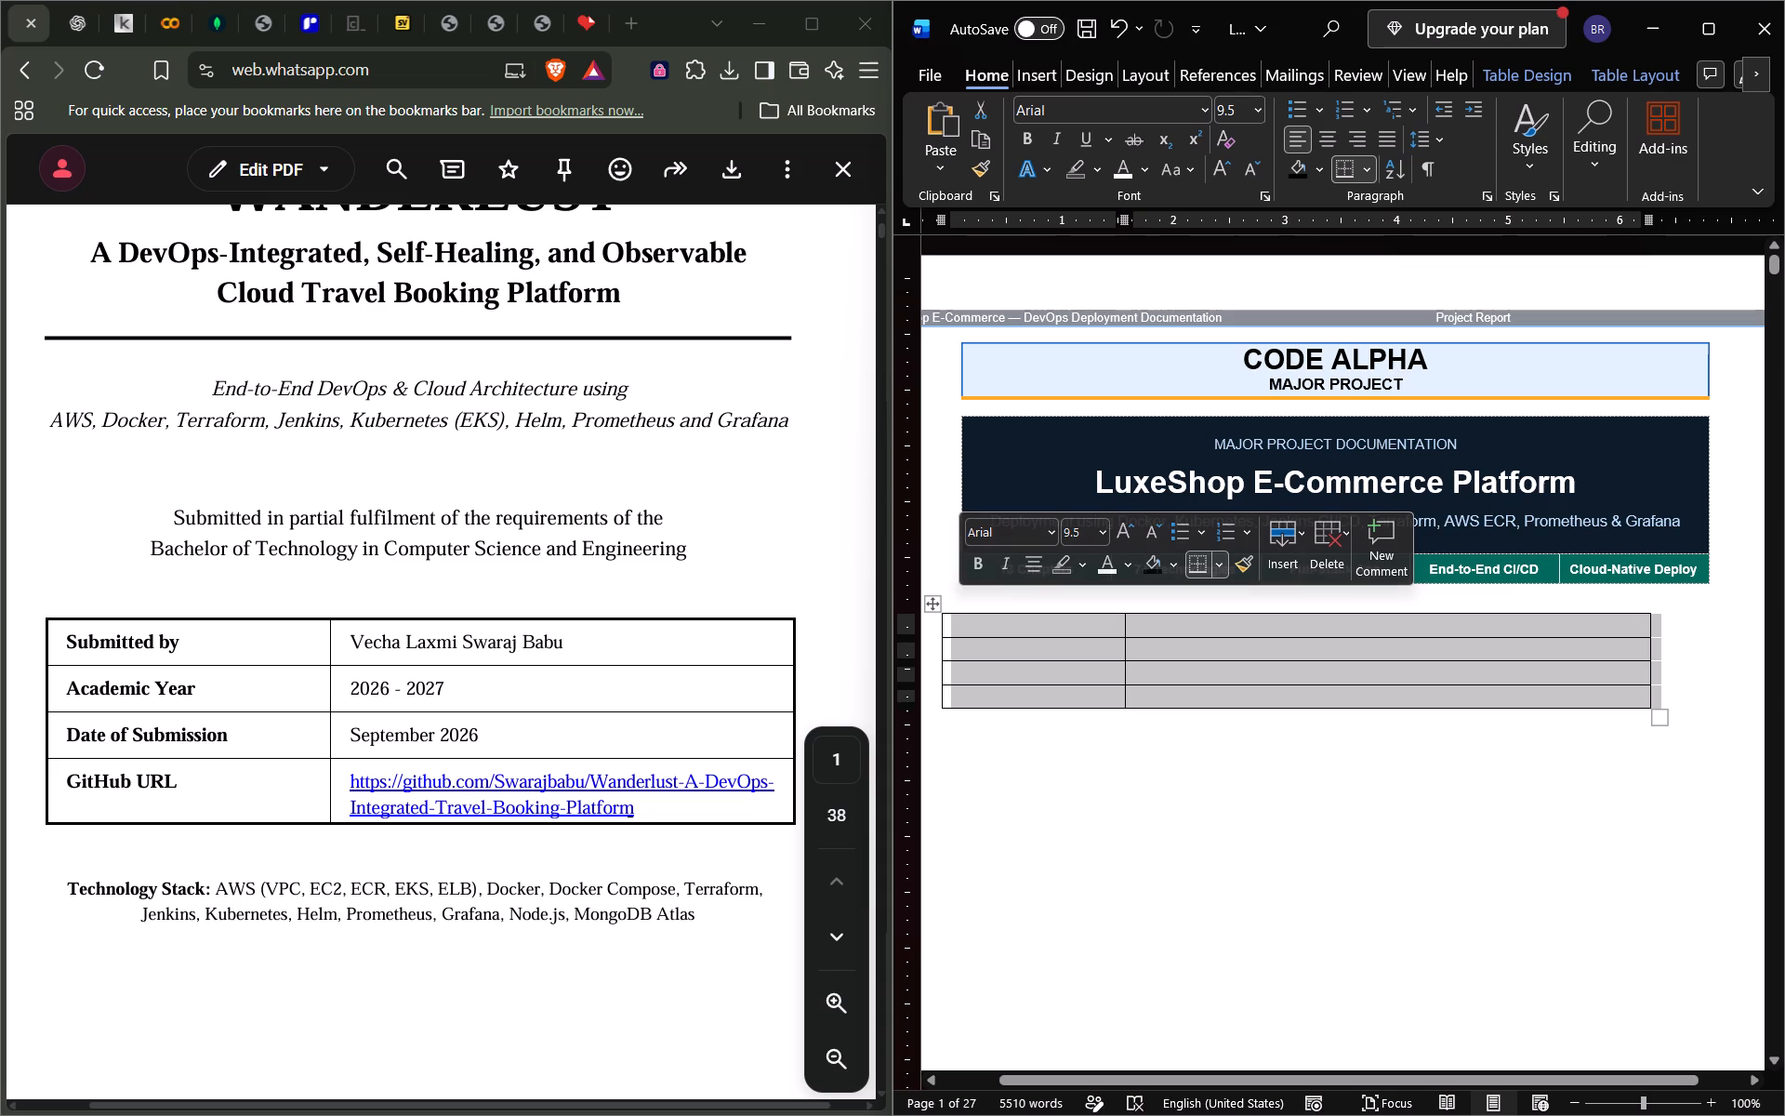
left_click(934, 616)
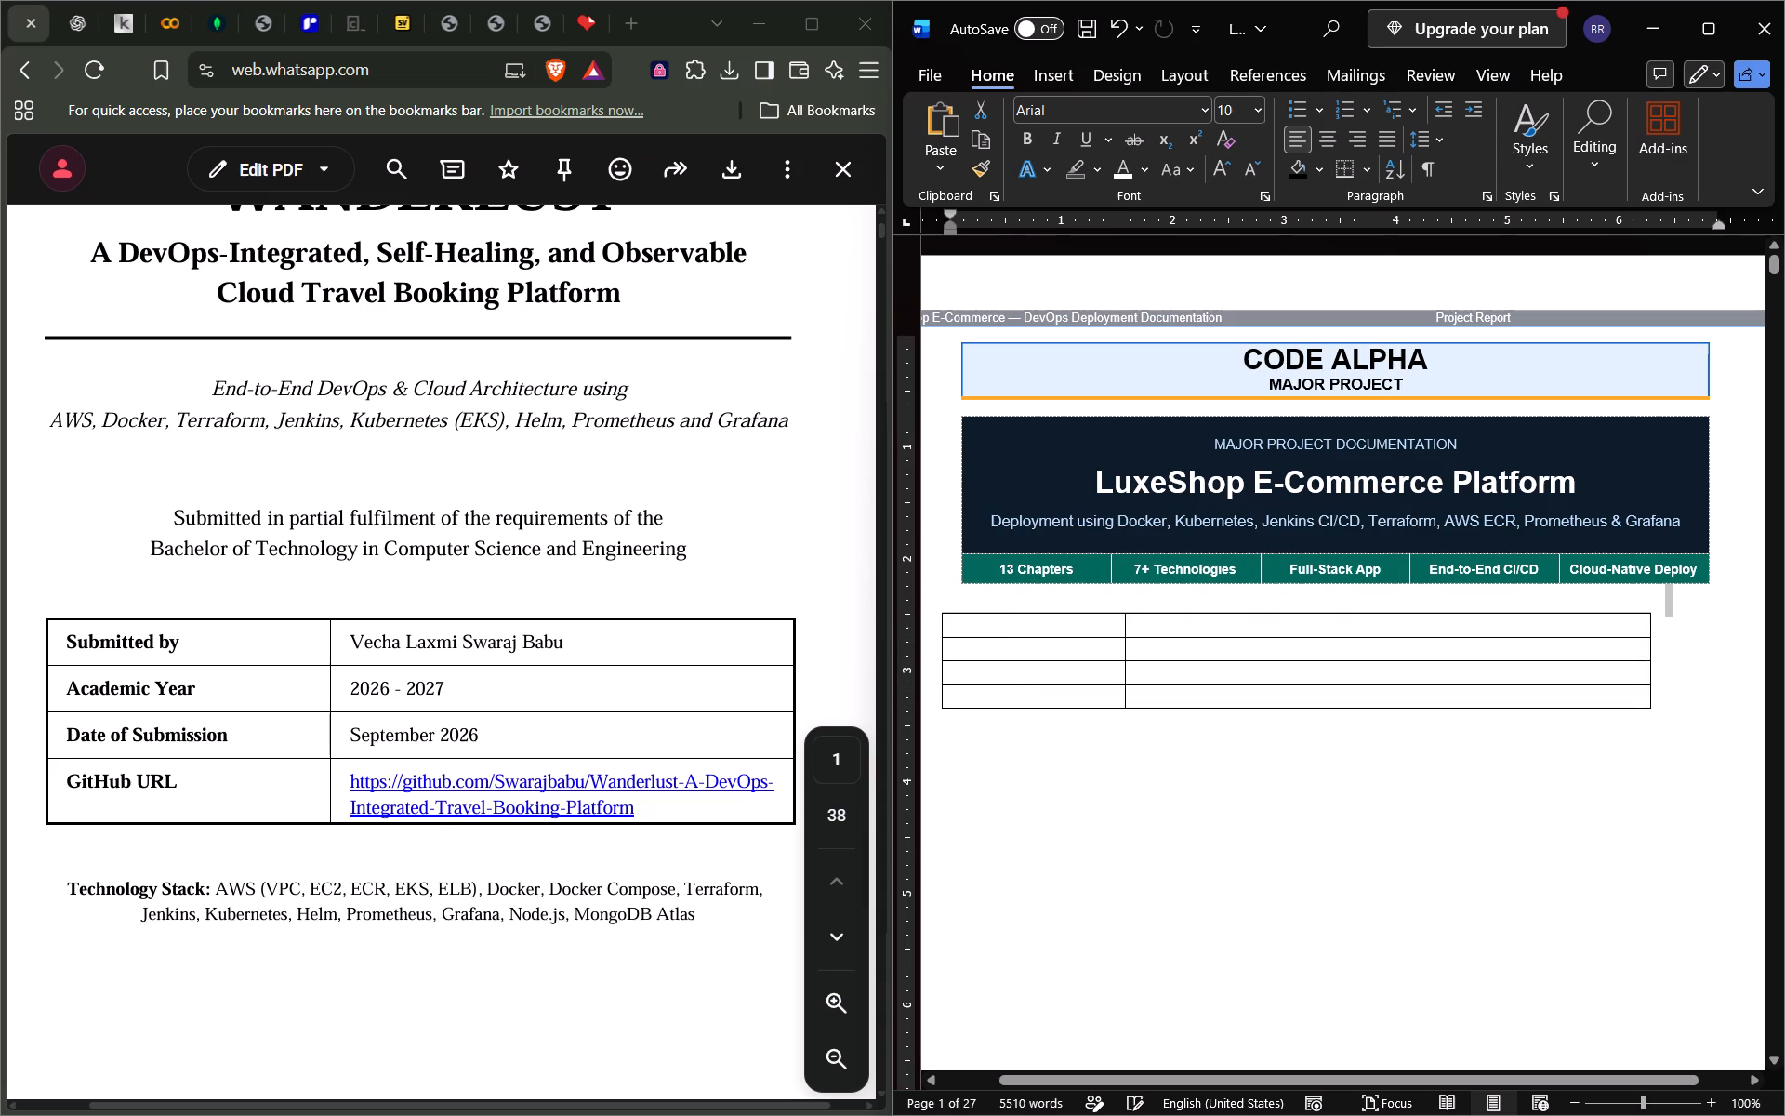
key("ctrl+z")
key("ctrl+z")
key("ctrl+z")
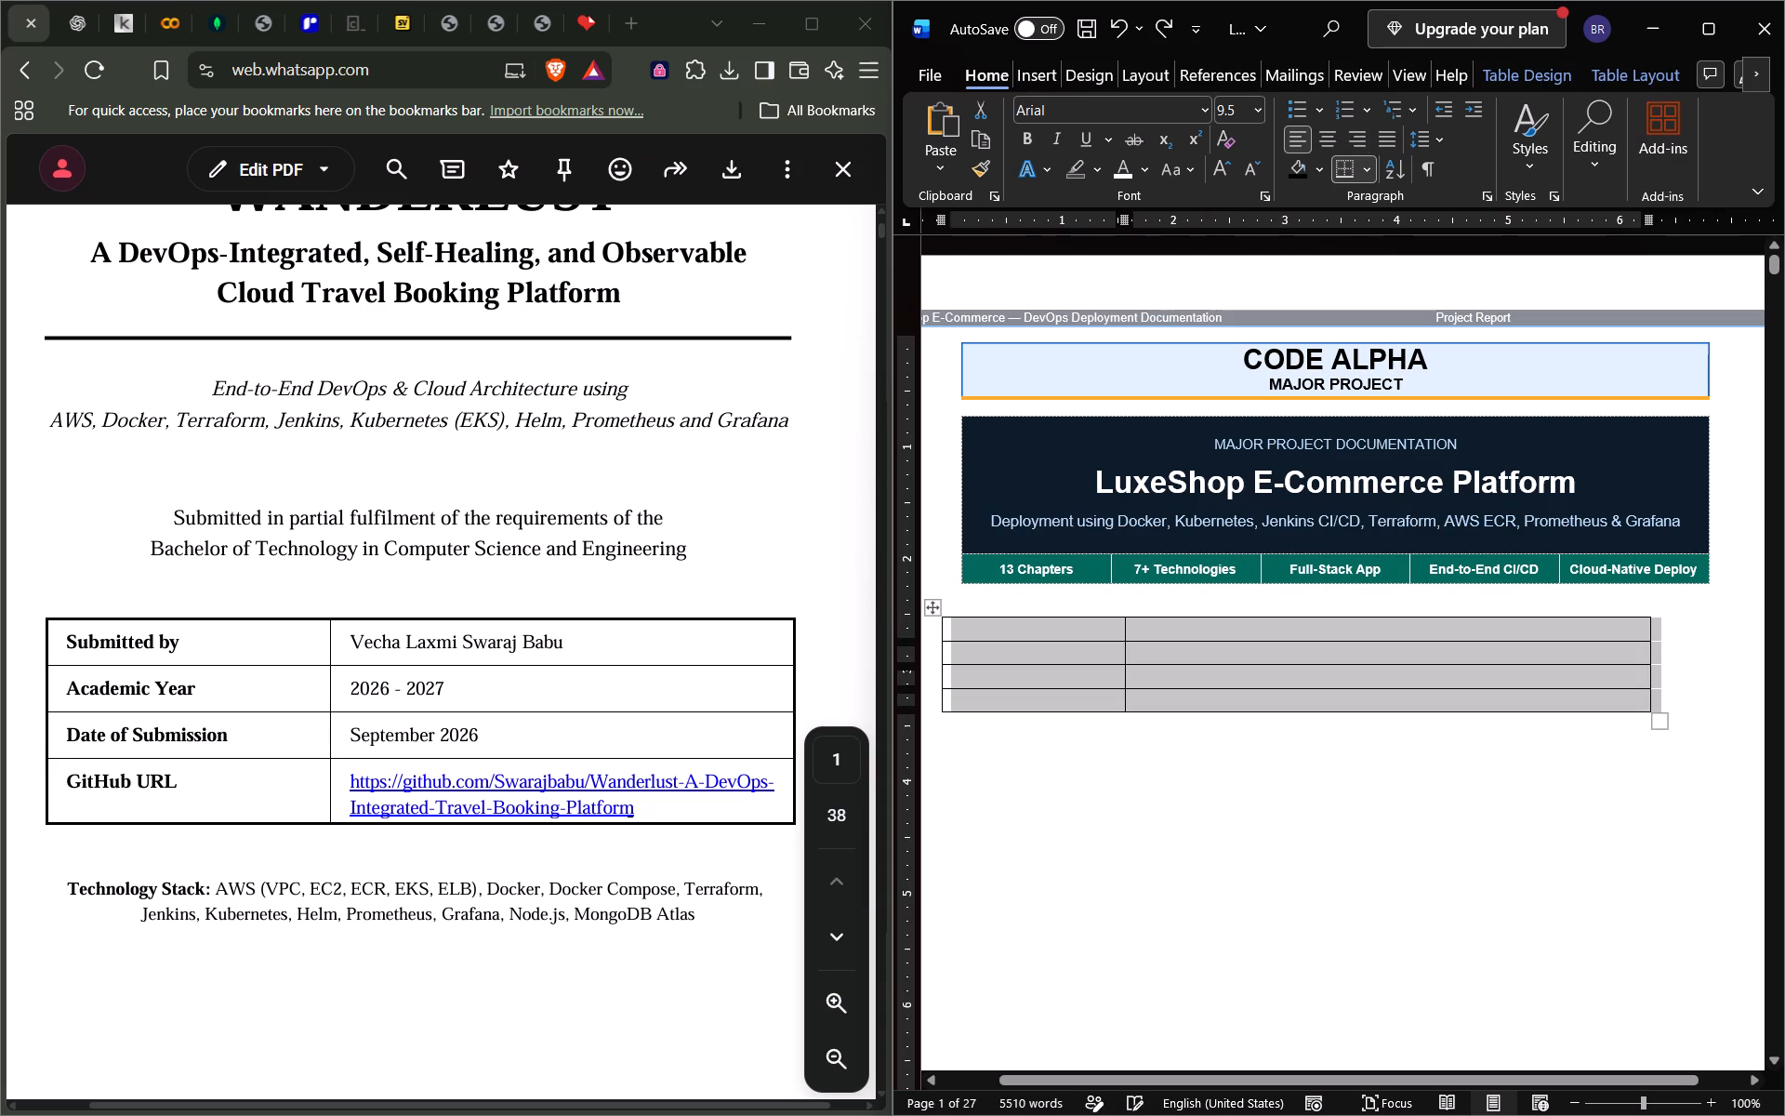
Raise the table slightly toward the cover banner and align its left border with the banner's left edge.
left_click_drag(933, 609, 945, 609)
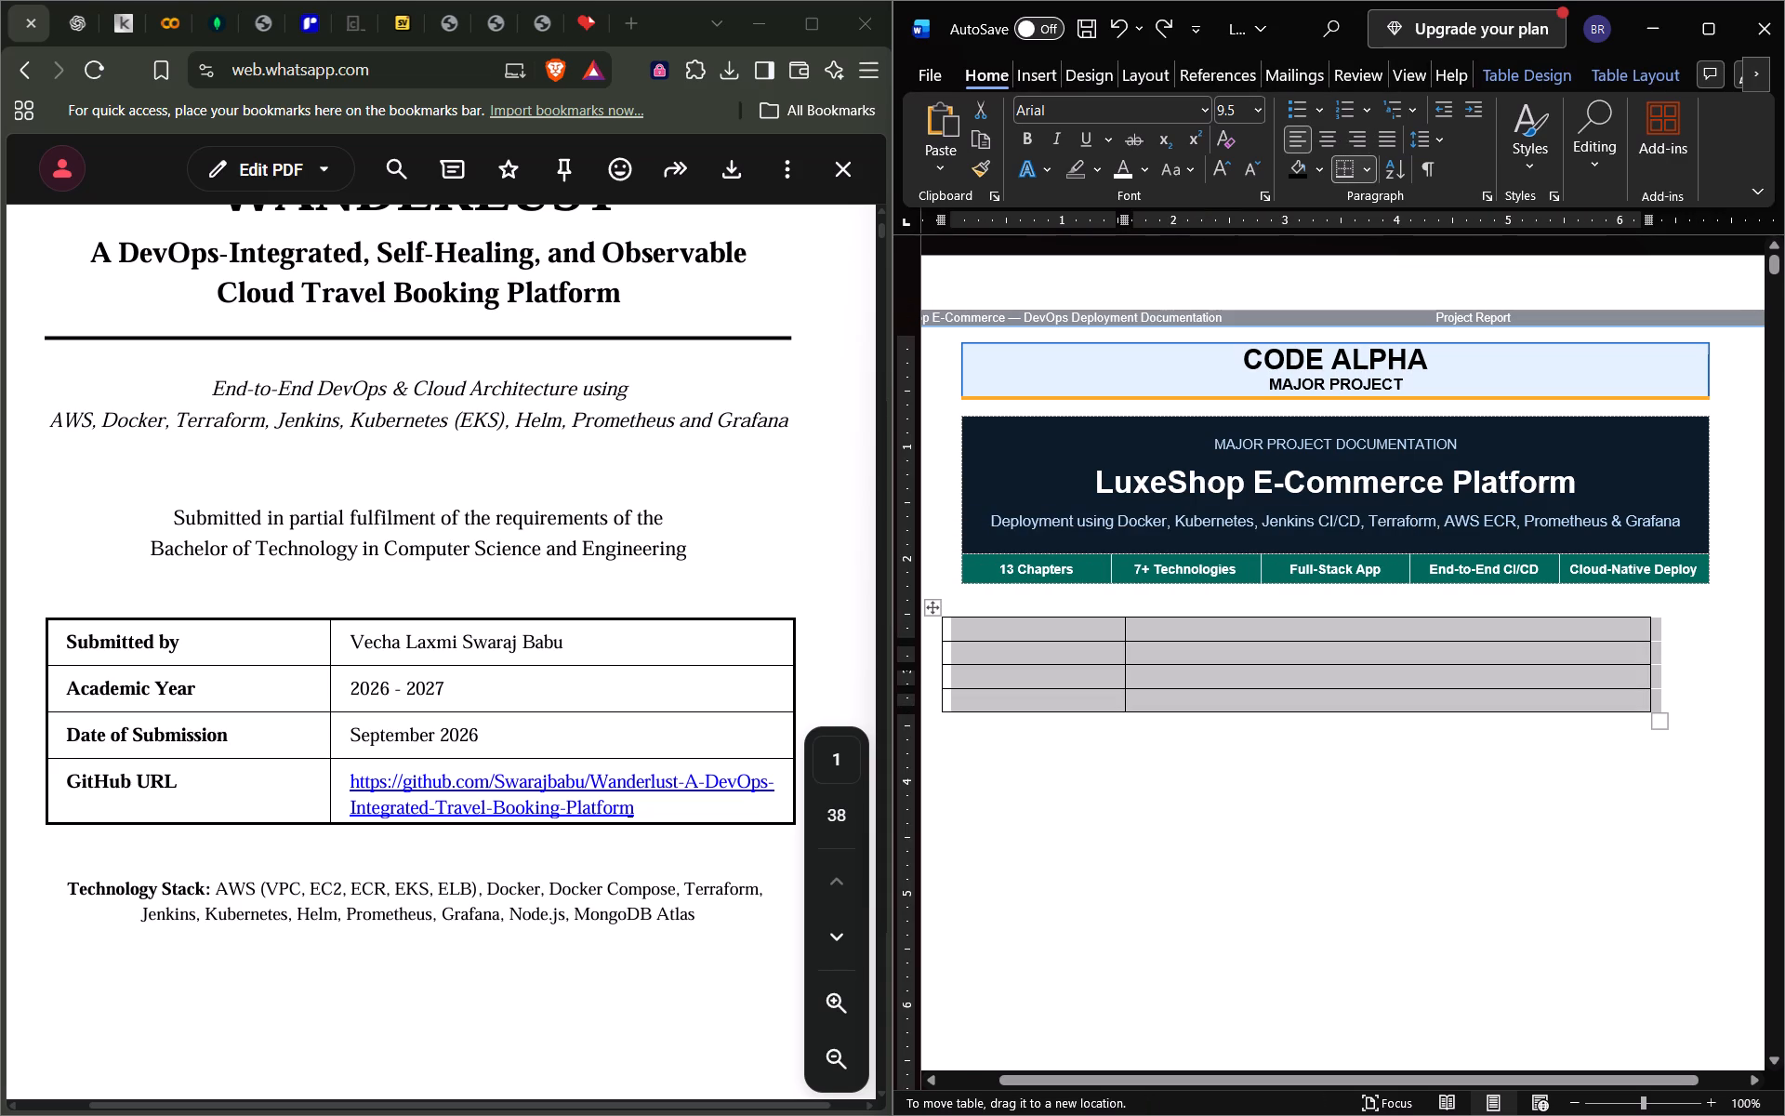
left_click_drag(945, 609, 959, 606)
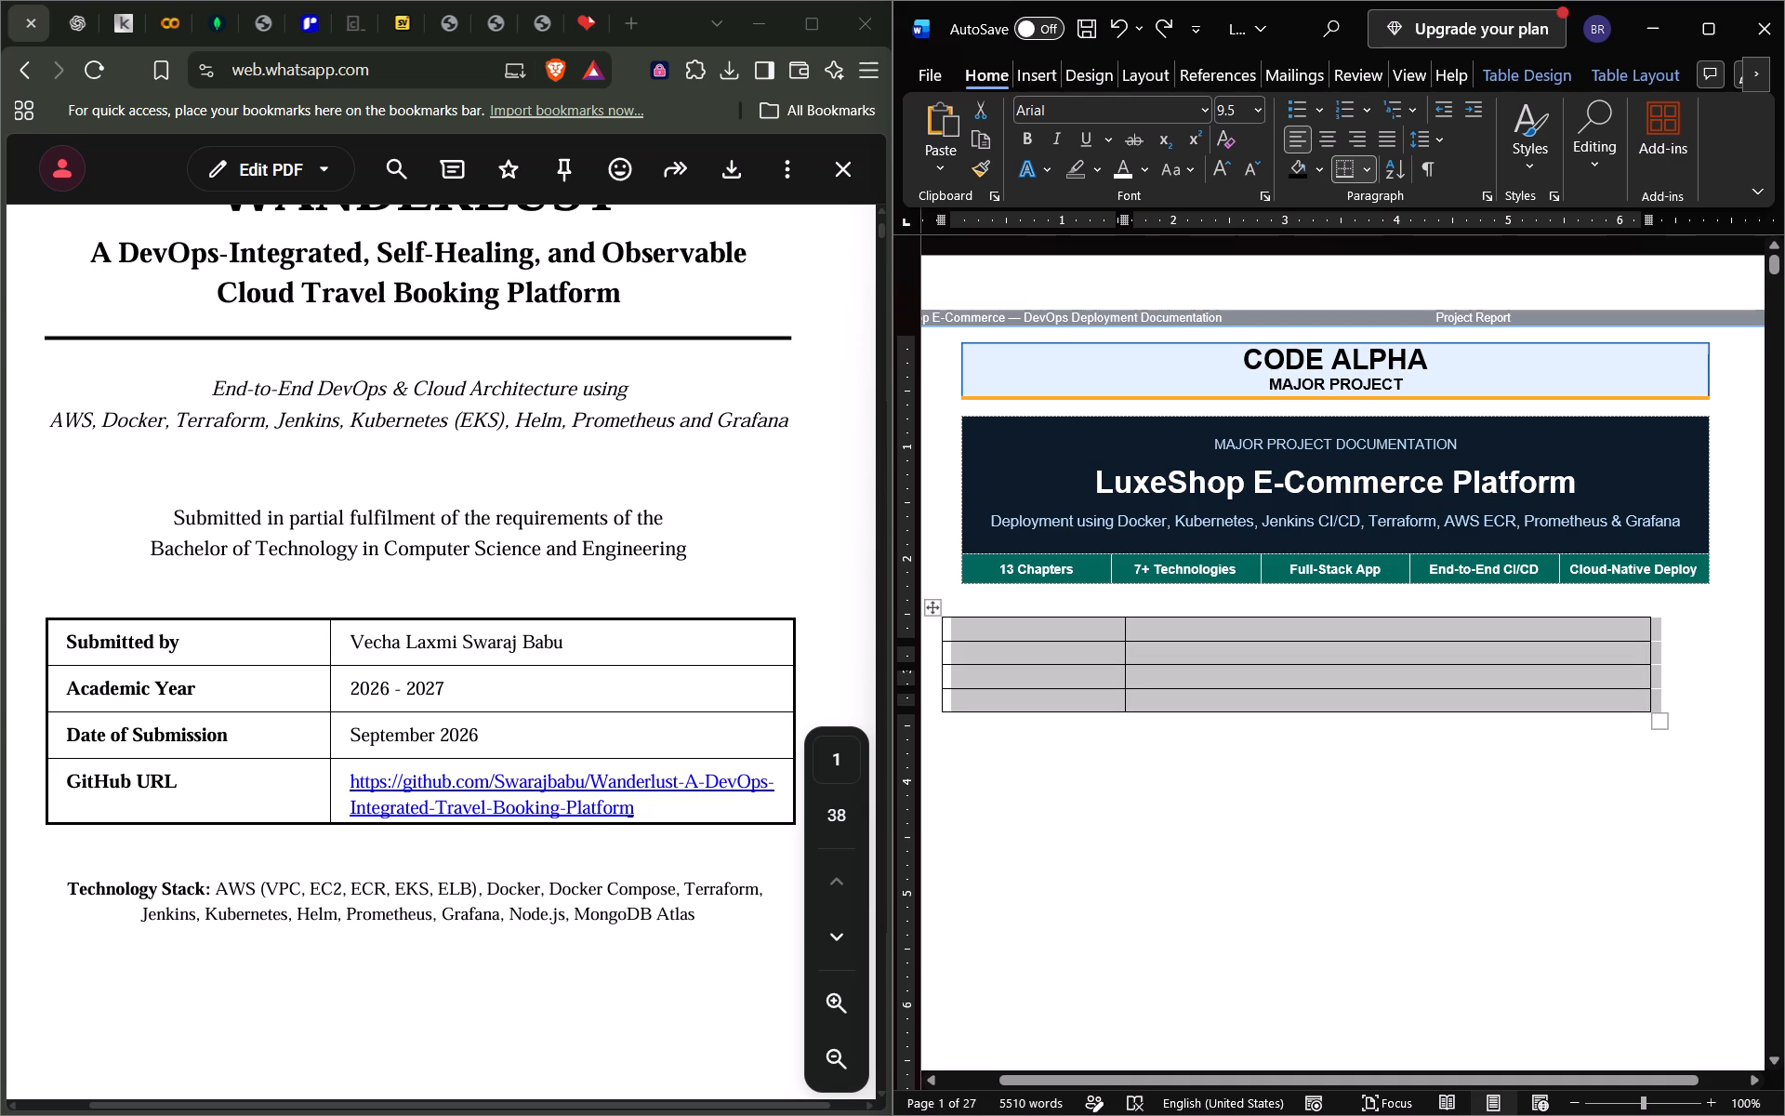
left_click(934, 608)
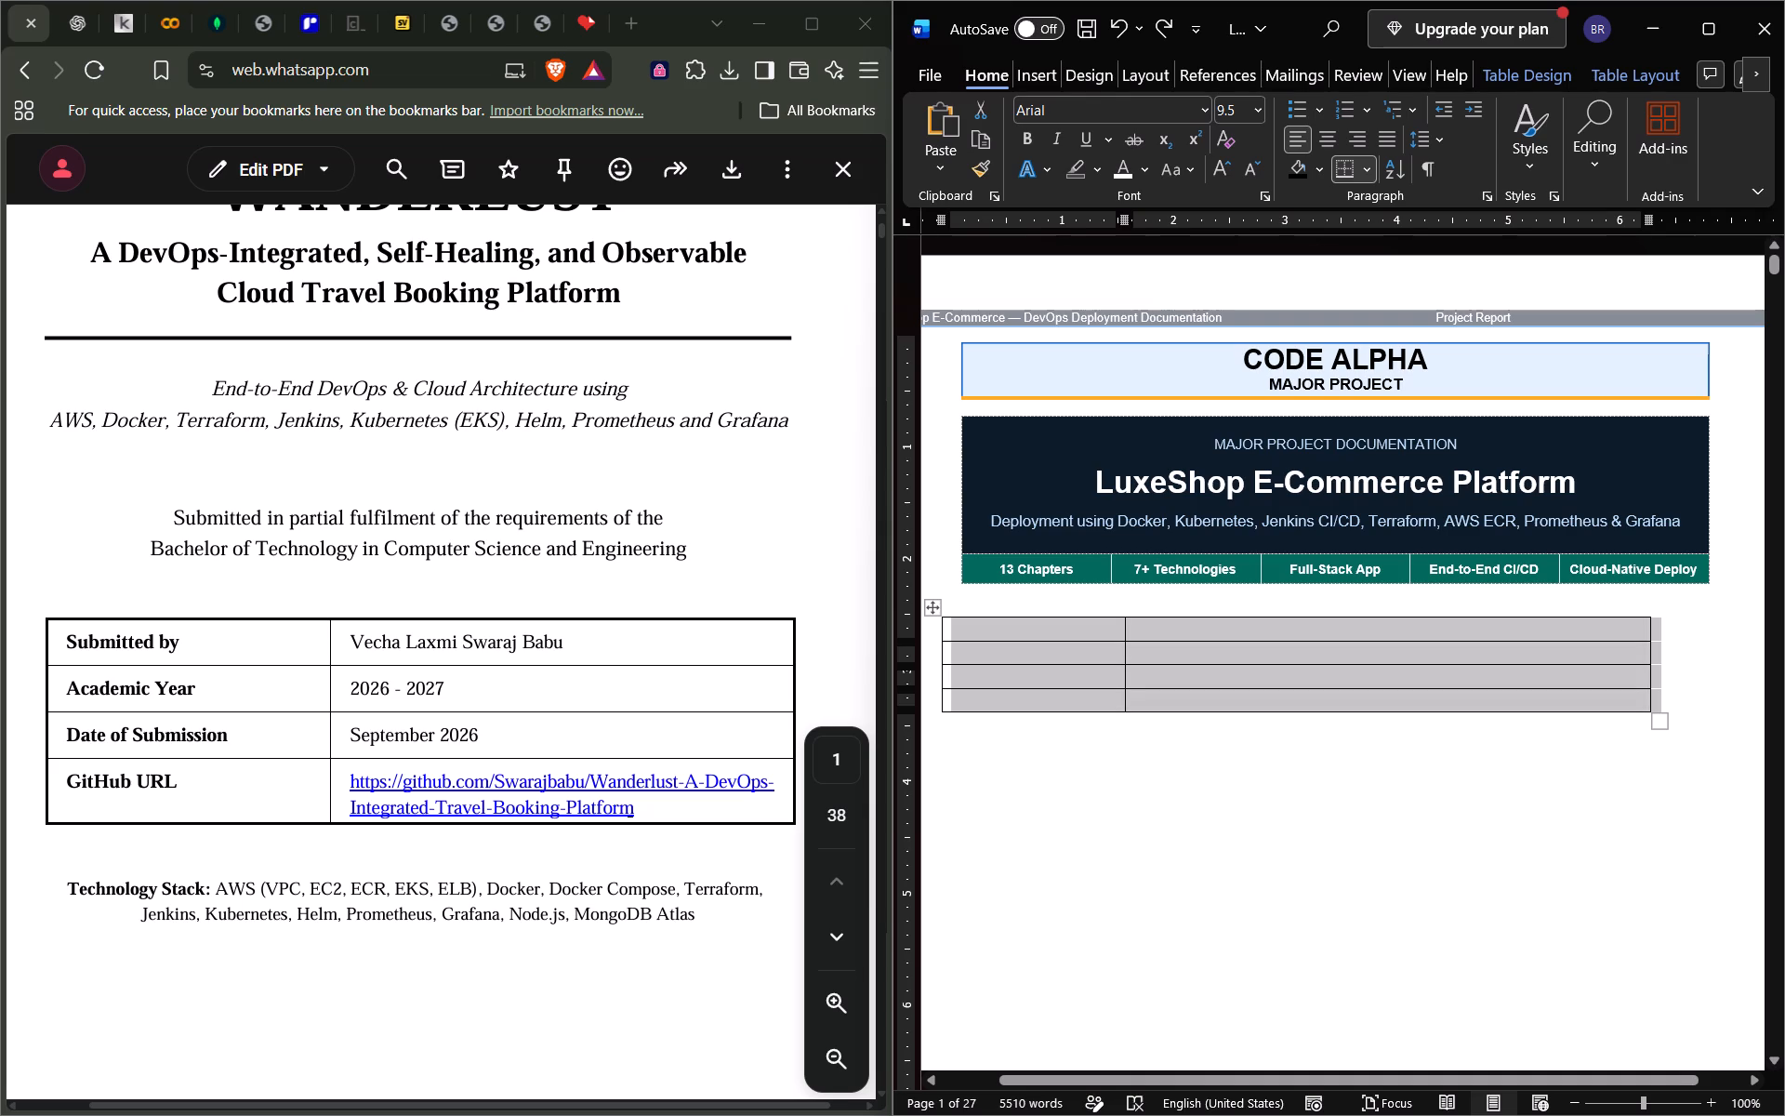
left_click(937, 605)
left_click_drag(937, 605, 957, 599)
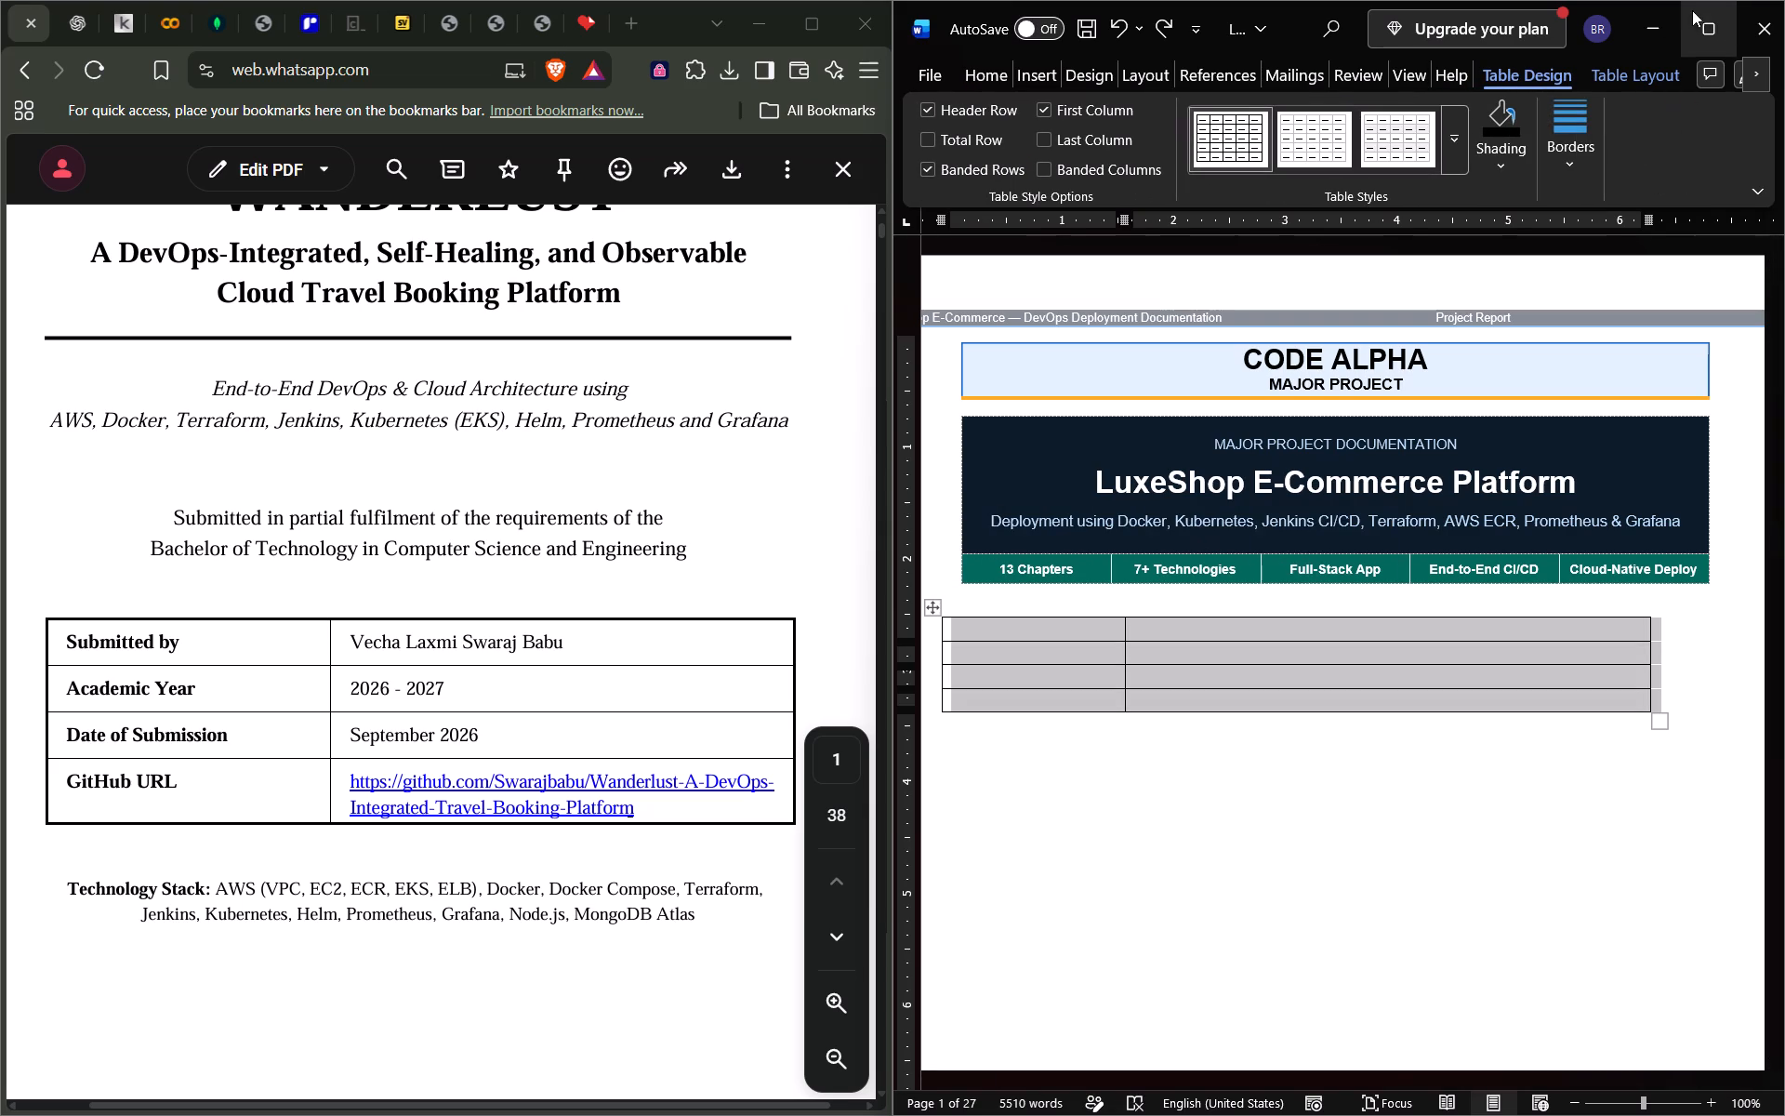
left_click(1705, 23)
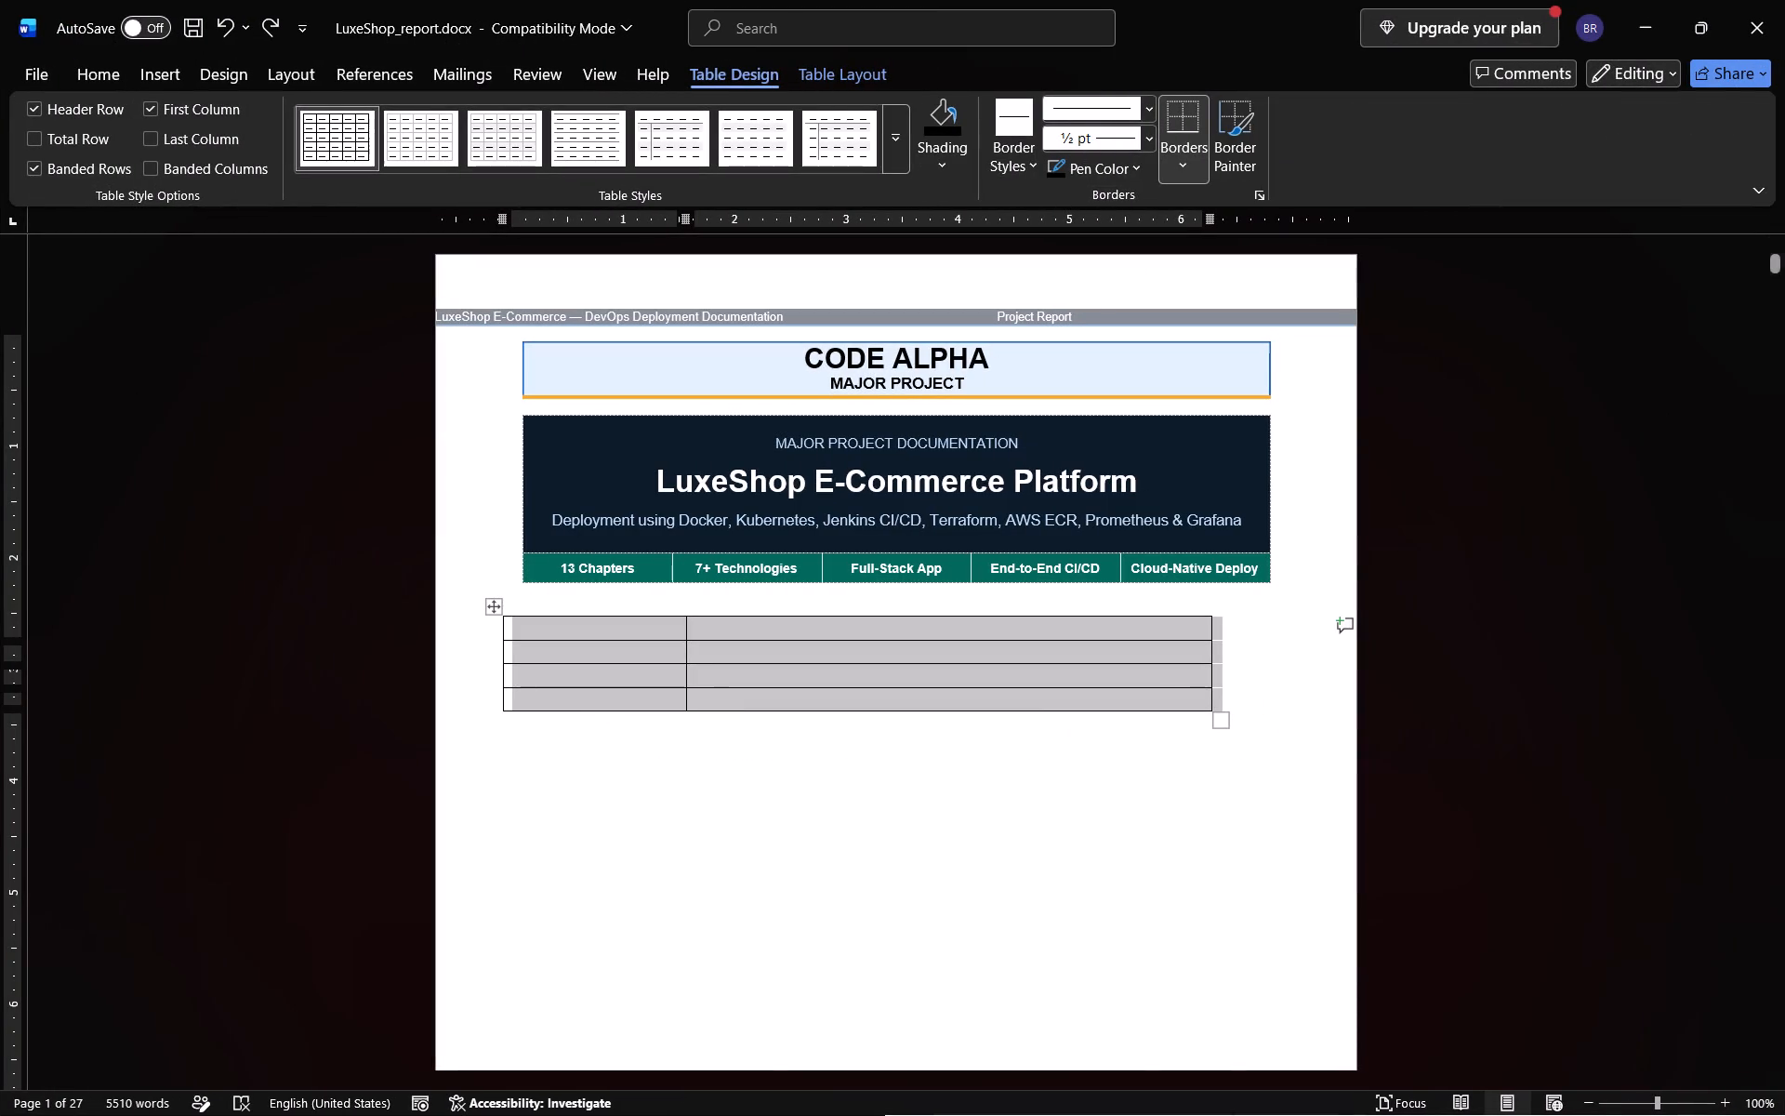
left_click(751, 696)
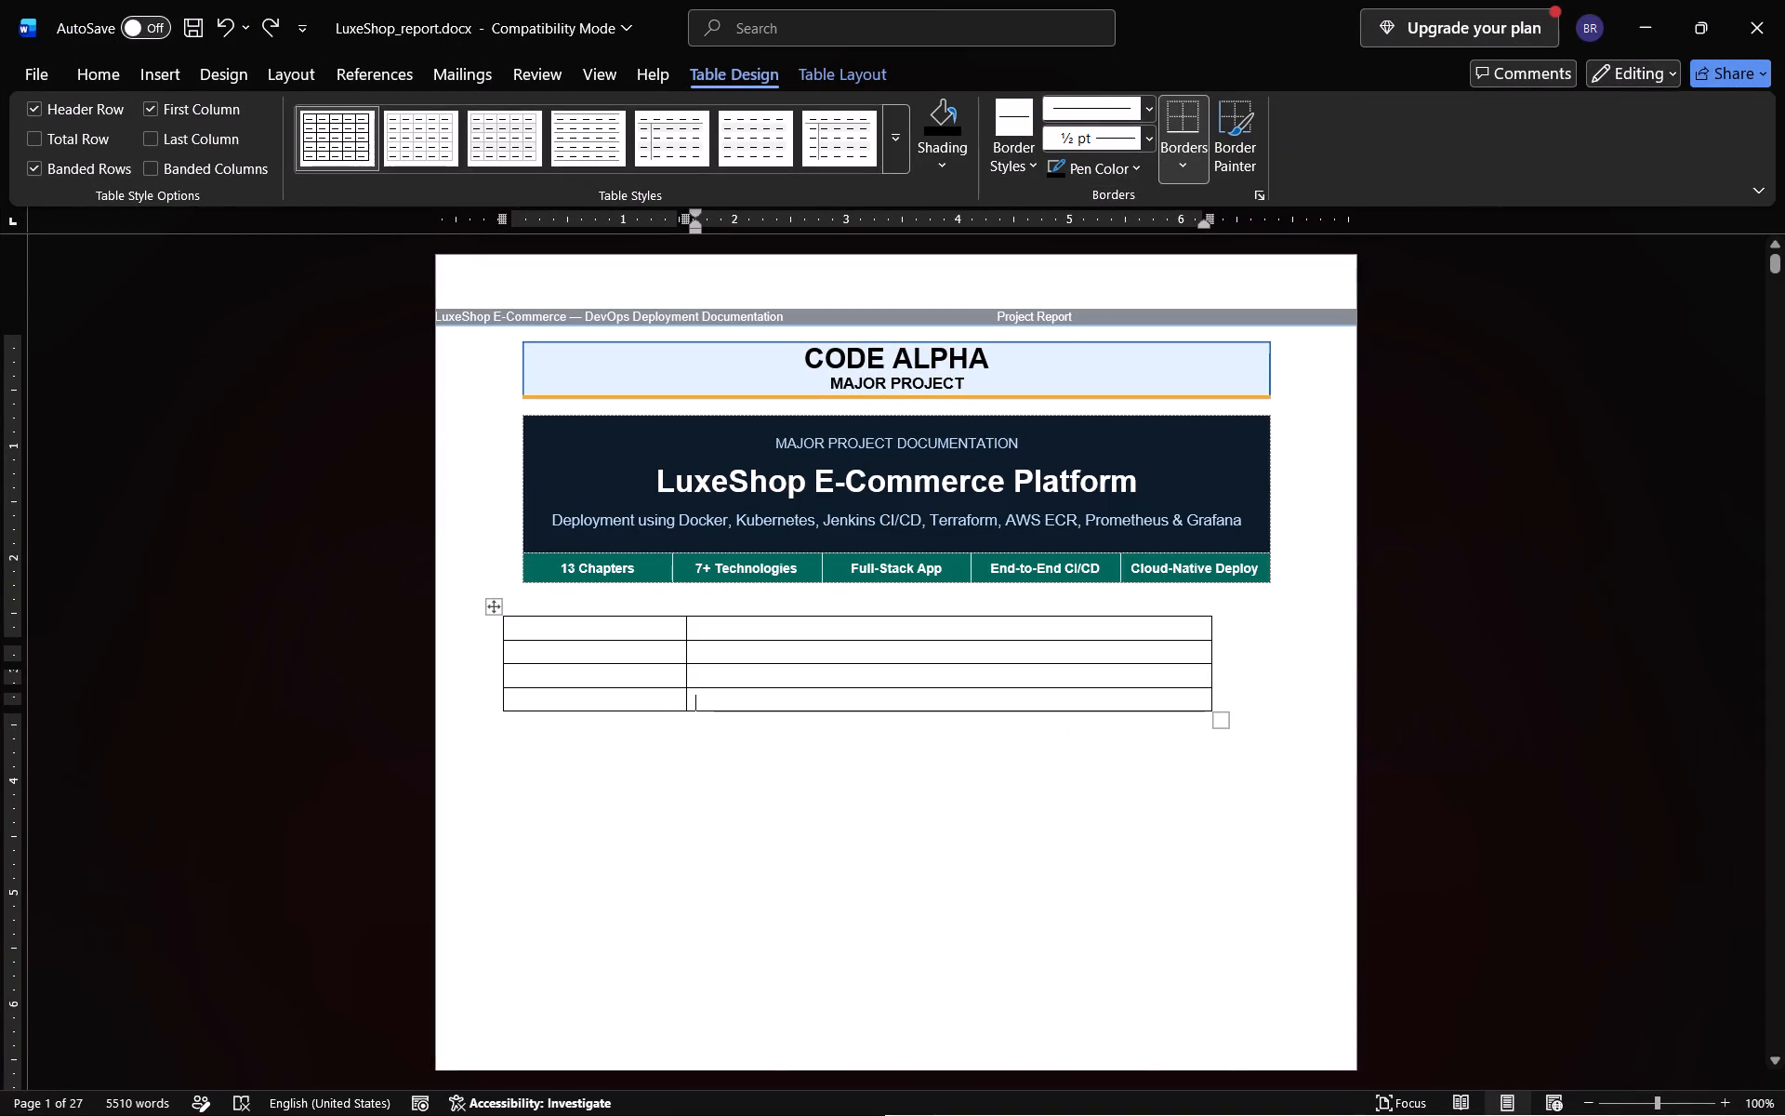
left_click_drag(496, 607, 521, 602)
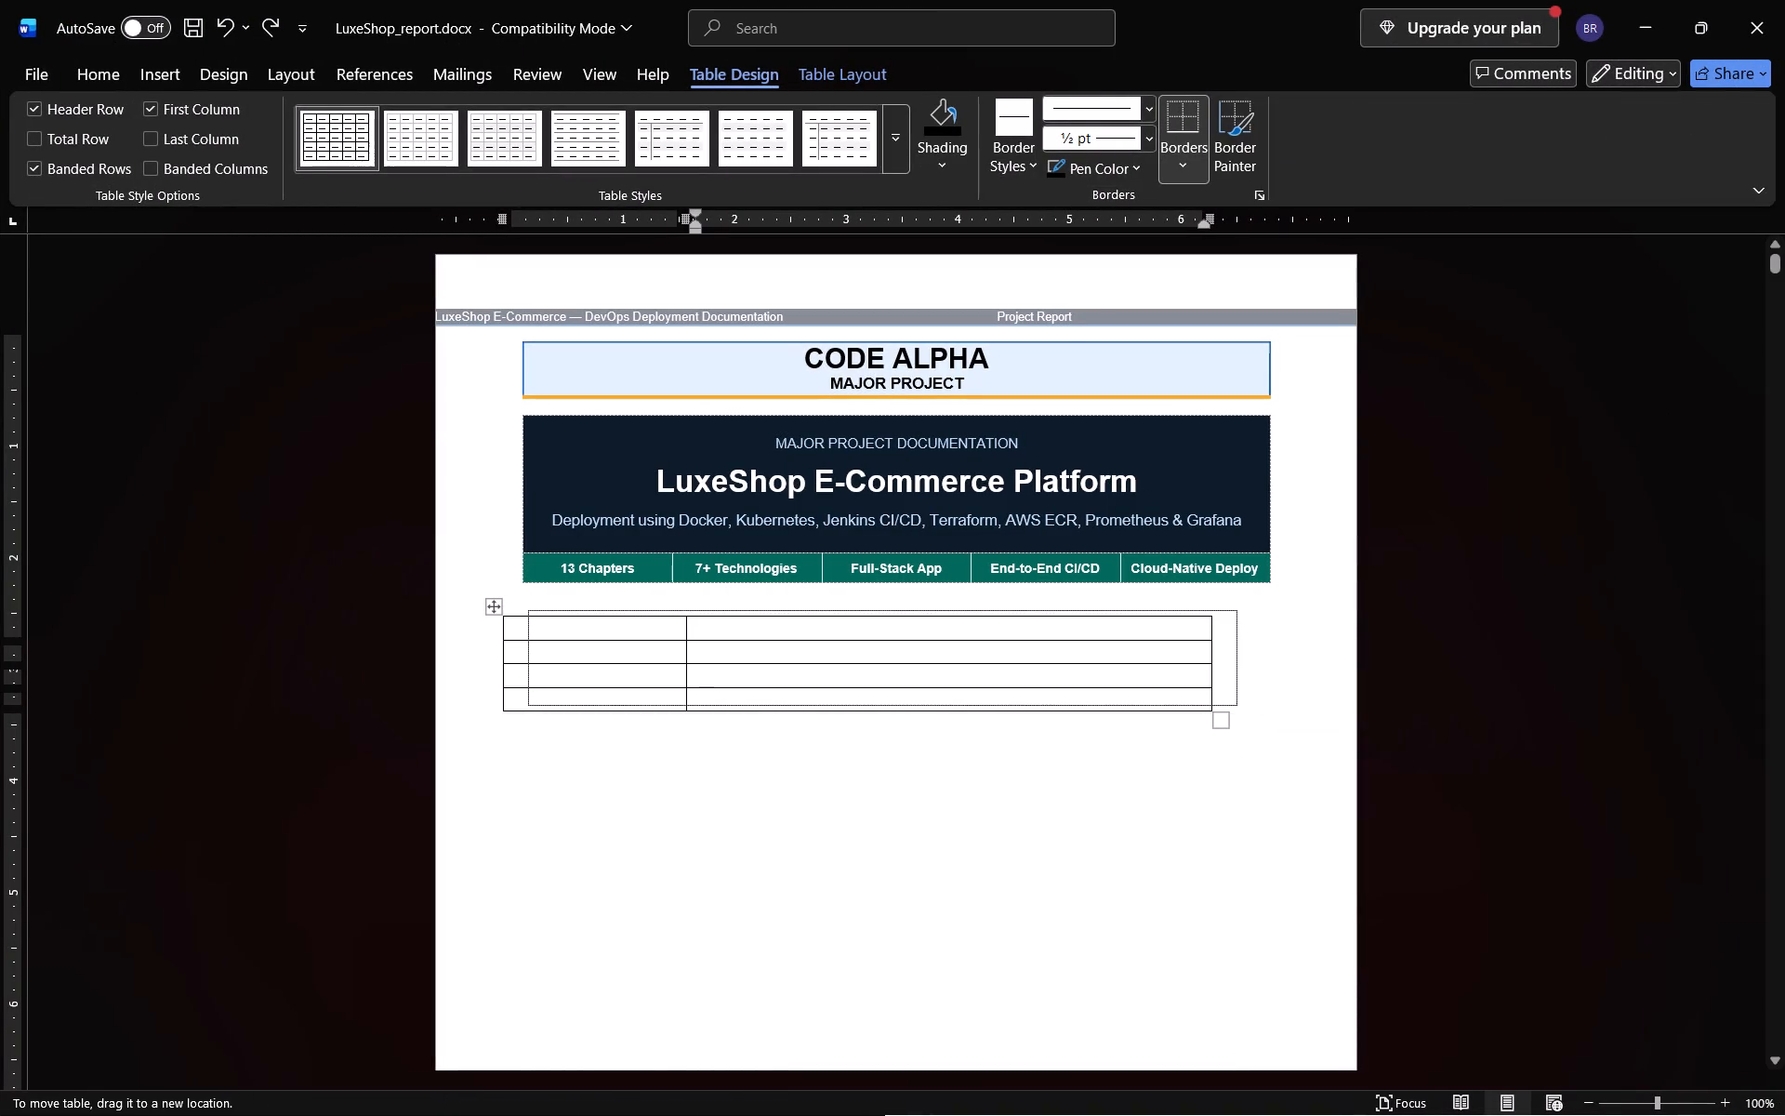
left_click_drag(521, 602, 520, 602)
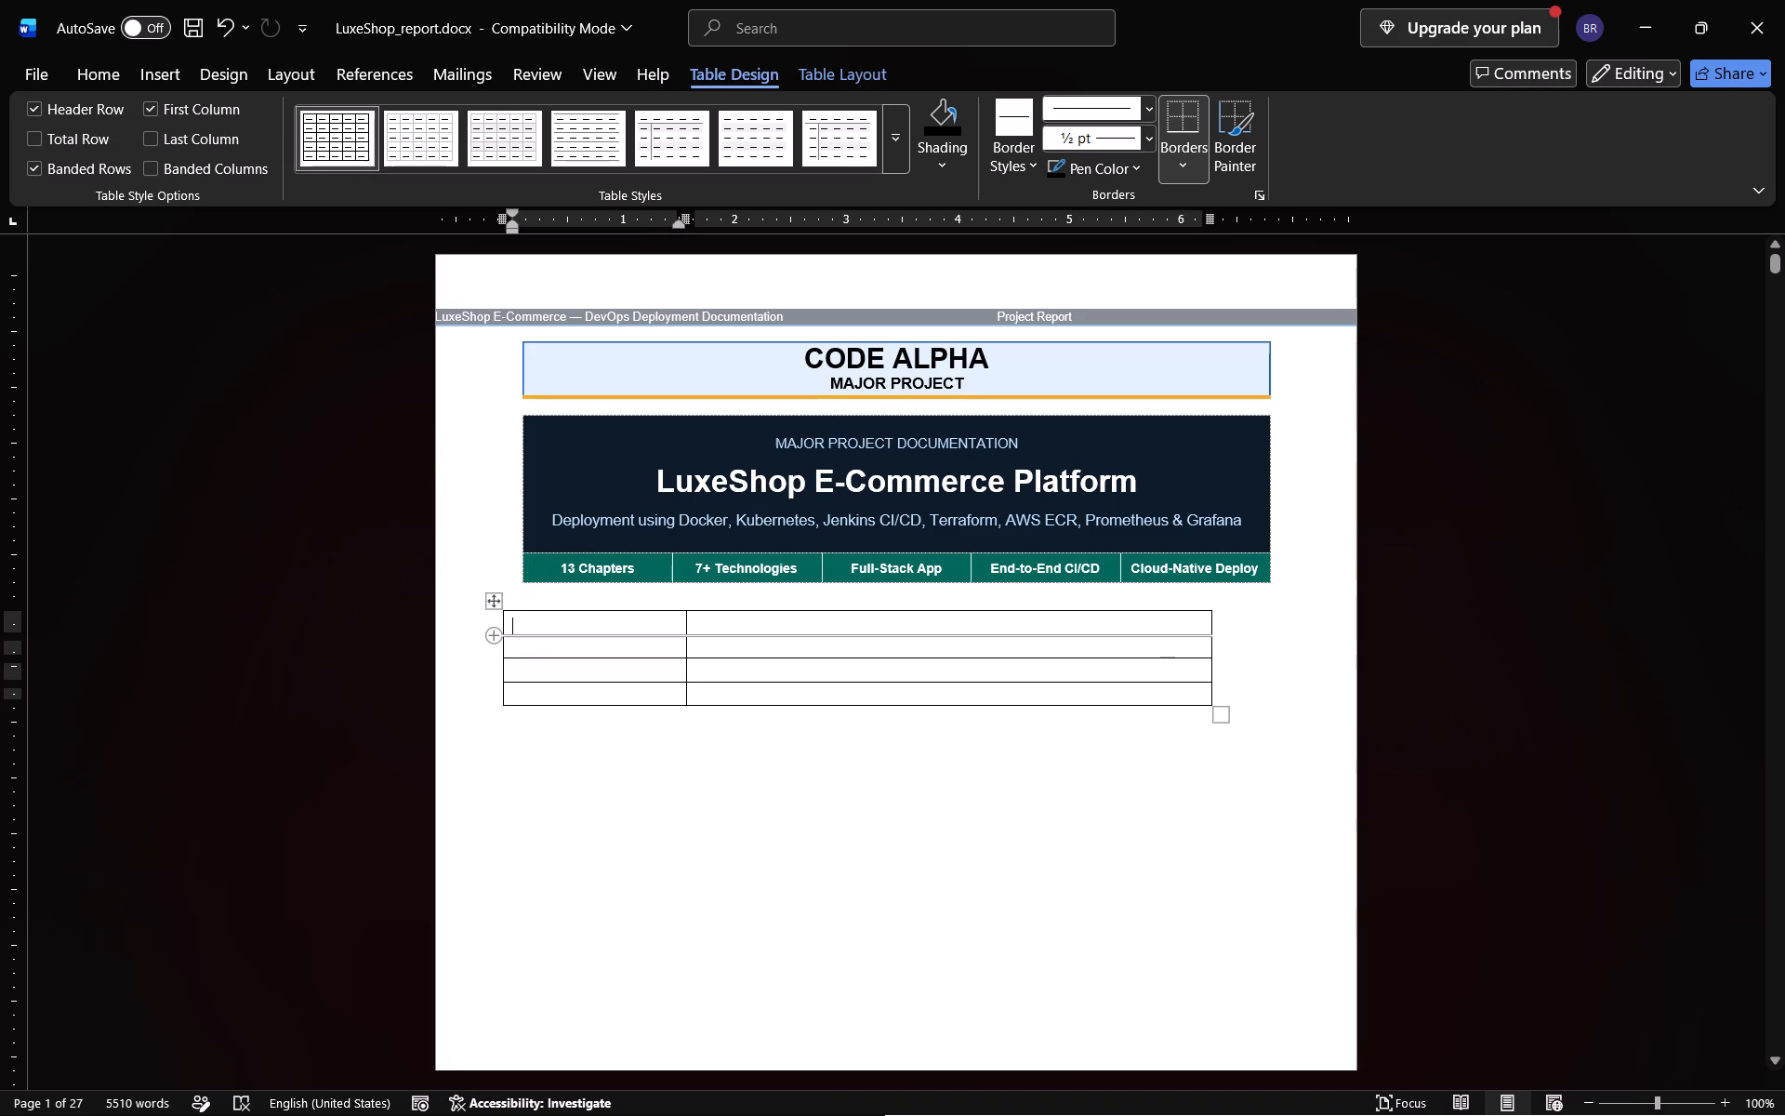
left_click_drag(501, 618, 522, 618)
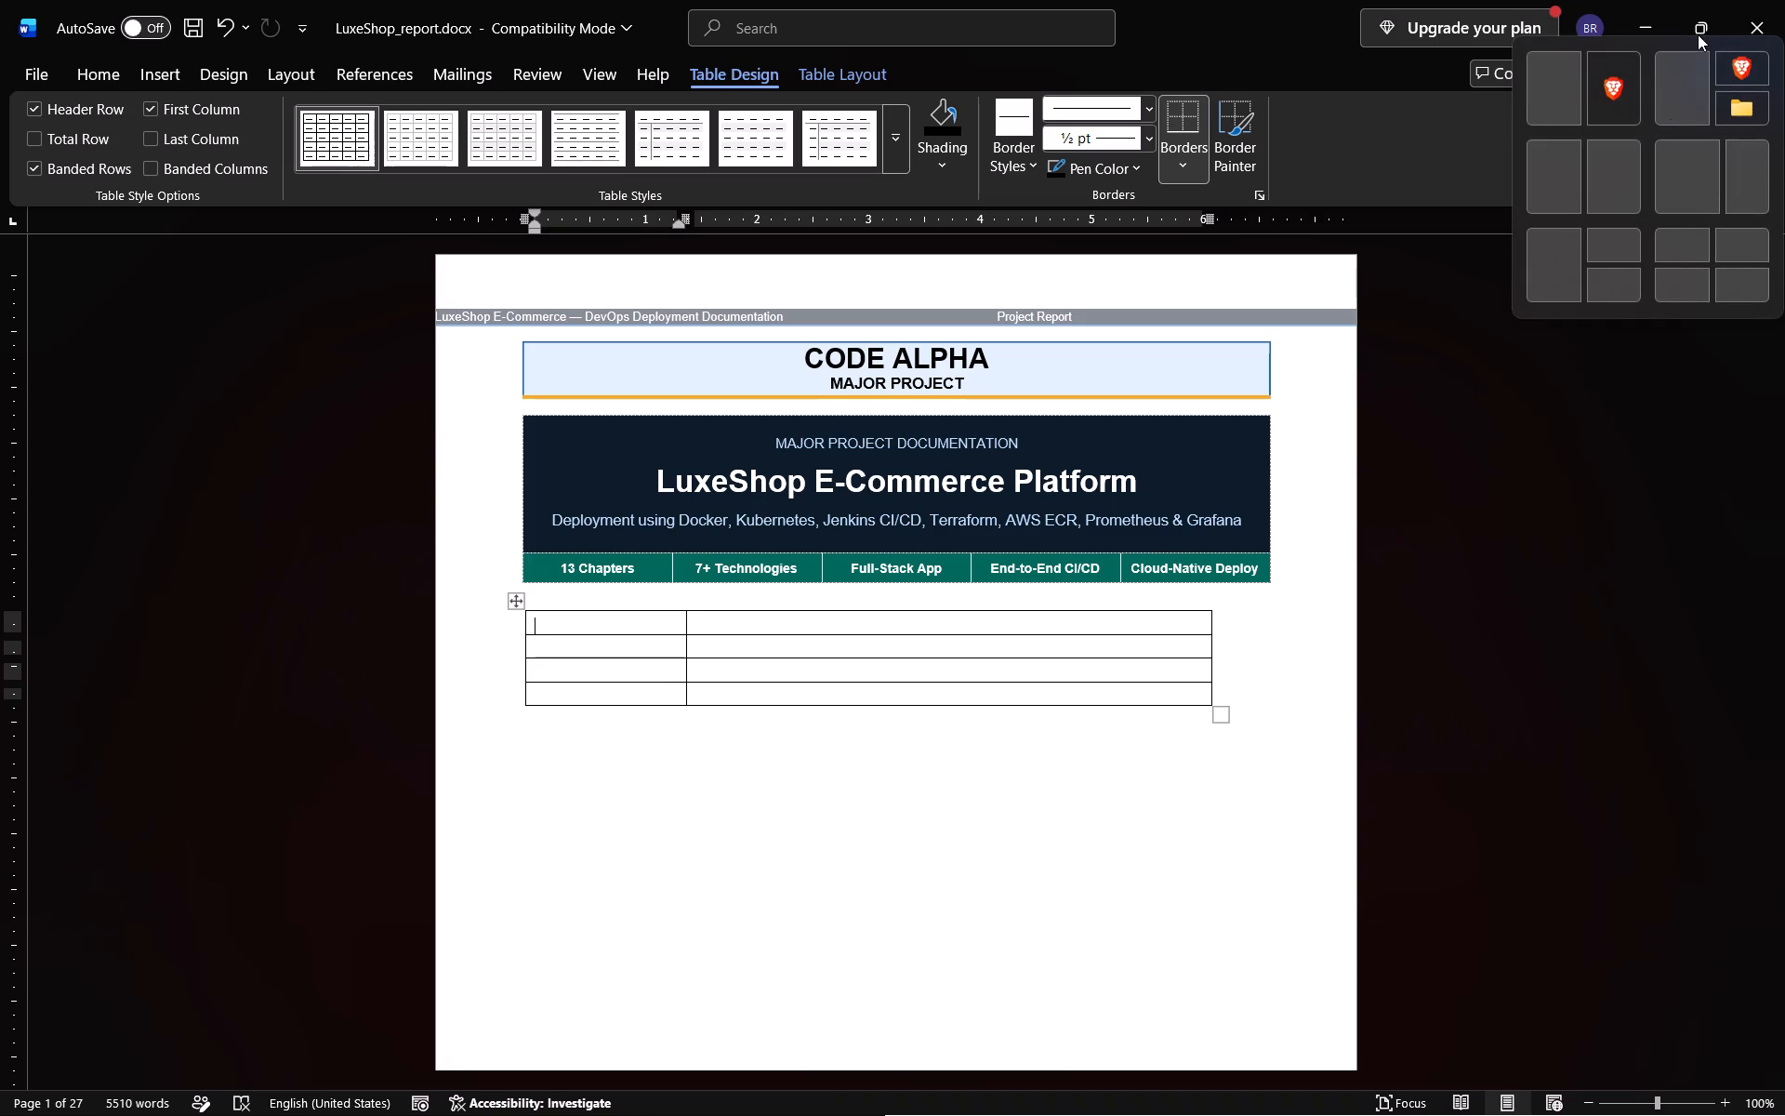
Place the document window side by side with the Wanderlust report PDF.
left_click(1618, 155)
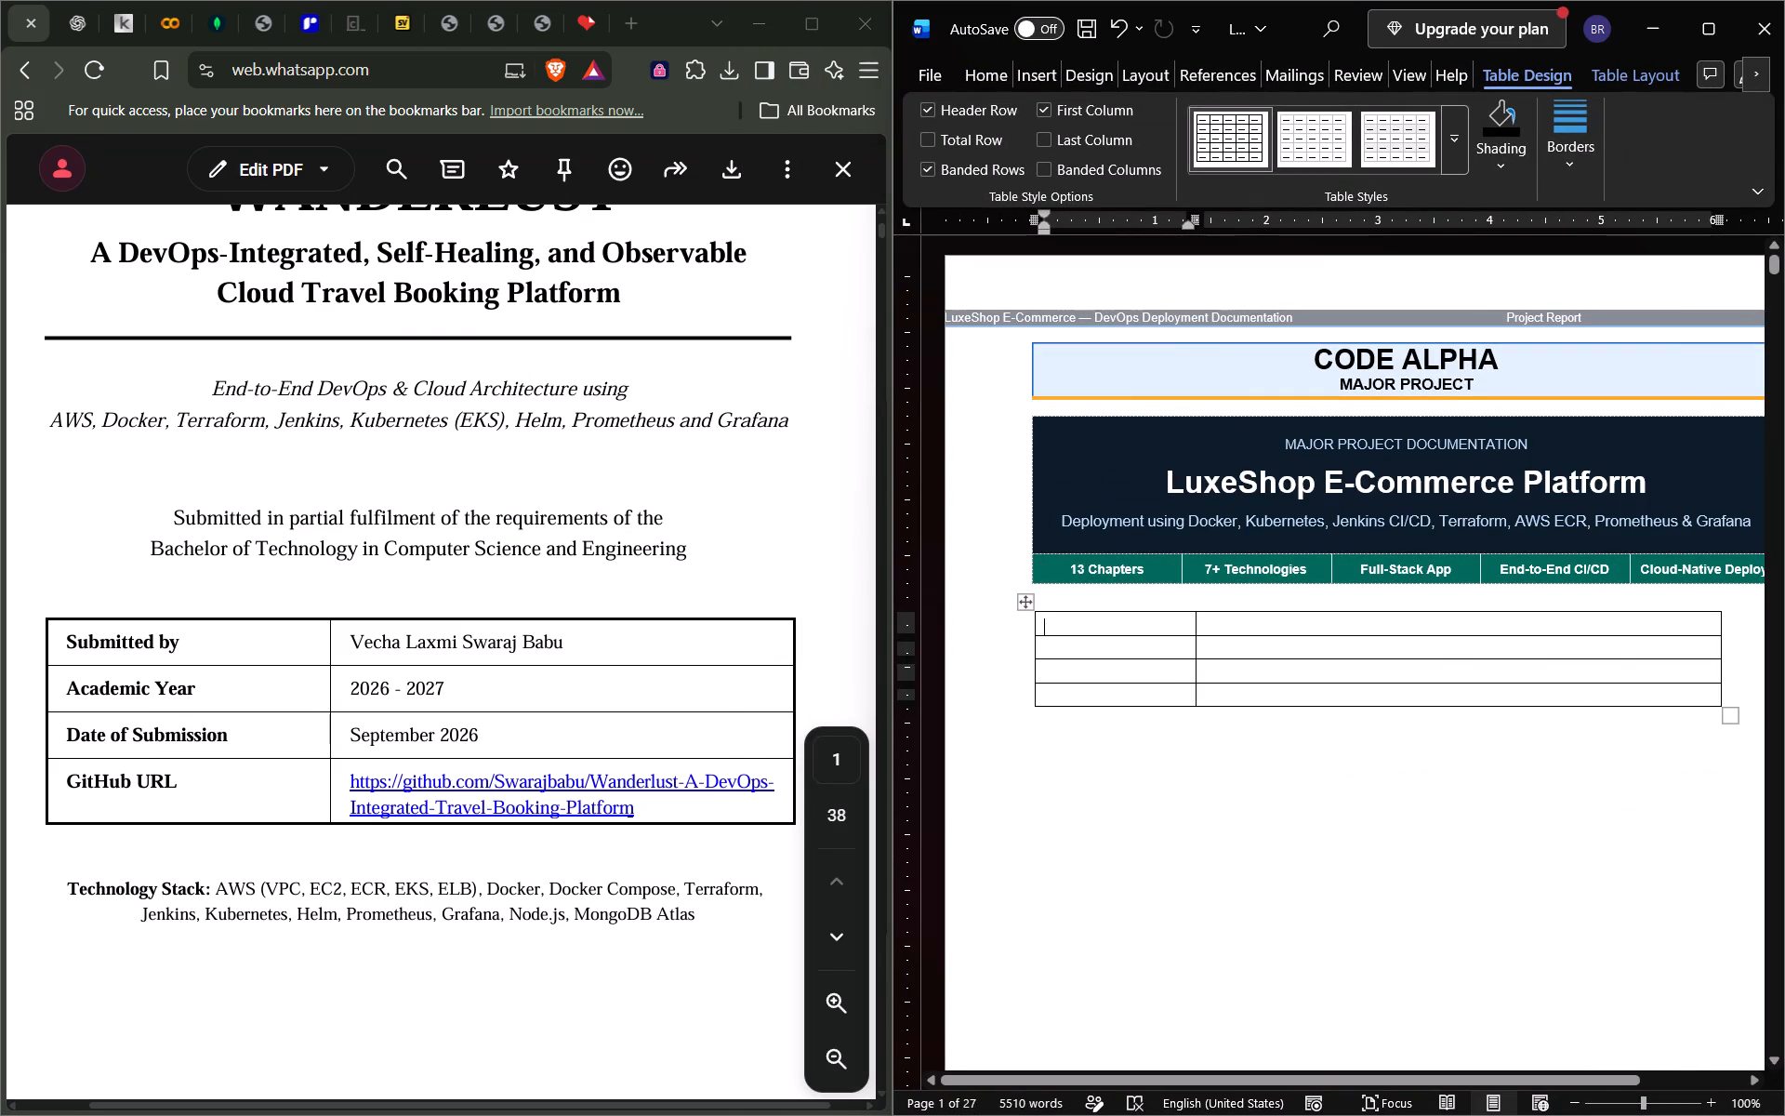
Enter the label "Submitted by" in bold in the first cell of the details table.
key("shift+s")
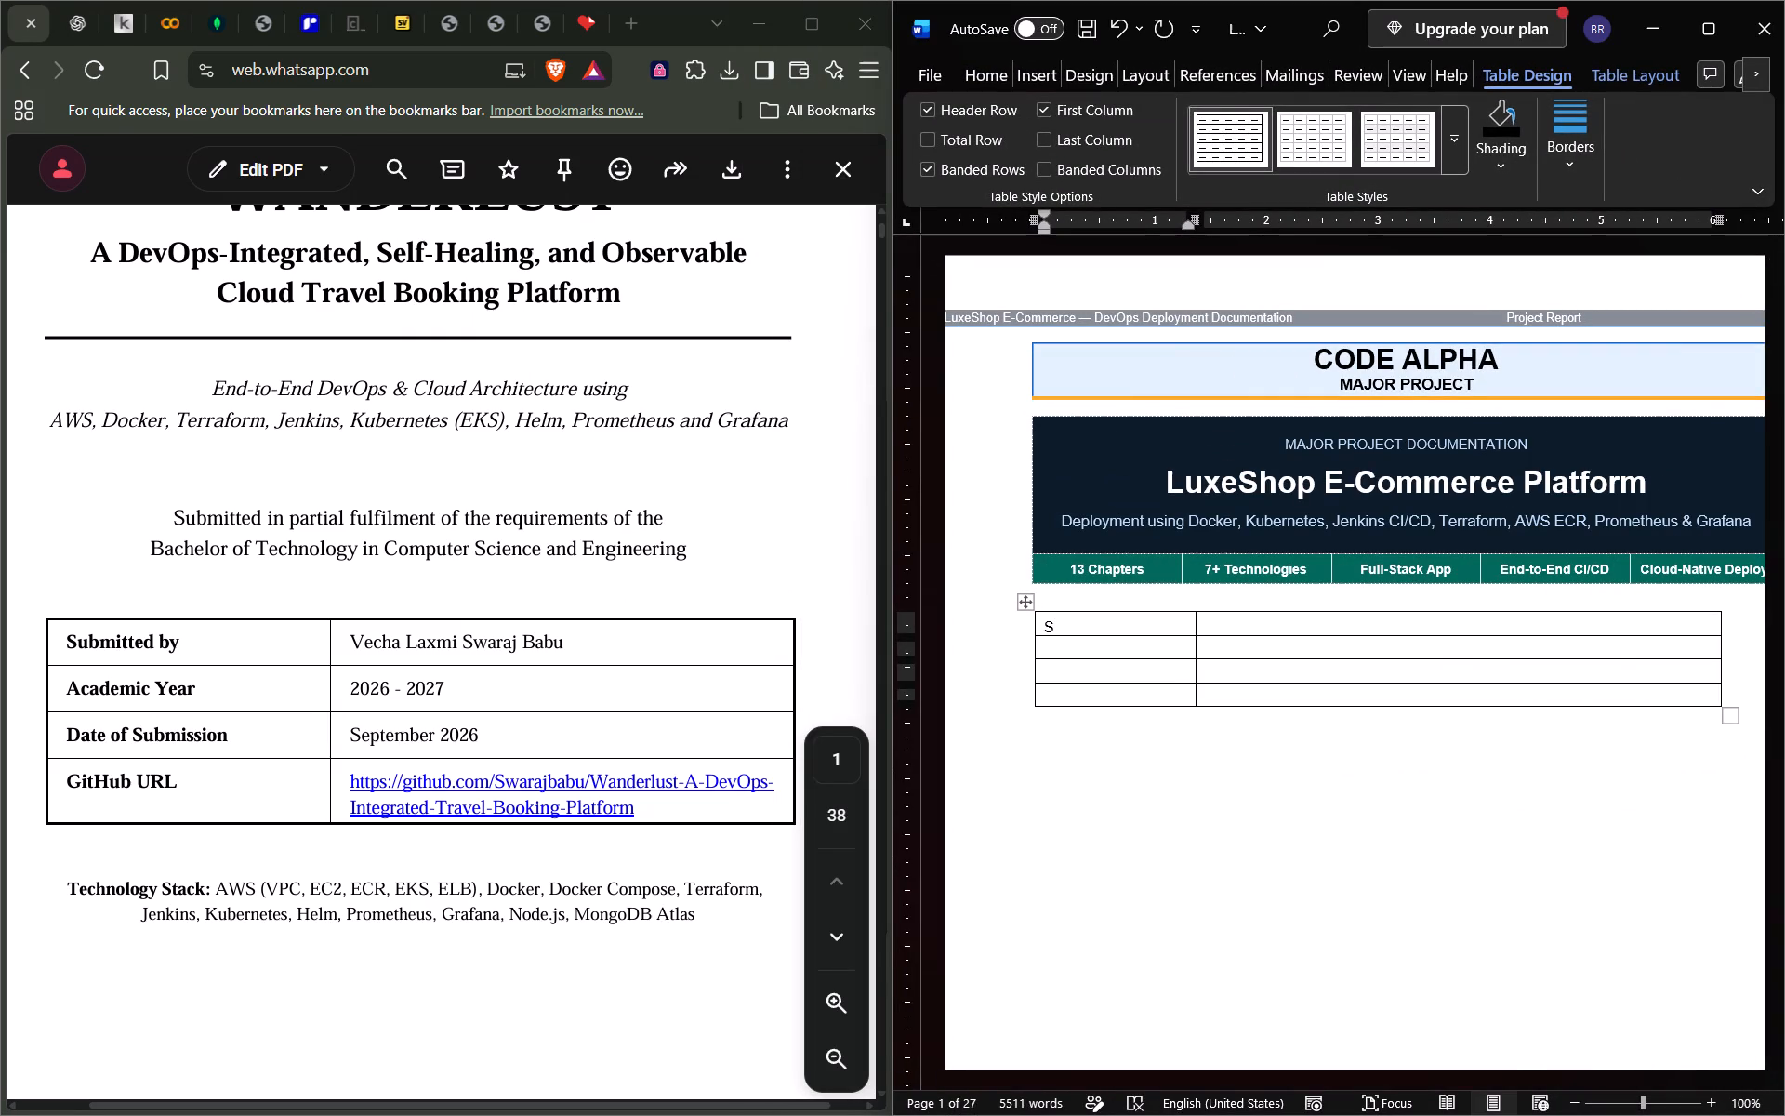
key("BackSpace")
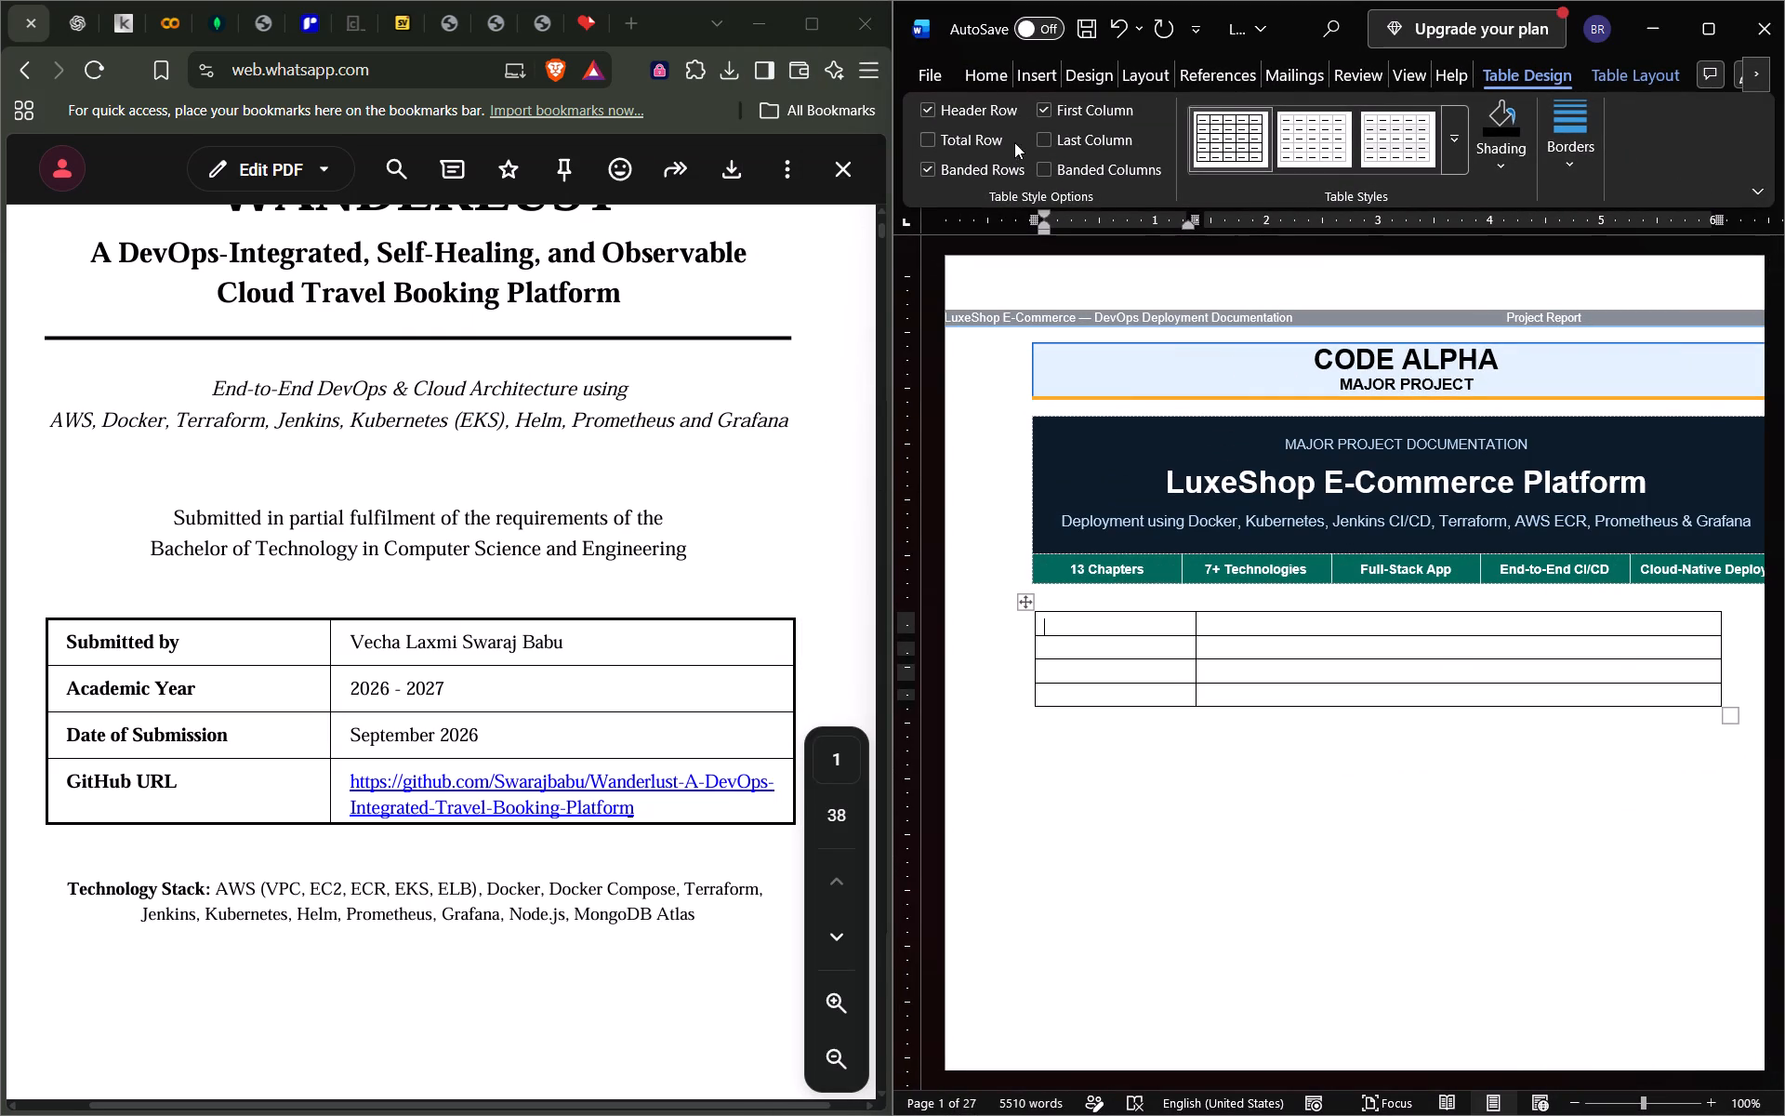
left_click(973, 77)
left_click(1028, 137)
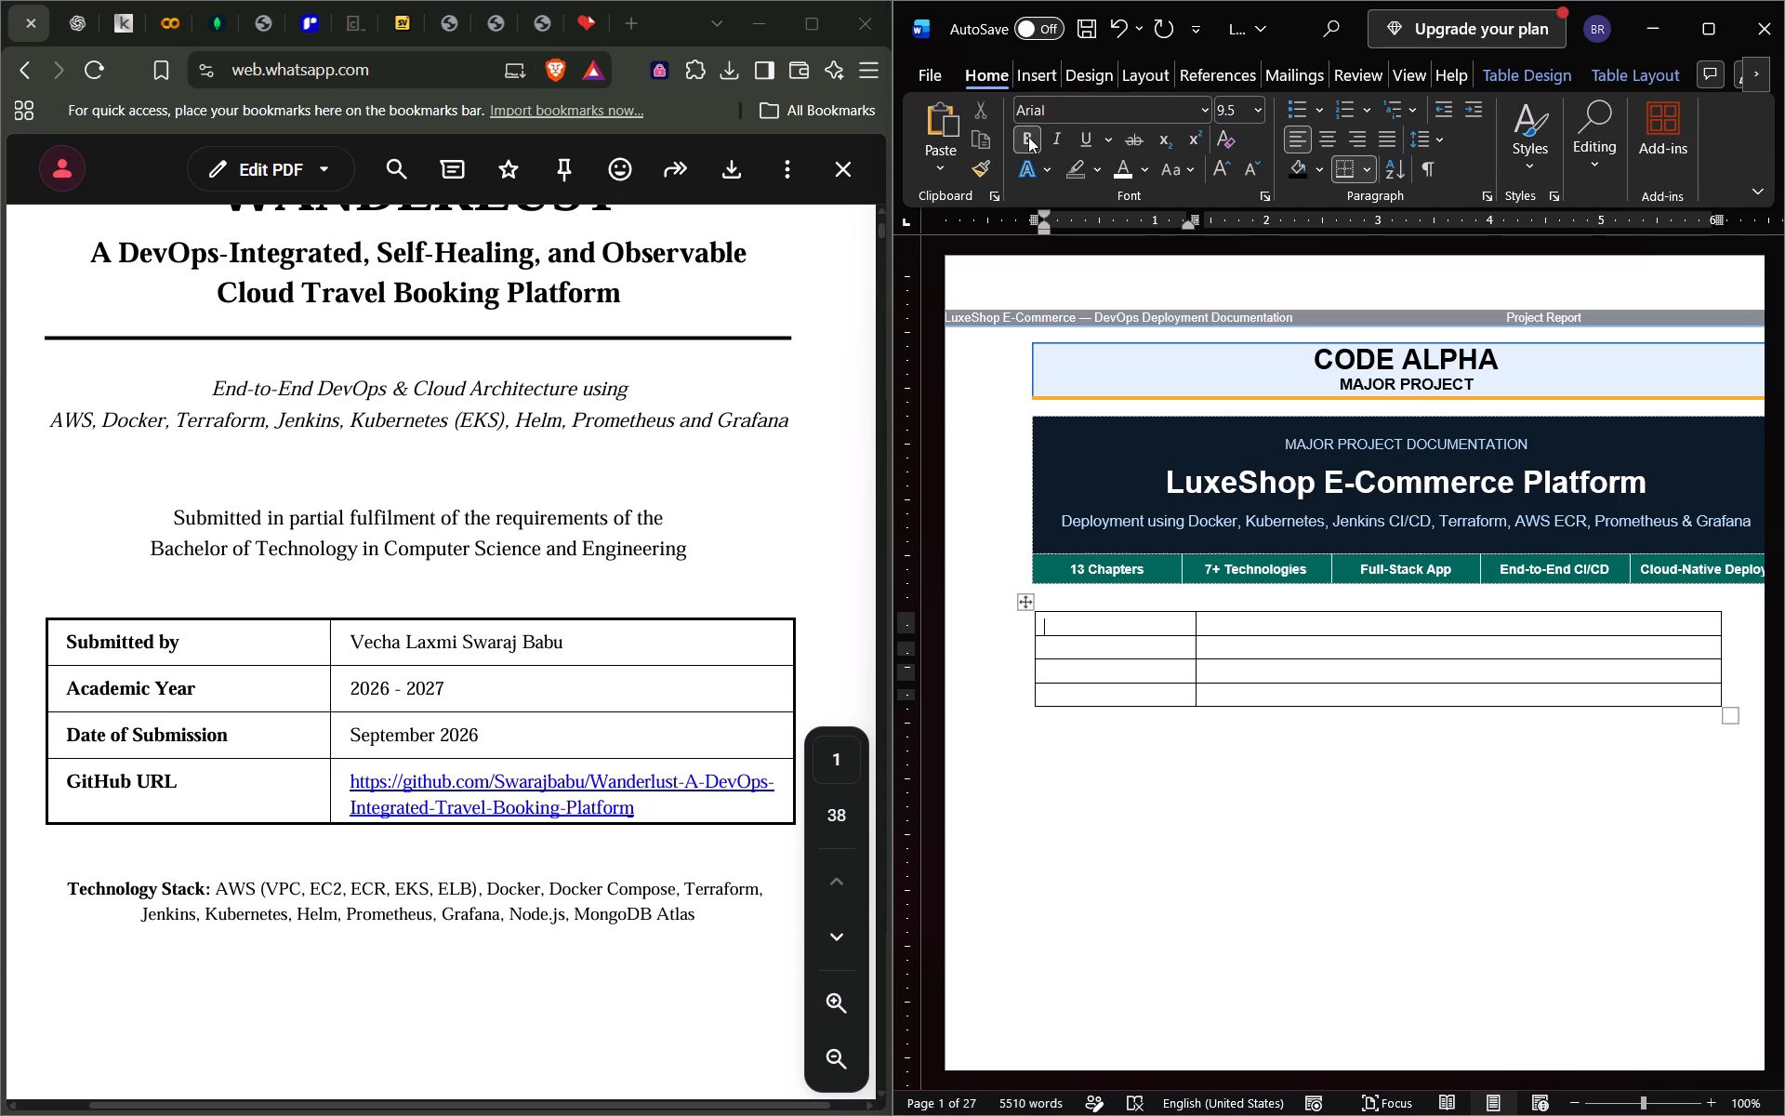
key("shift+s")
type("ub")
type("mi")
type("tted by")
Fill in the submitting student's name in the cell beside "Submitted by", in regular weight.
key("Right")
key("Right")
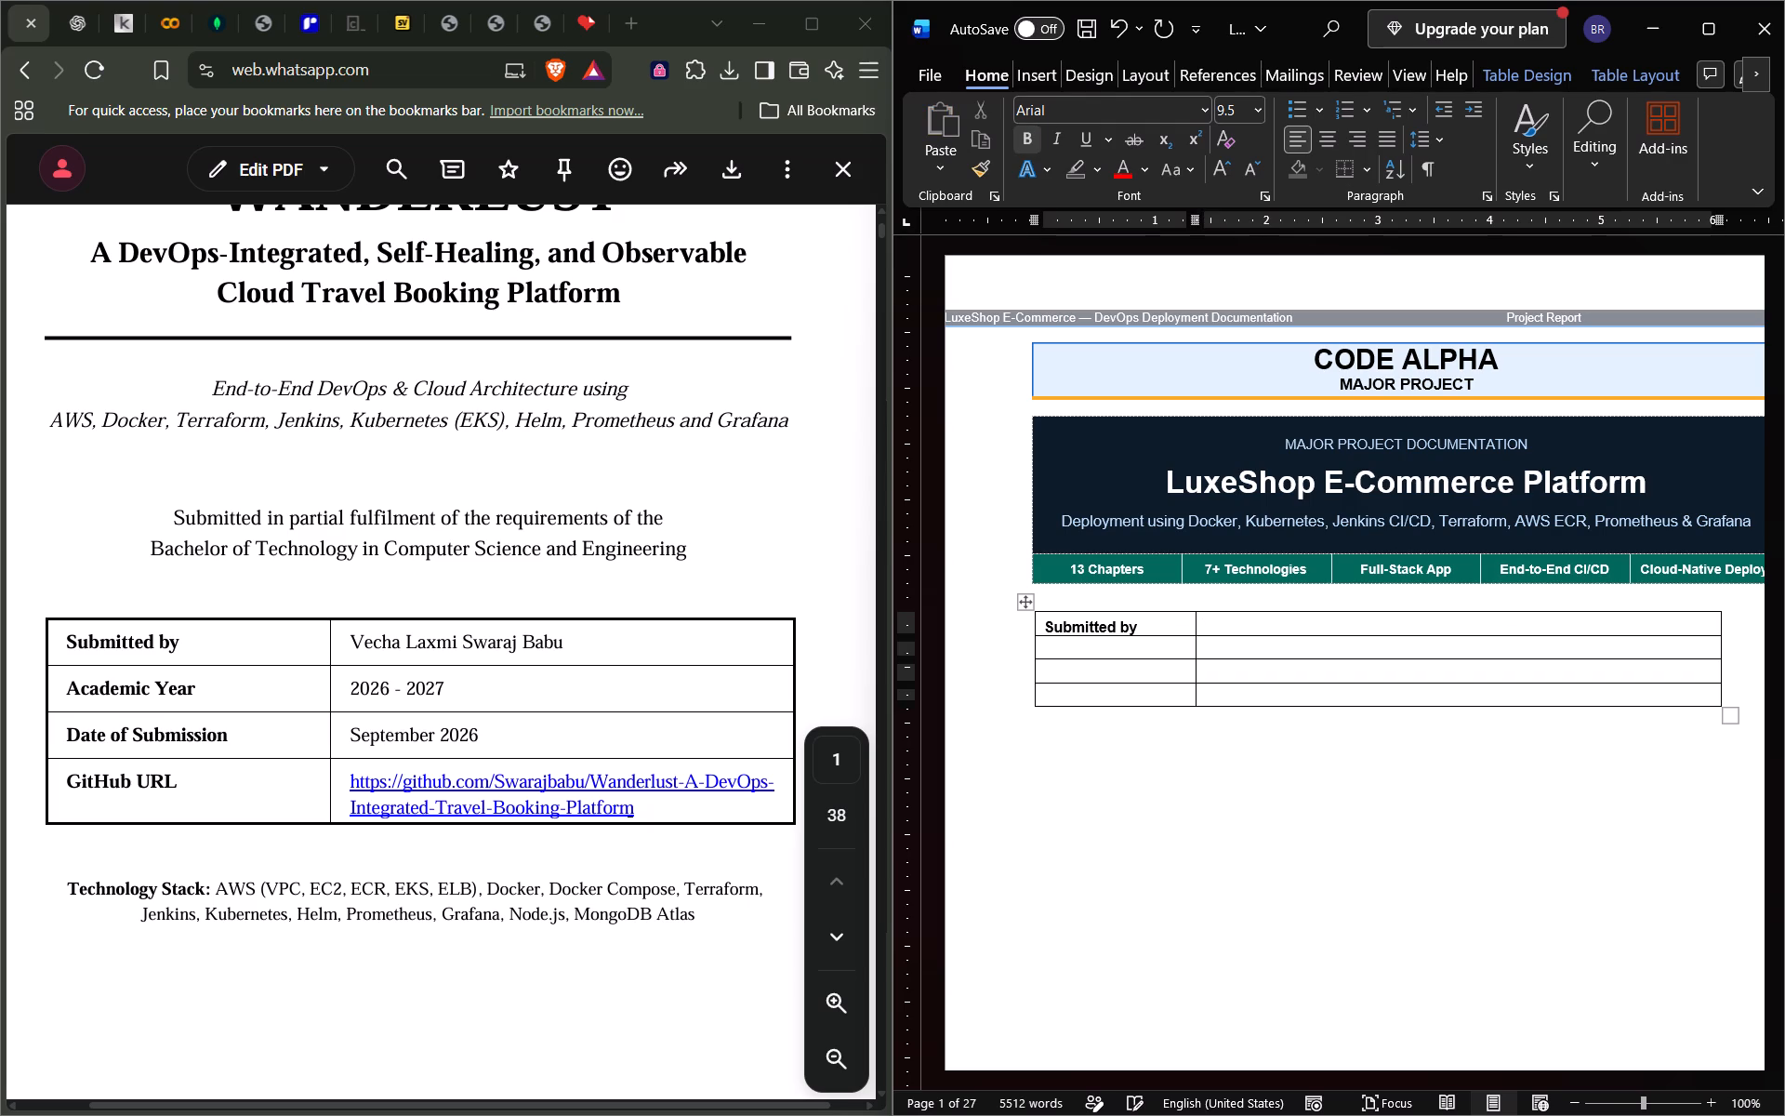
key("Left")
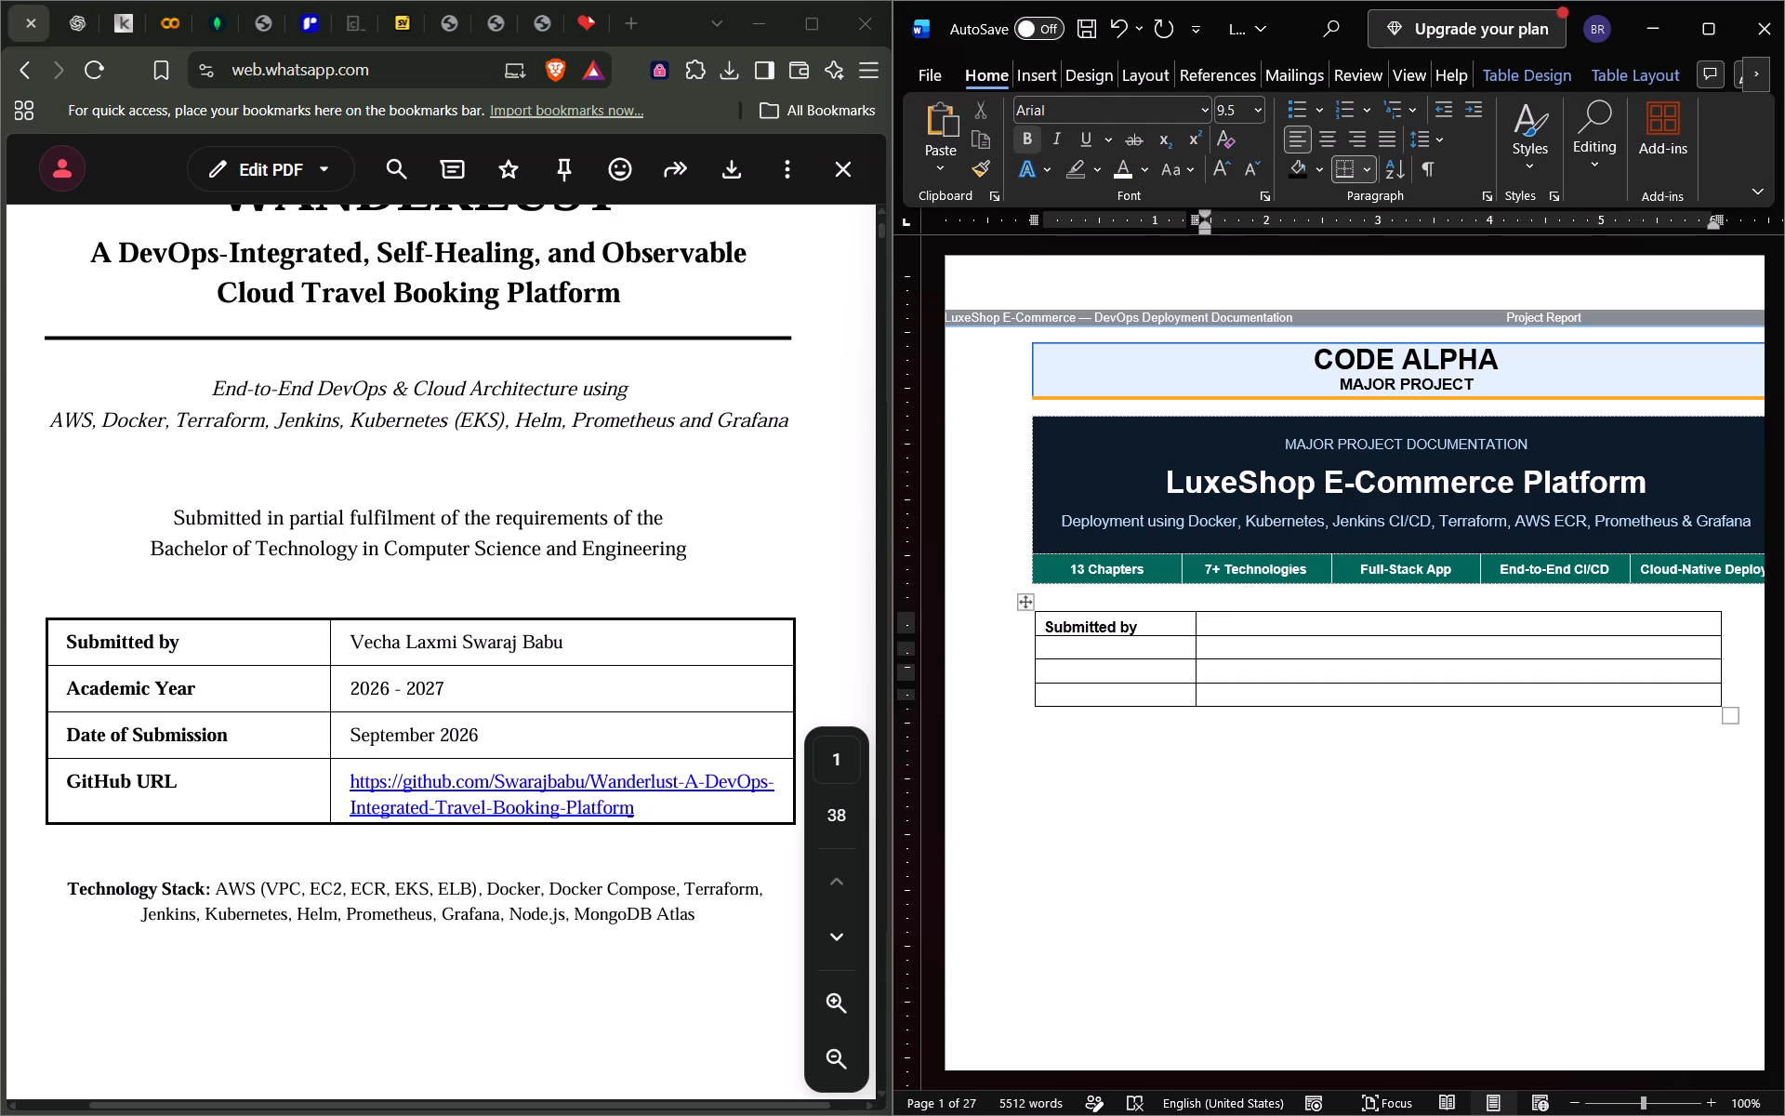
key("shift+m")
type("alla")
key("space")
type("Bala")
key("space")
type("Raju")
Enter the label "Academic Year" in bold in the first cell of the table's second row.
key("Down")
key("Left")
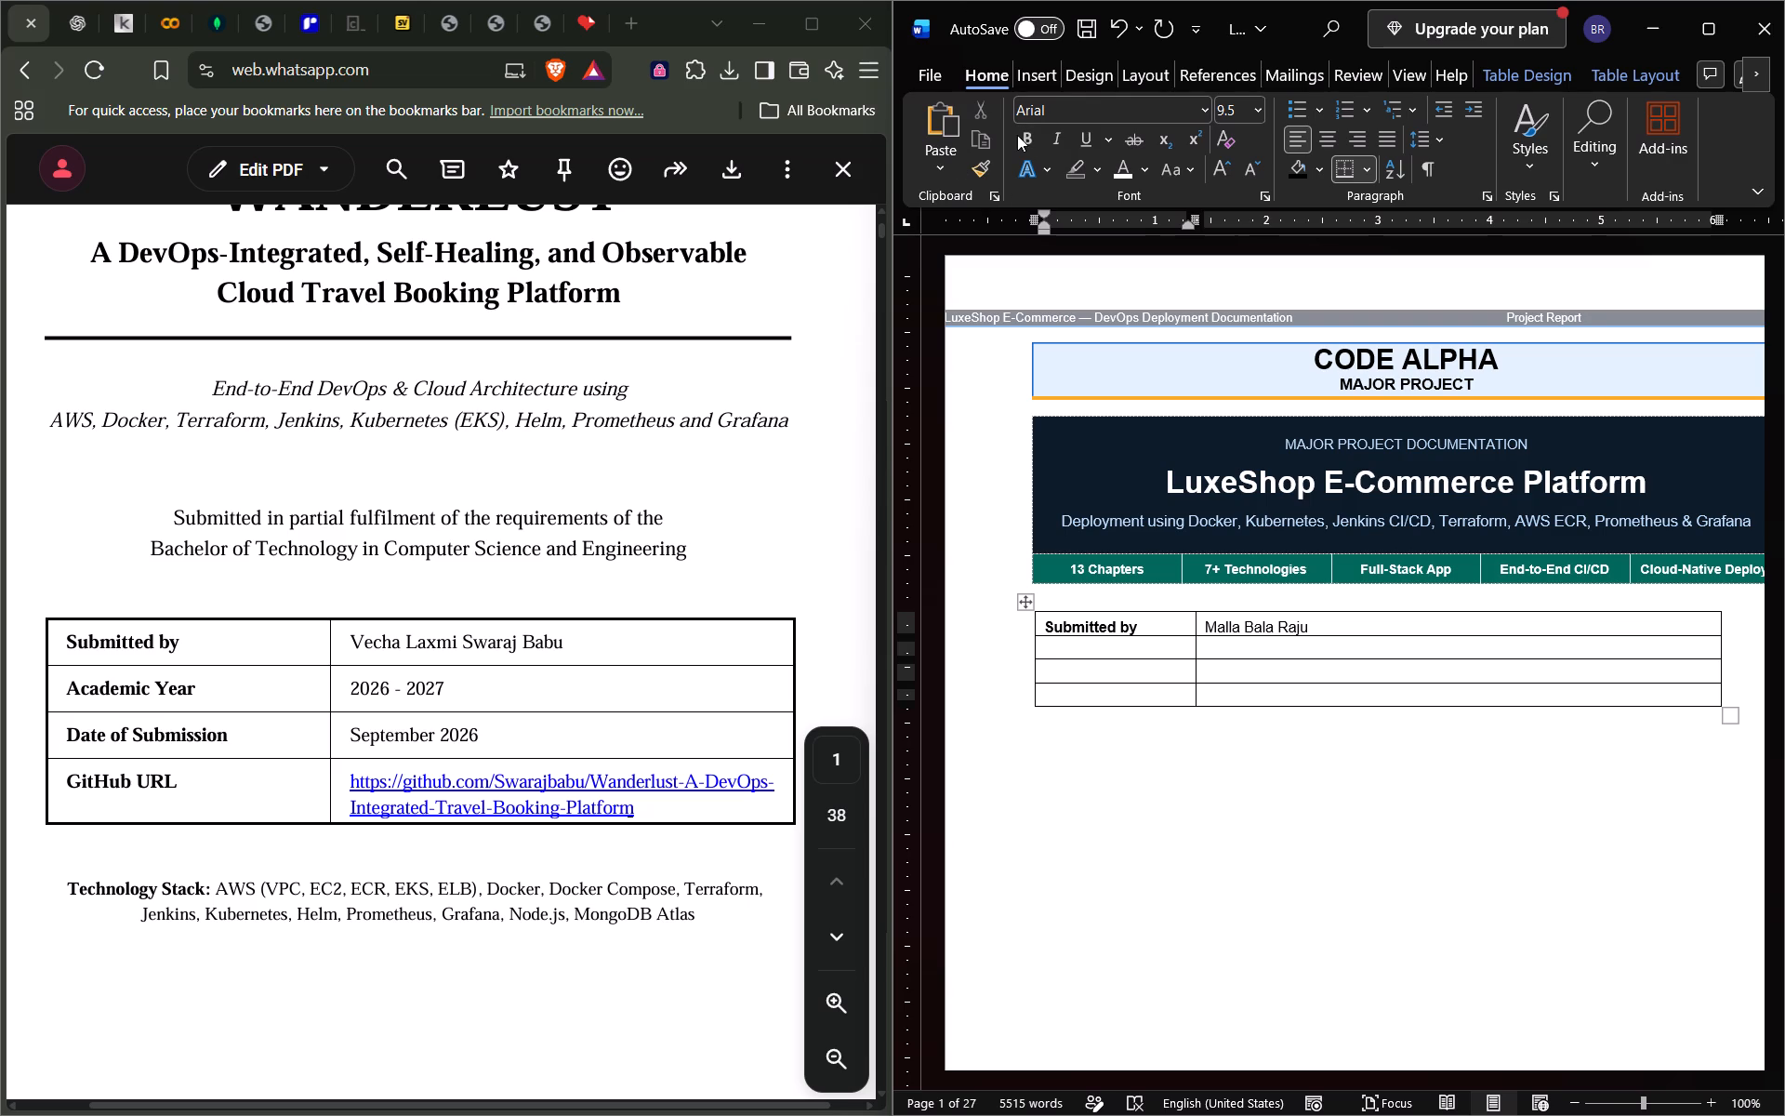
left_click(1023, 137)
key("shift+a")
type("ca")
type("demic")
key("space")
Complete the second row's label as "Academic Year" and enter "2026 - 2027" as its value.
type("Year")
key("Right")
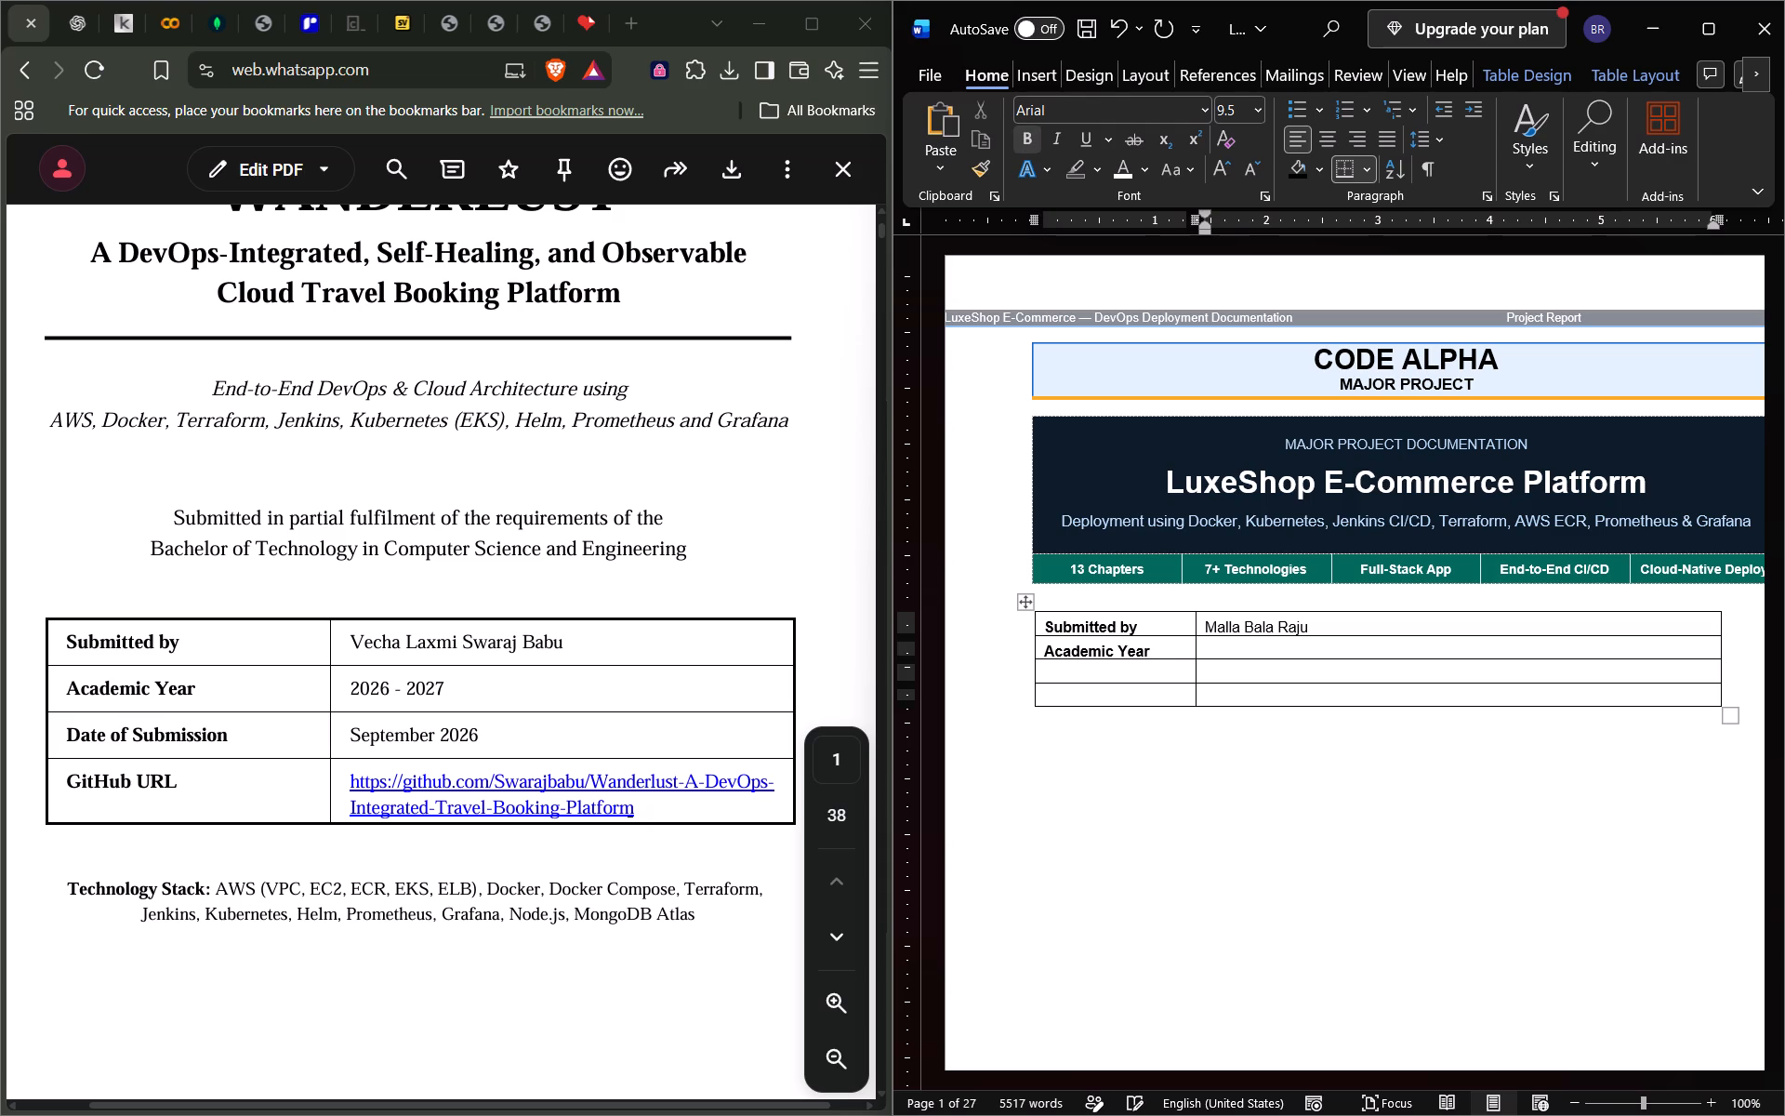
type("2026")
type("-20")
key("BackSpace")
key("BackSpace")
key("space")
key("BackSpace")
key("BackSpace")
key("space")
type("-")
key("space")
key("2")
key("0")
type("27")
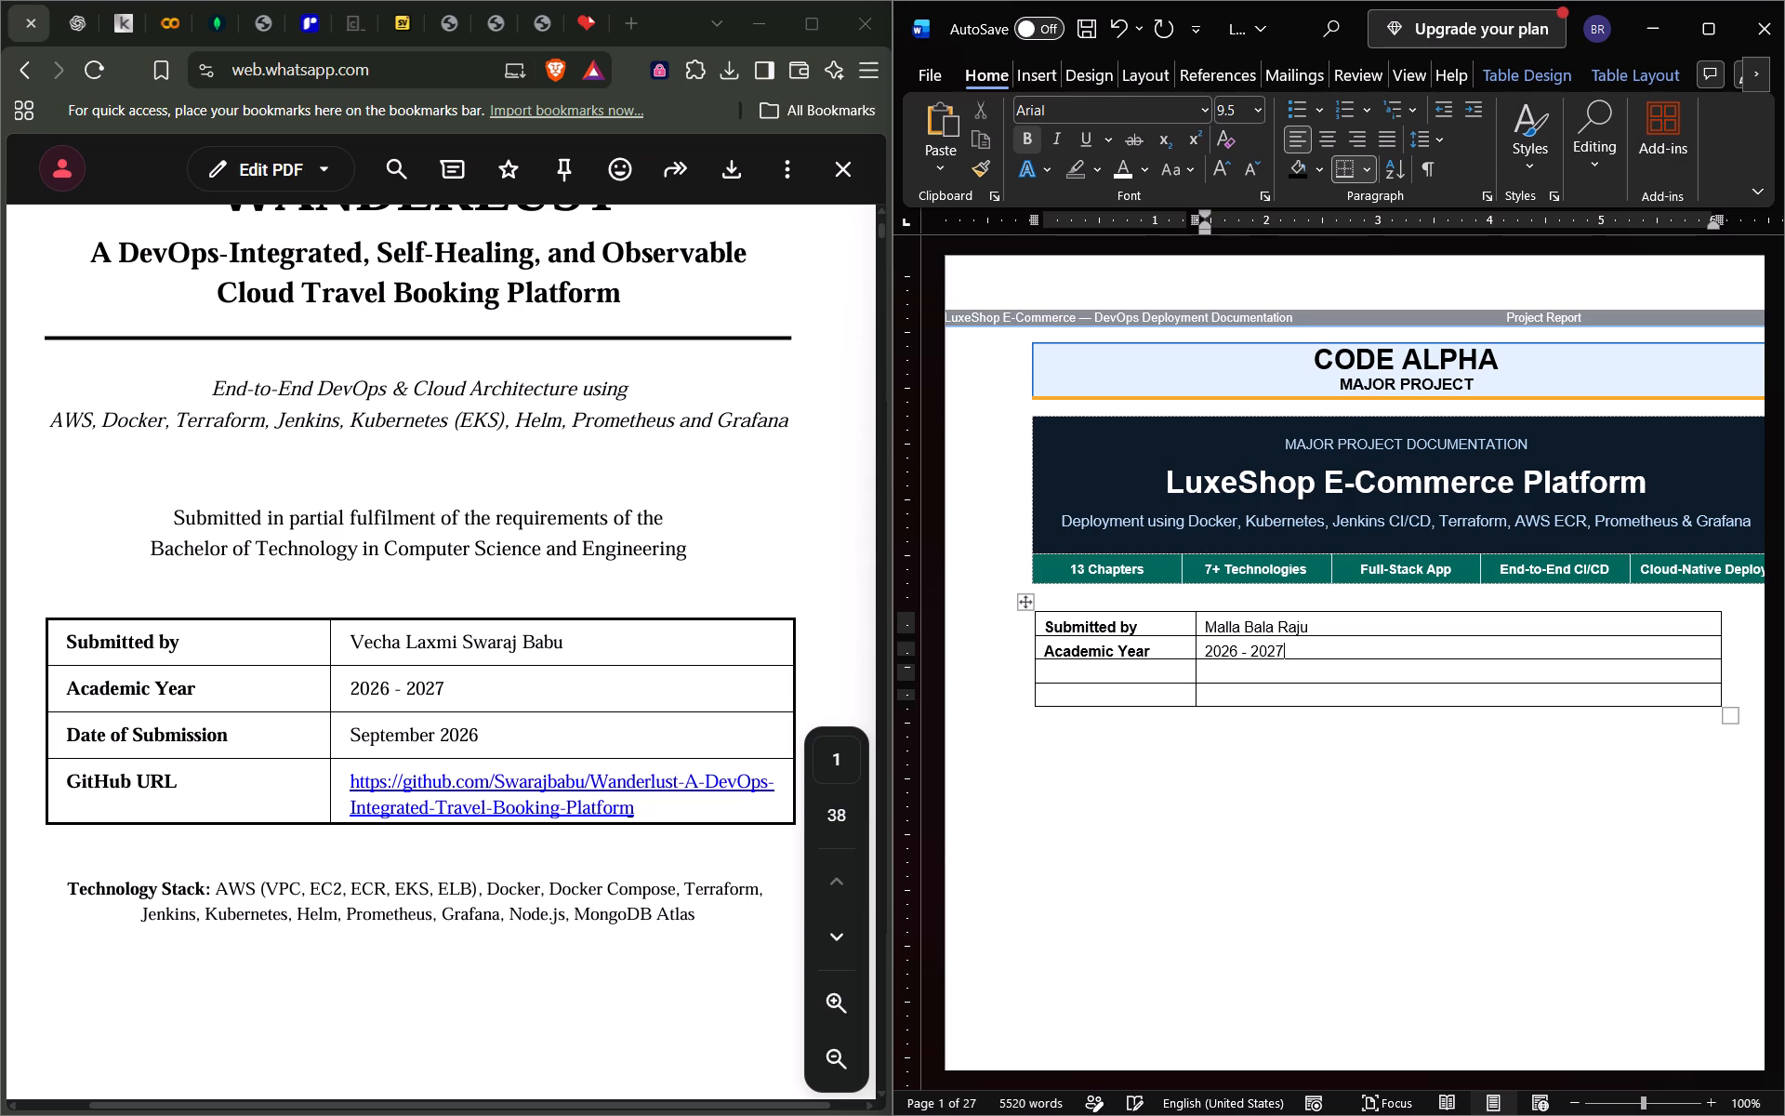
Enter the bold label "Date of Submission" in the first column of the table's third row.
key("Down")
key("Left")
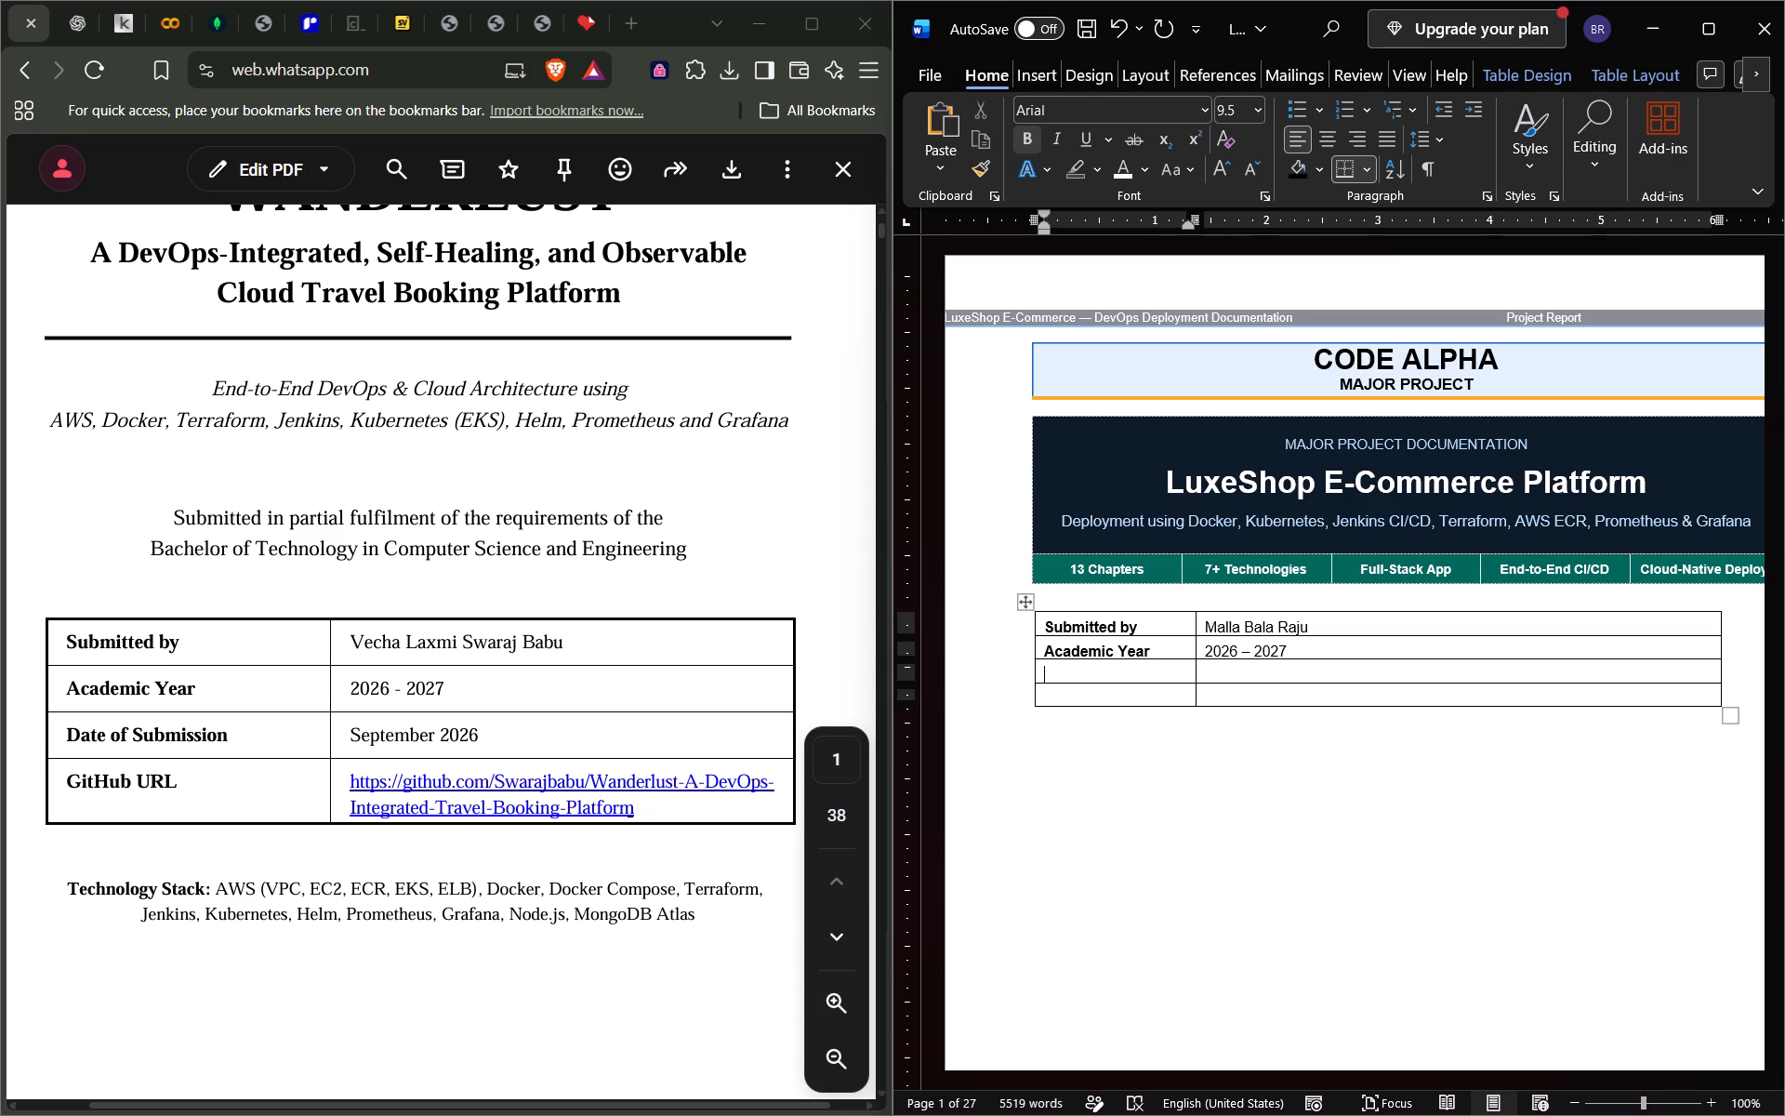
key("shift+b")
key("BackSpace")
key("ctrl+b")
type("Da")
key("t")
type("ec")
key("BackSpace")
key("space")
type("of")
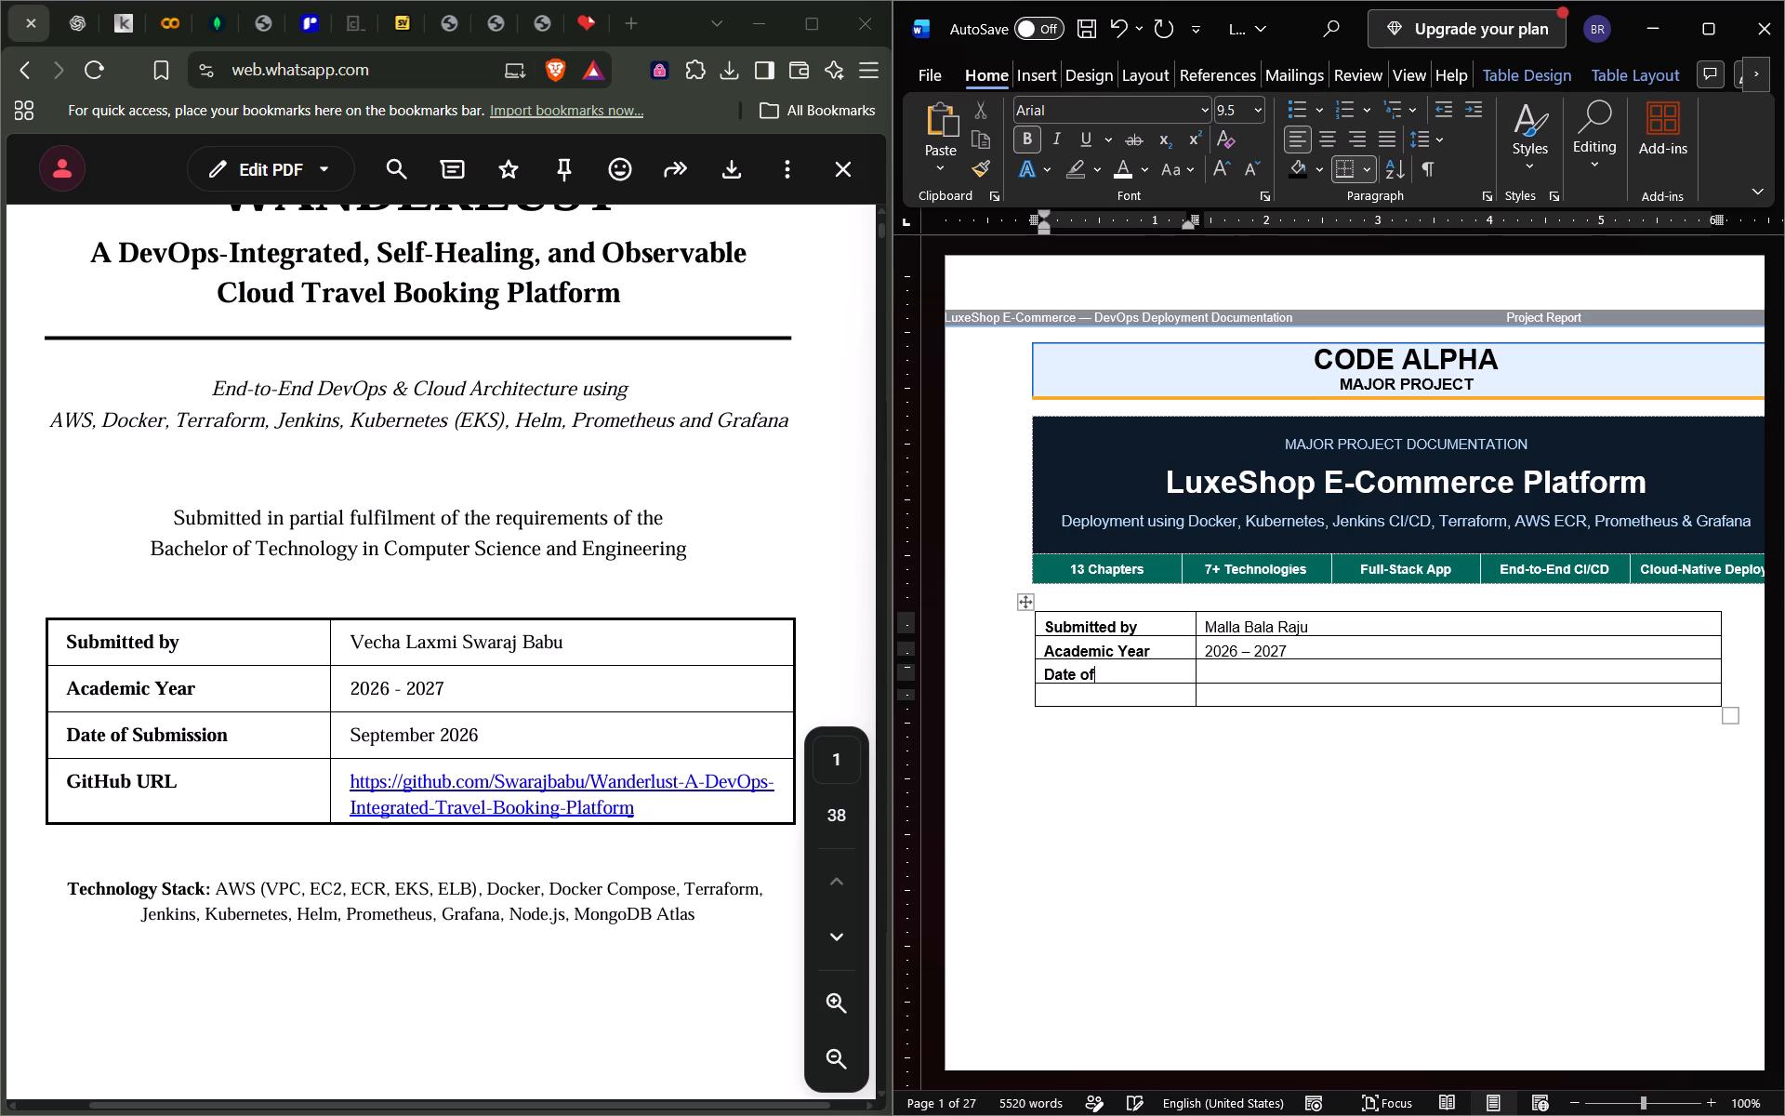
key("space")
key("space")
key("BackSpace")
key("BackSpace")
key("space")
key("shift+s")
type("ub")
type("mi")
type("ssion")
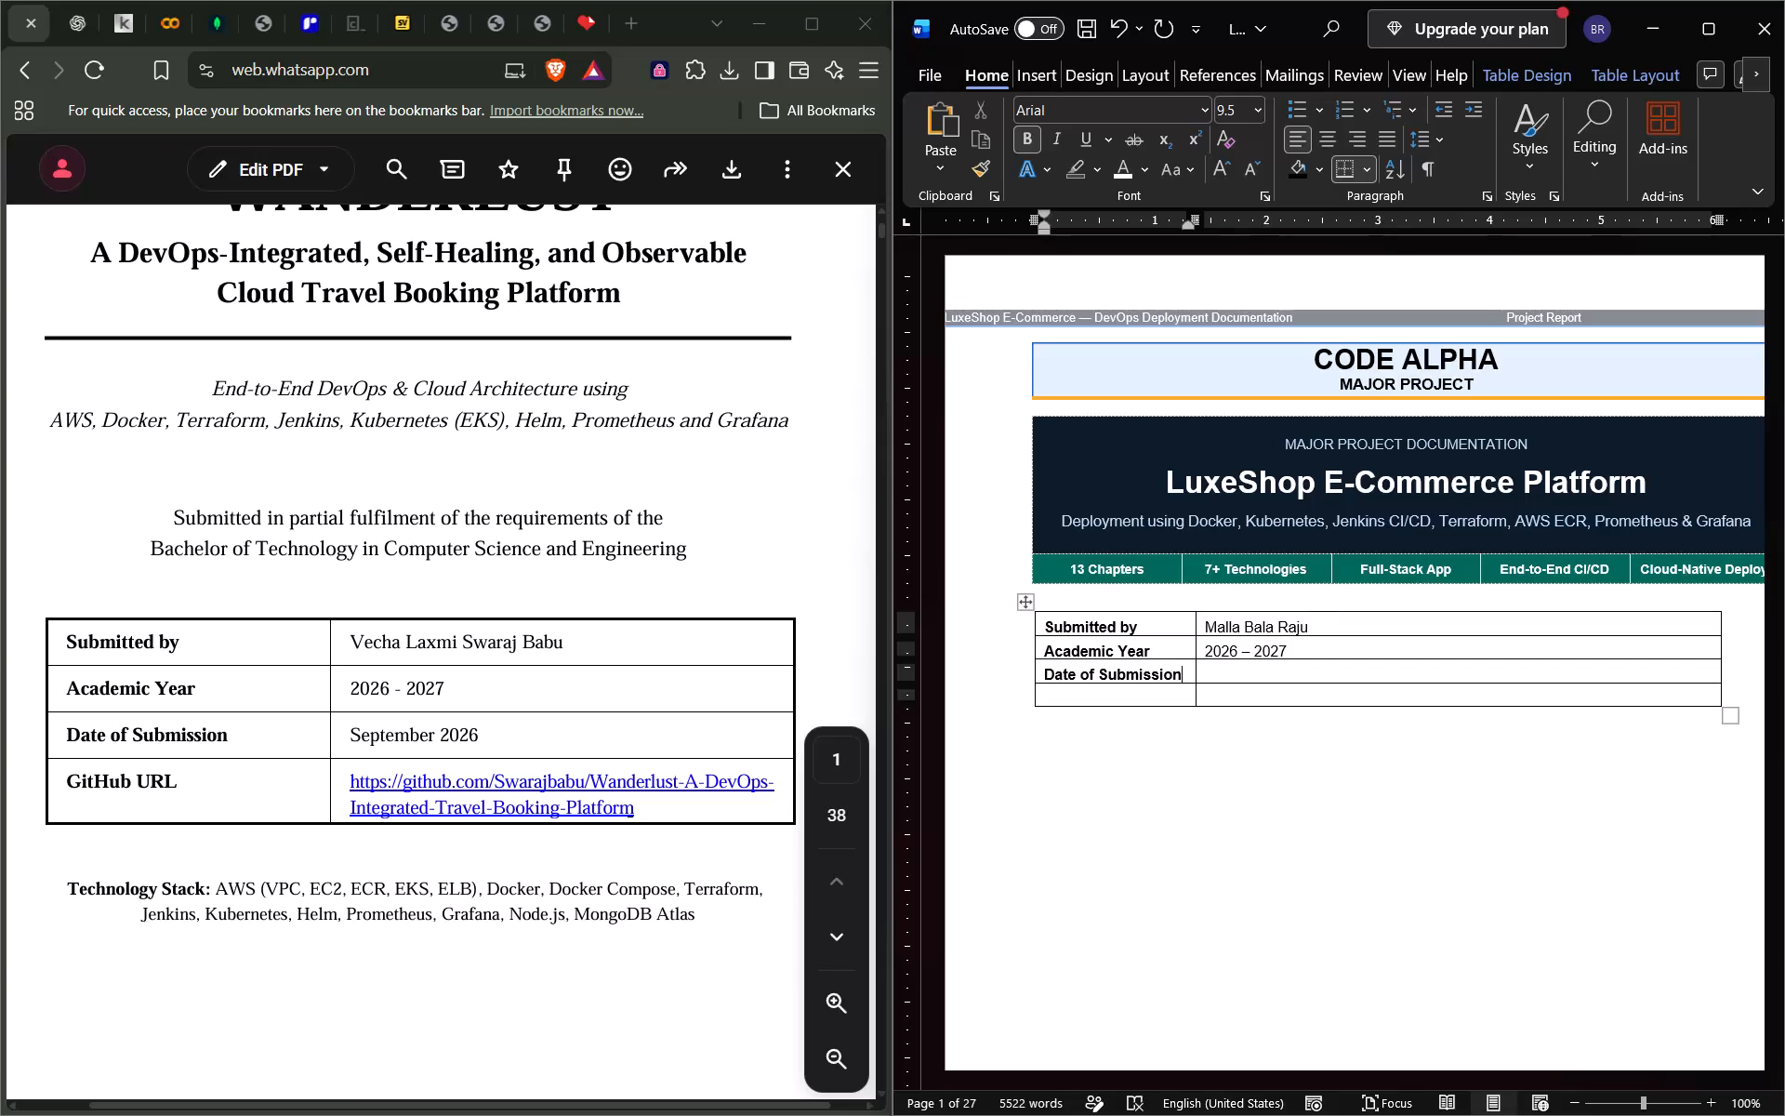
Enter "September 2026" as the value beside the Date of Submission label.
key("Right")
key("shift+s")
type("eptember")
key("space")
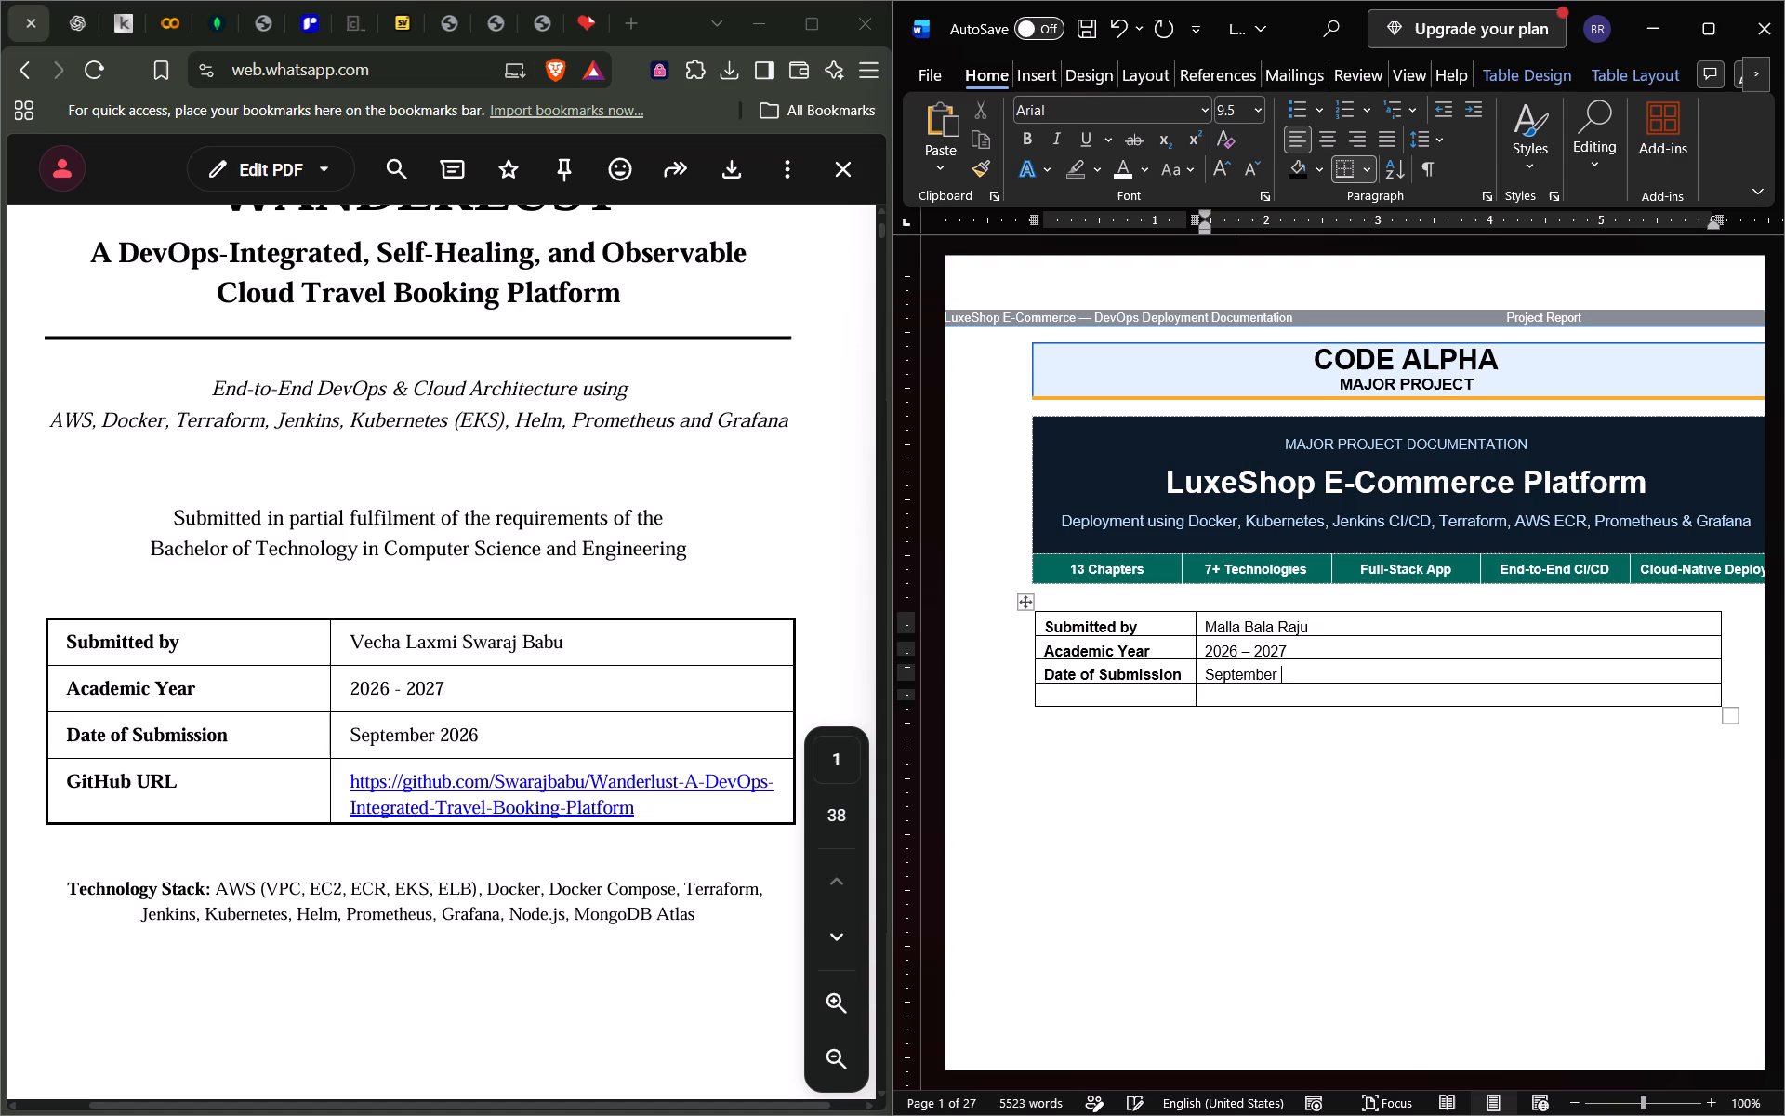
type("200")
key("BackSpace")
type("26")
Enter the bold label "GitHub URL" in the first column of the table's last row.
key("Down")
key("Left")
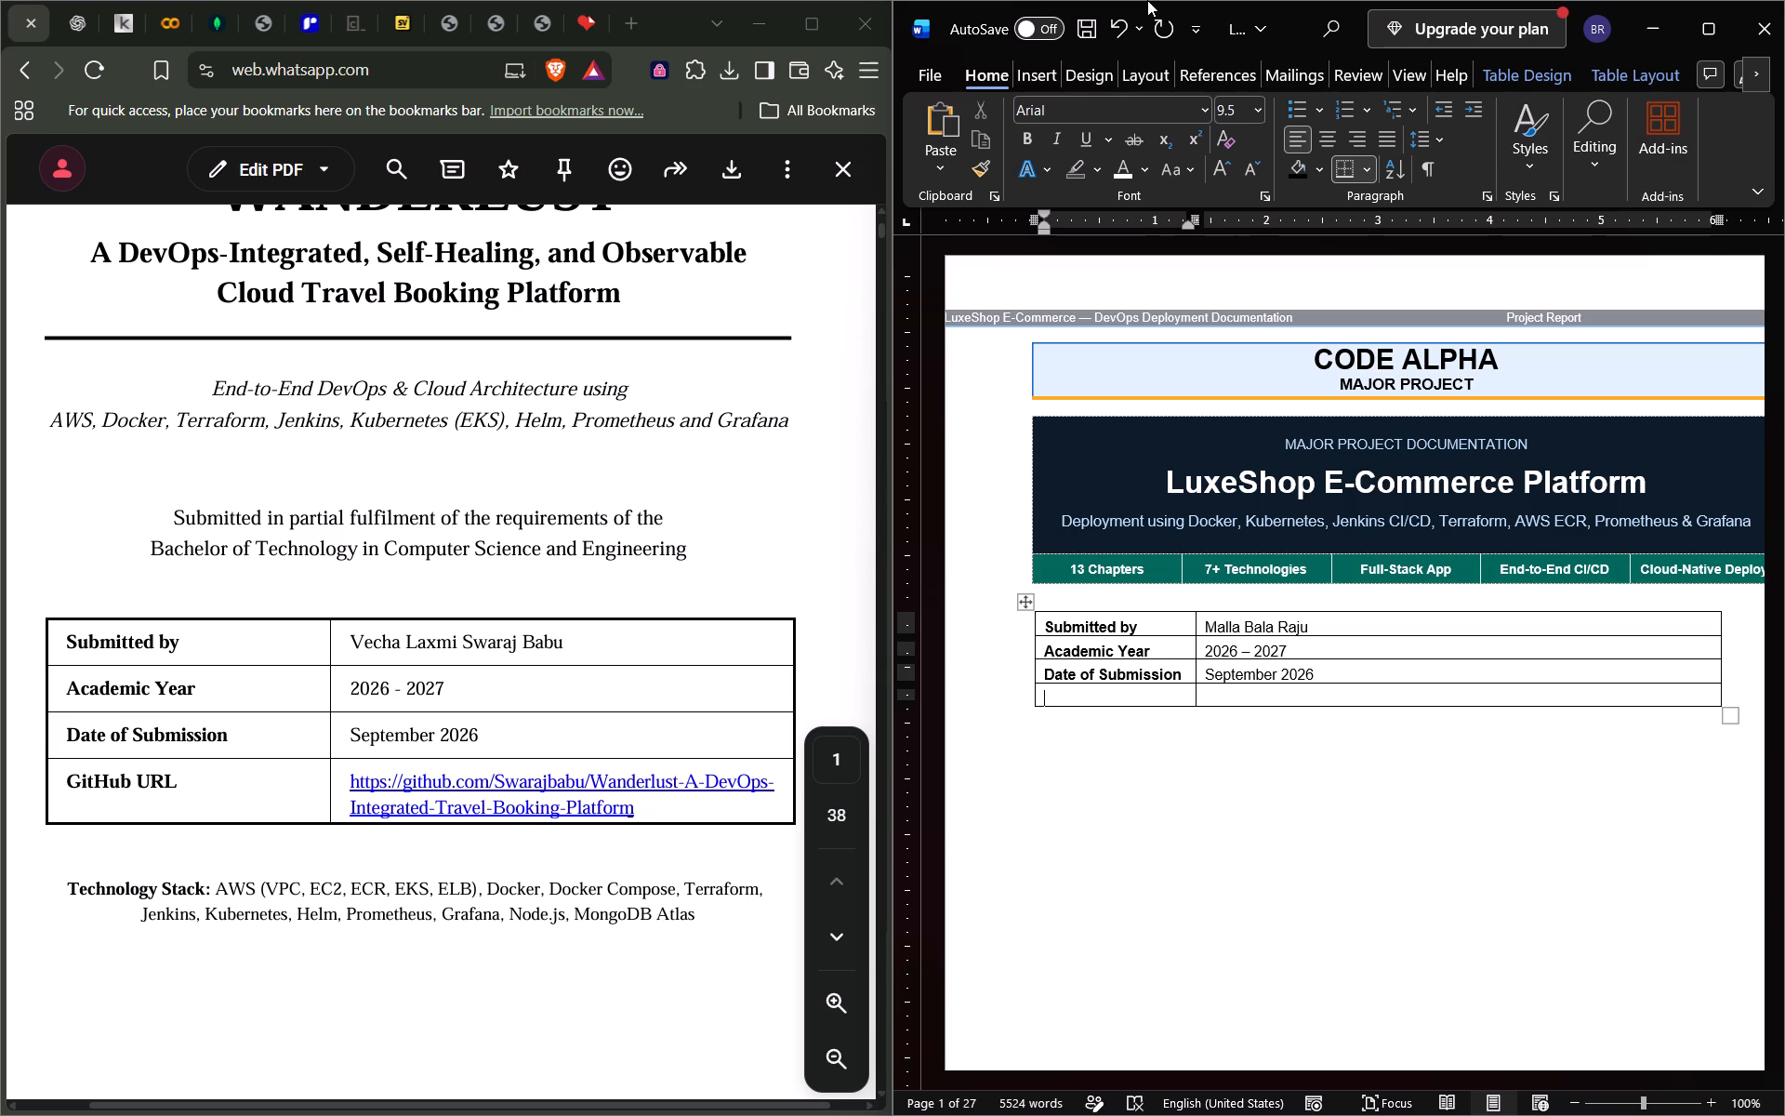
key("ctrl+b")
key("shift+g")
type("it")
type("Hub")
key("space")
key("u")
type("RL")
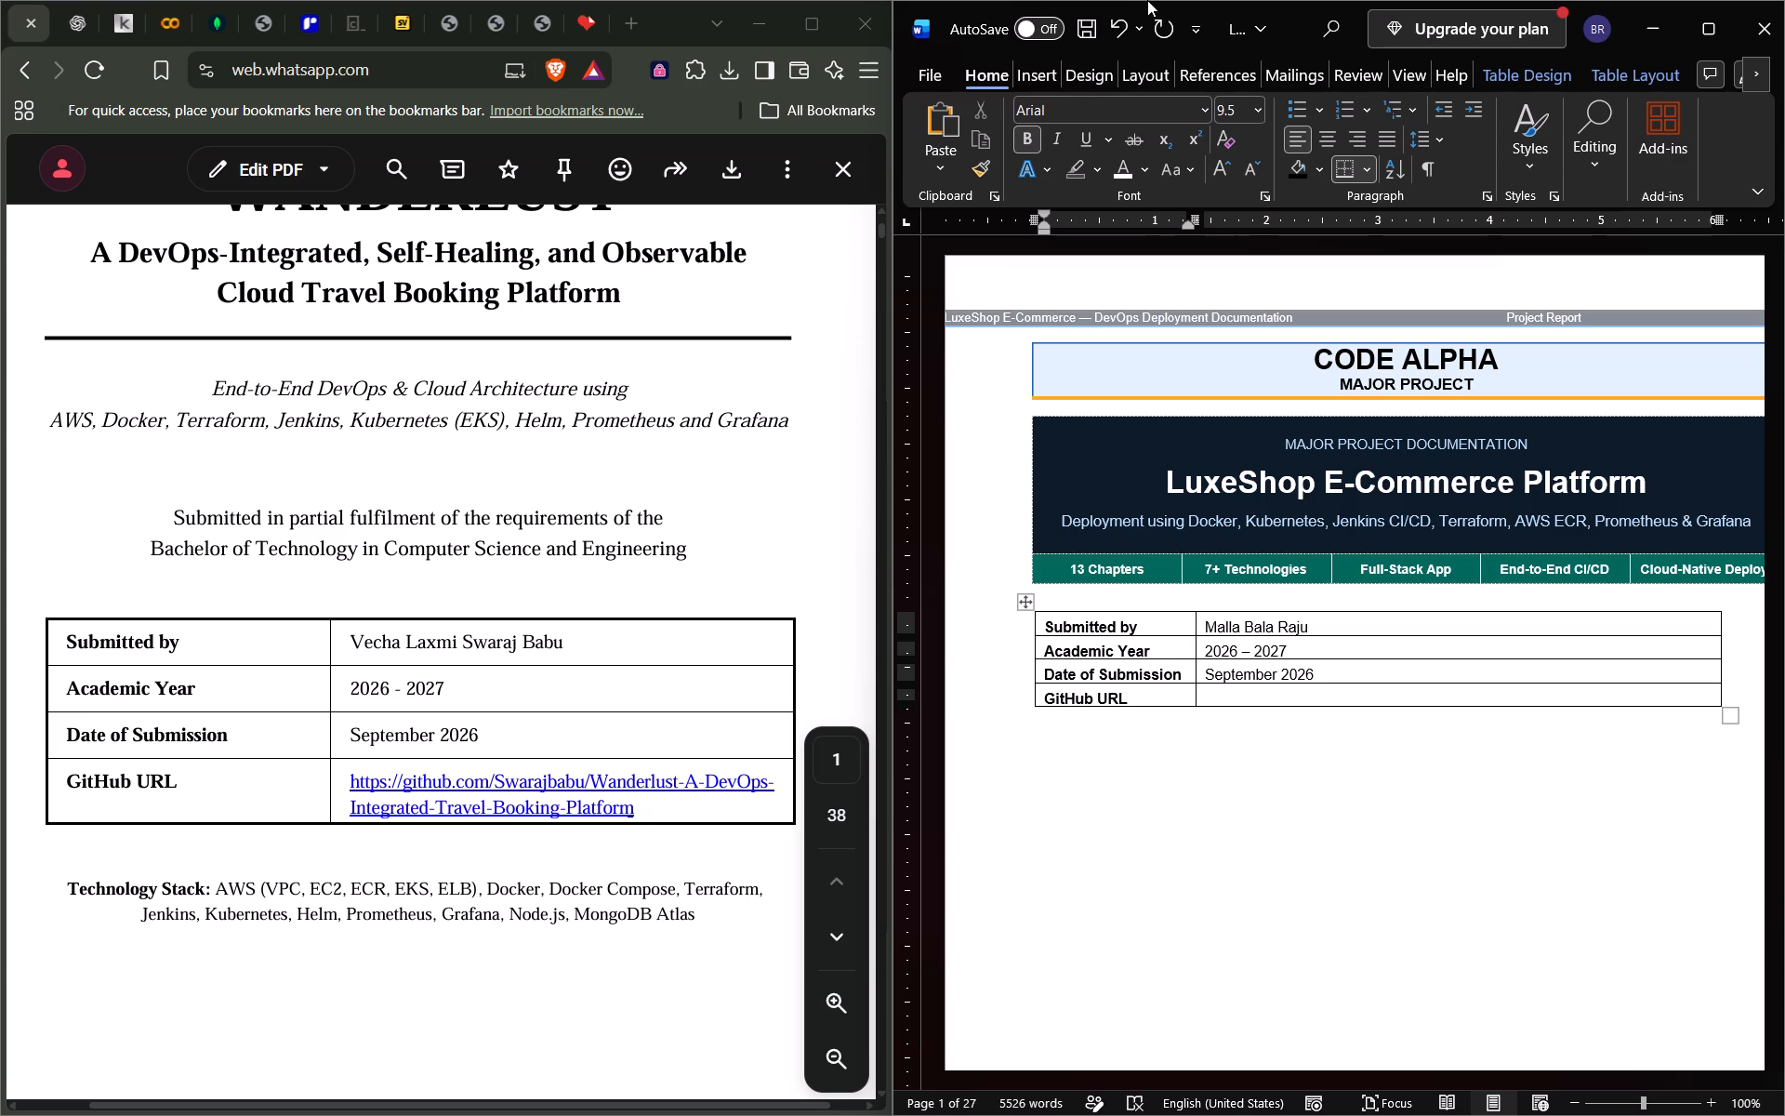
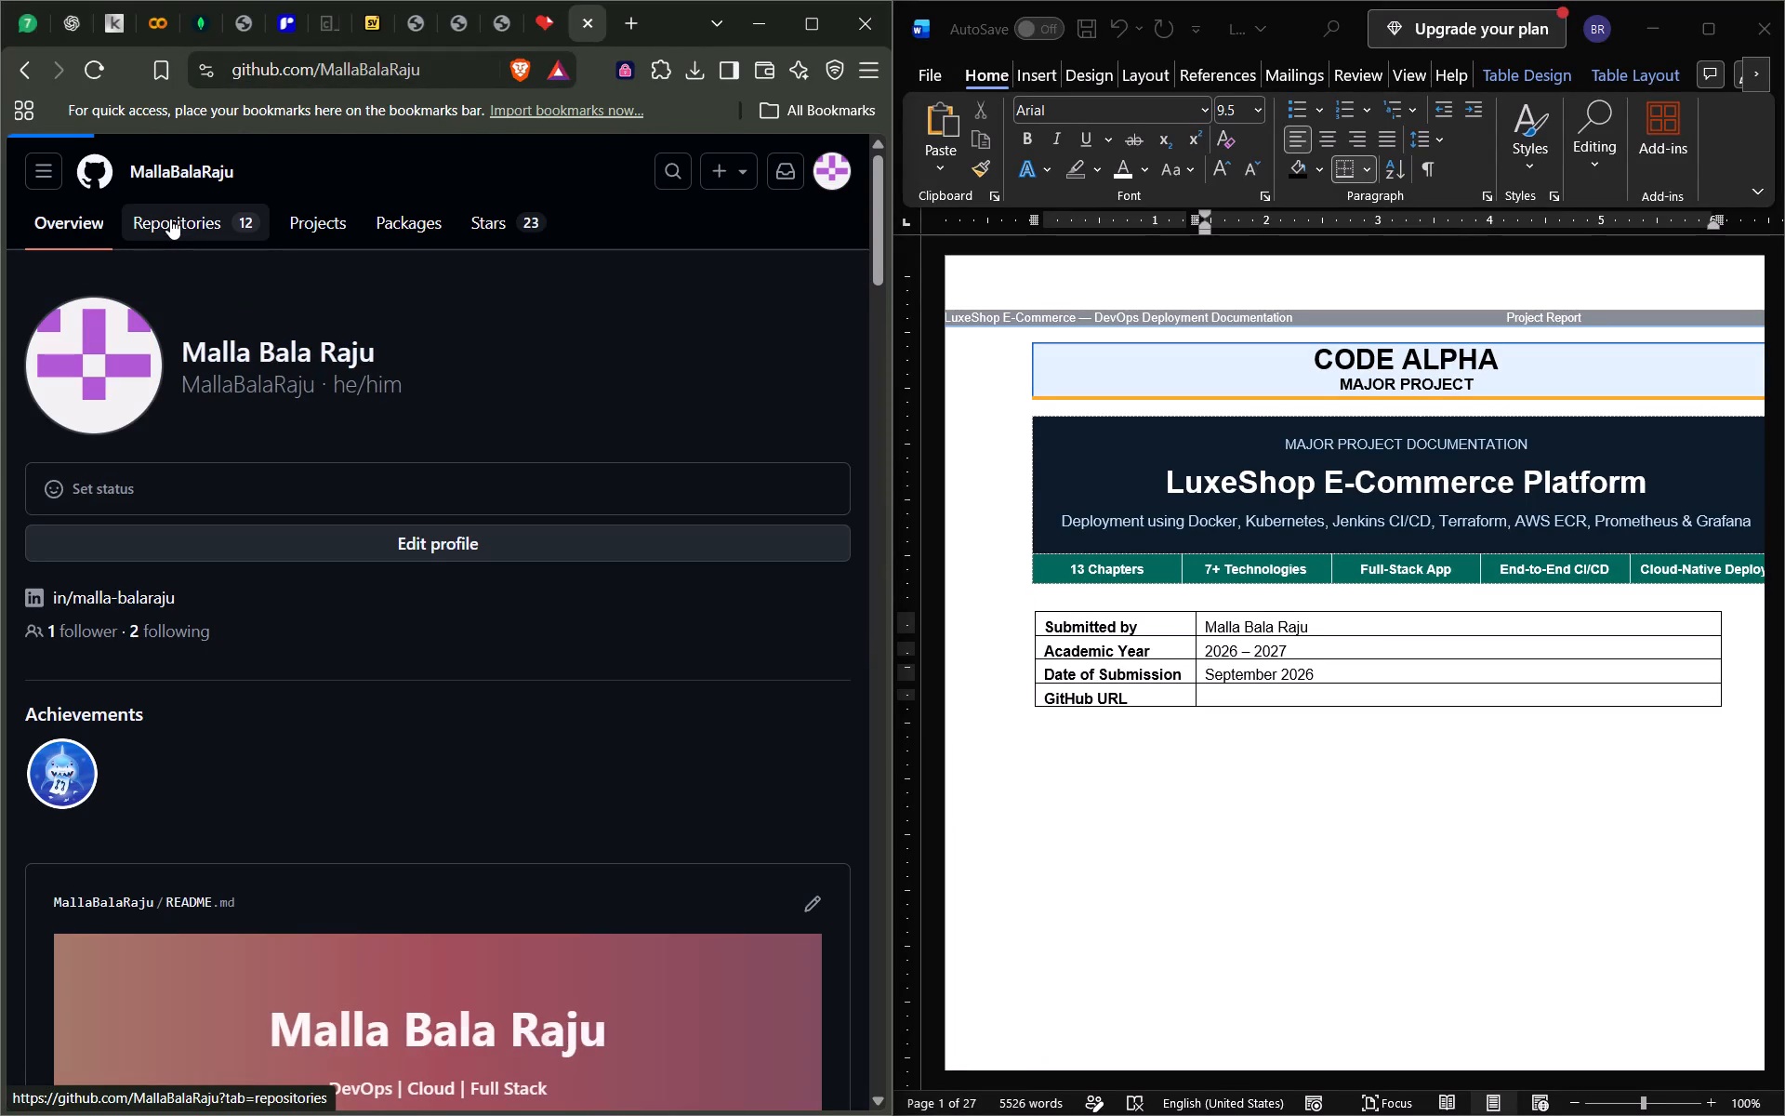
Find the LuxeShop-ECommerce repository in the GitHub profile's repository list and open it.
scroll(295, 458, "down", 1)
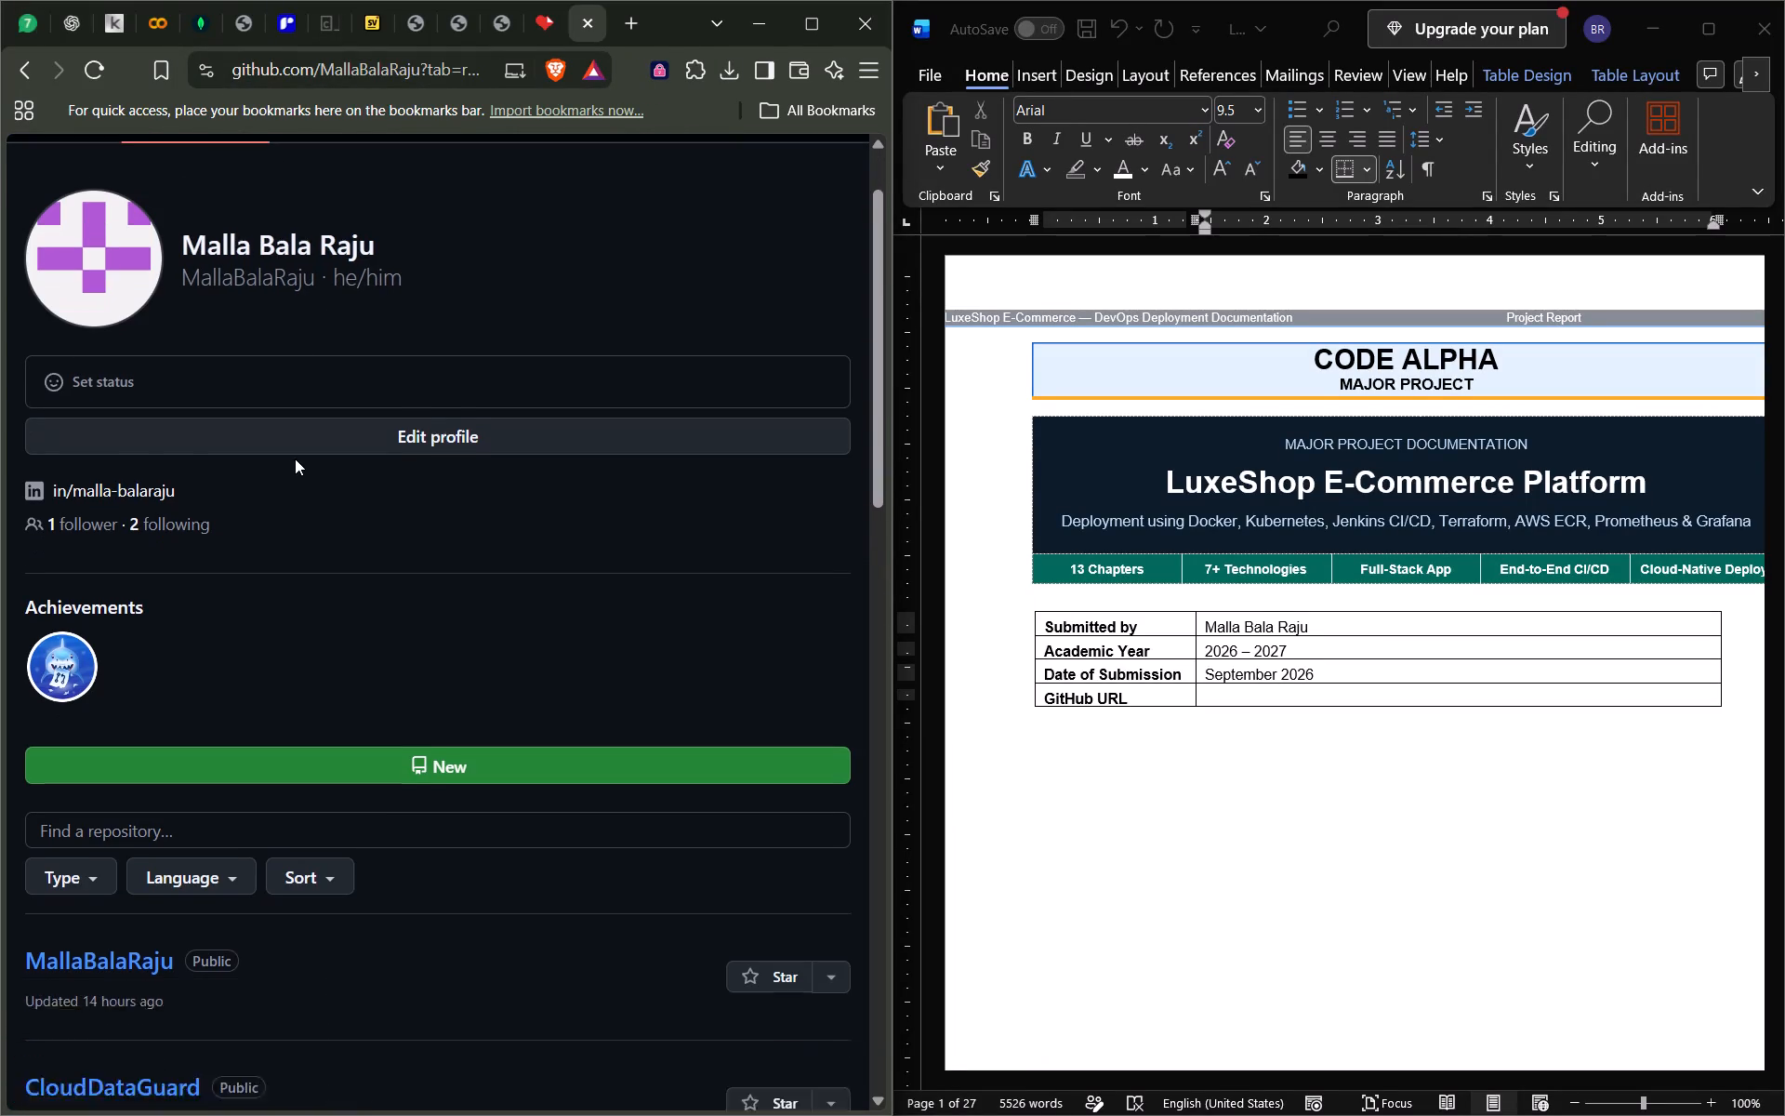
scroll(295, 458, "down", 4)
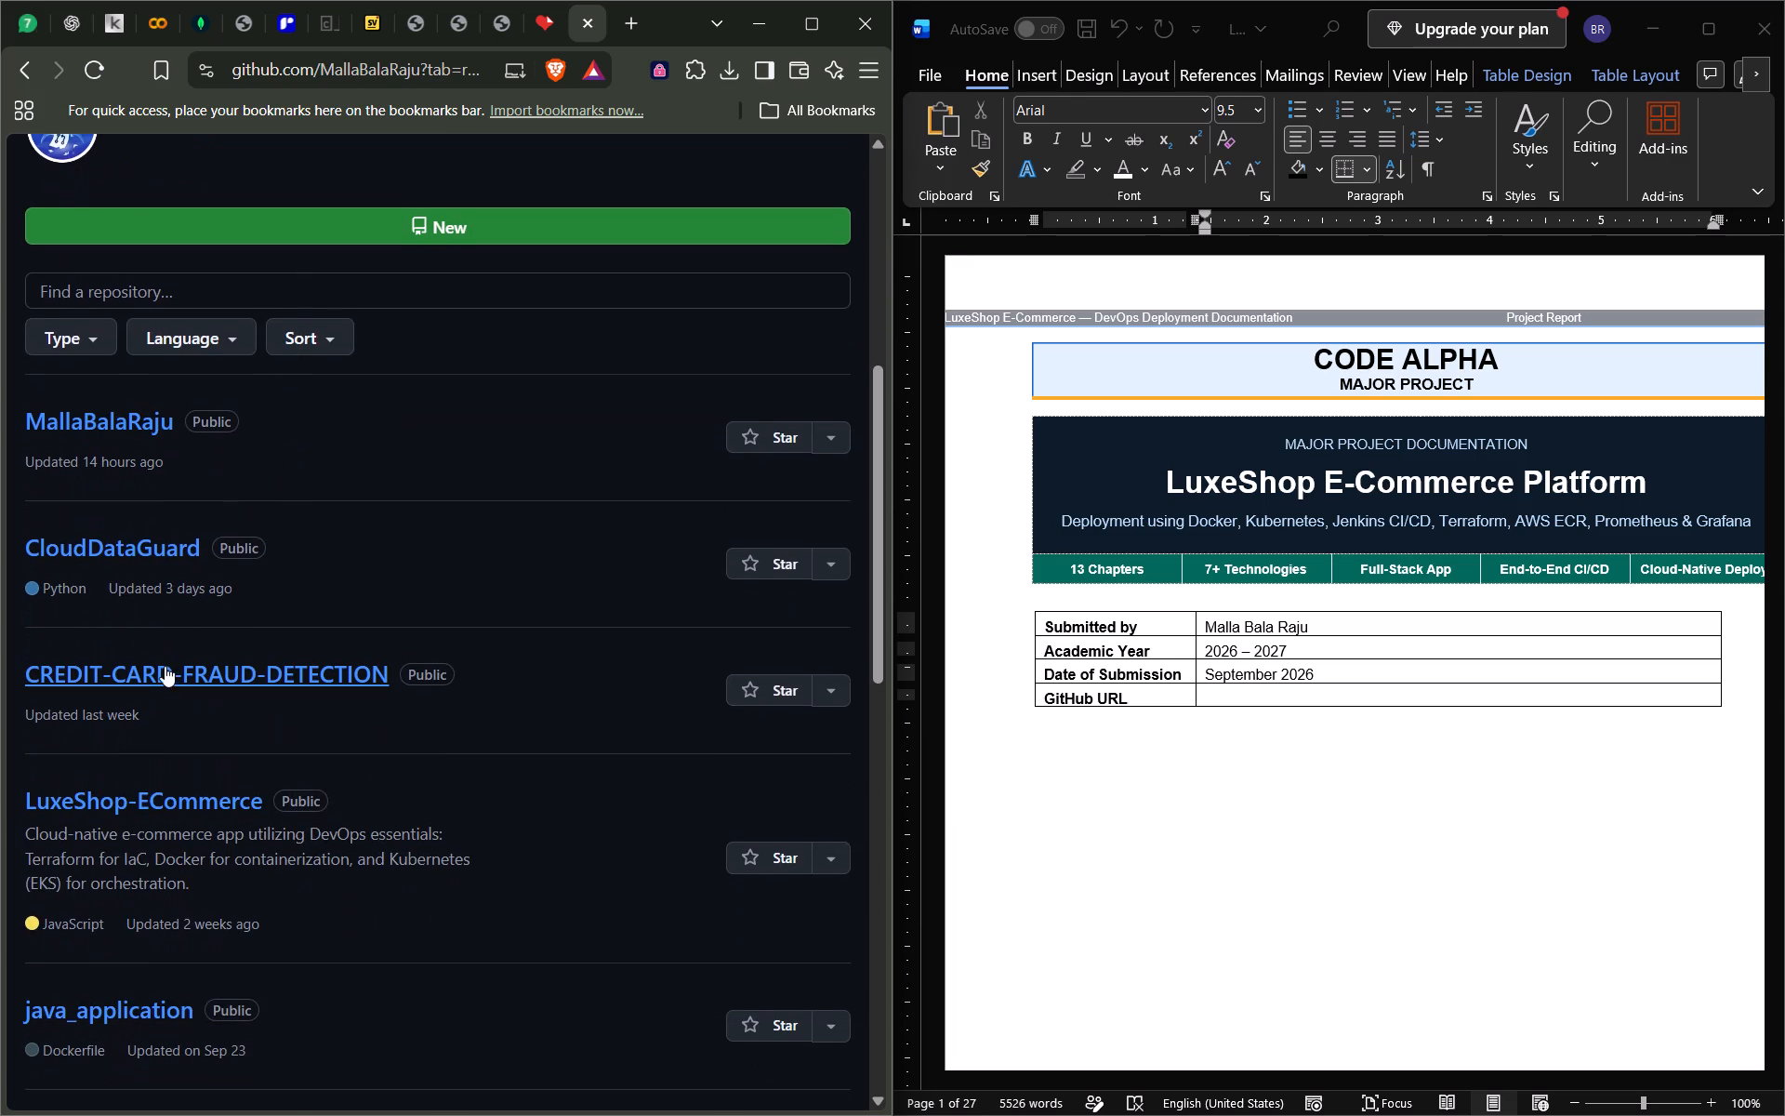
scroll(157, 678, "down", 2)
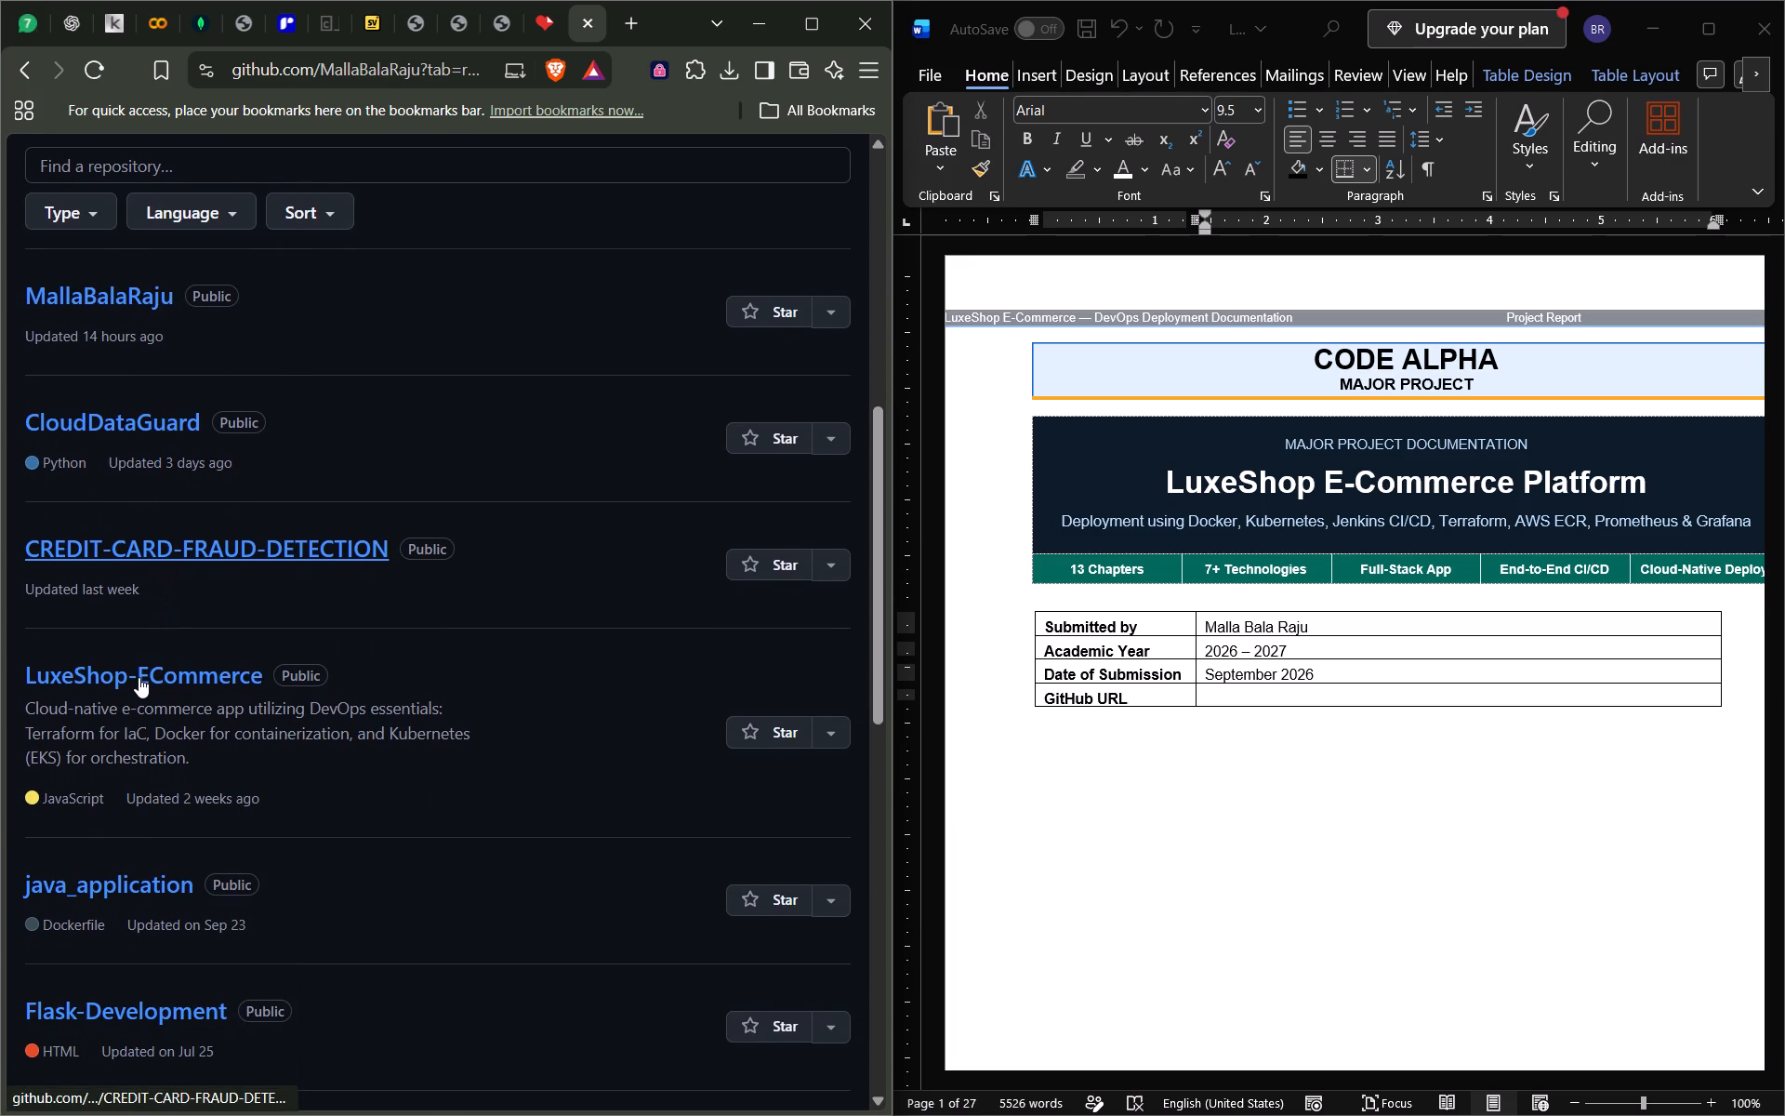
left_click(139, 677)
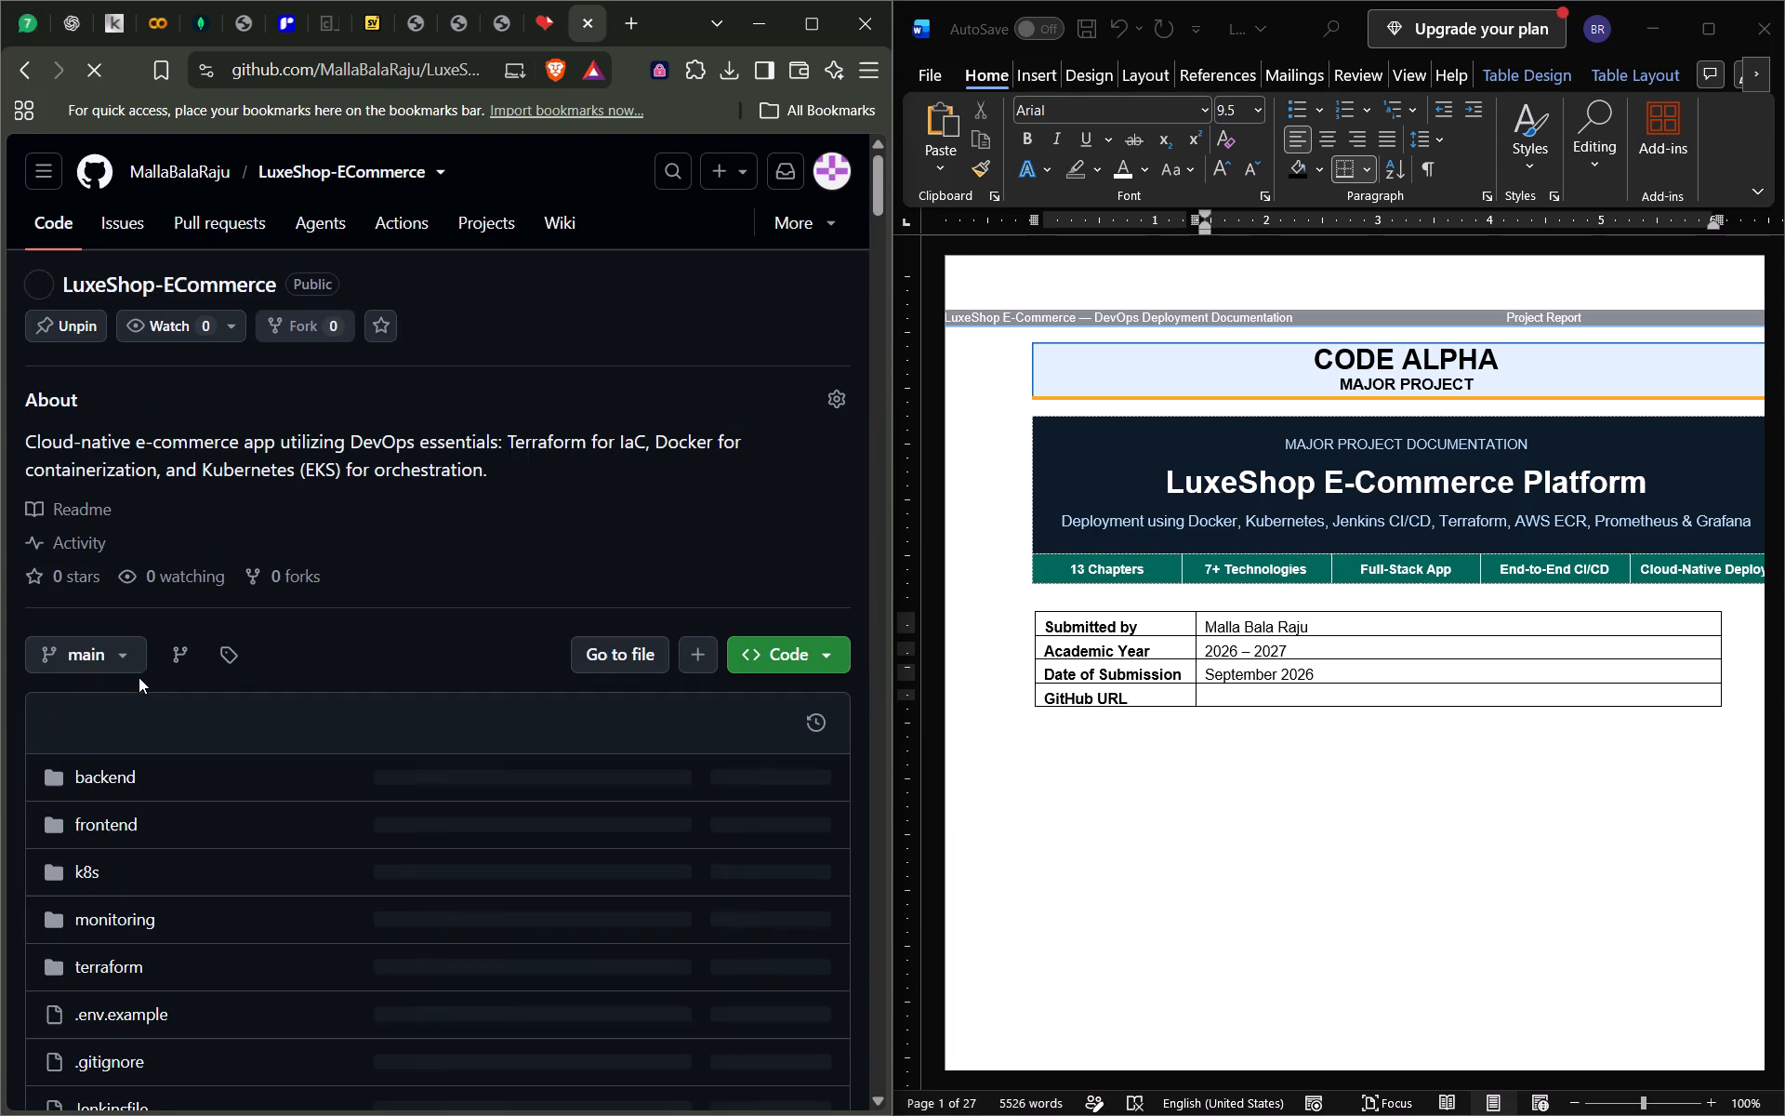
Copy the LuxeShop-ECommerce repository's web address and paste it beside the GitHub URL label in the Word cover table.
left_click(449, 77)
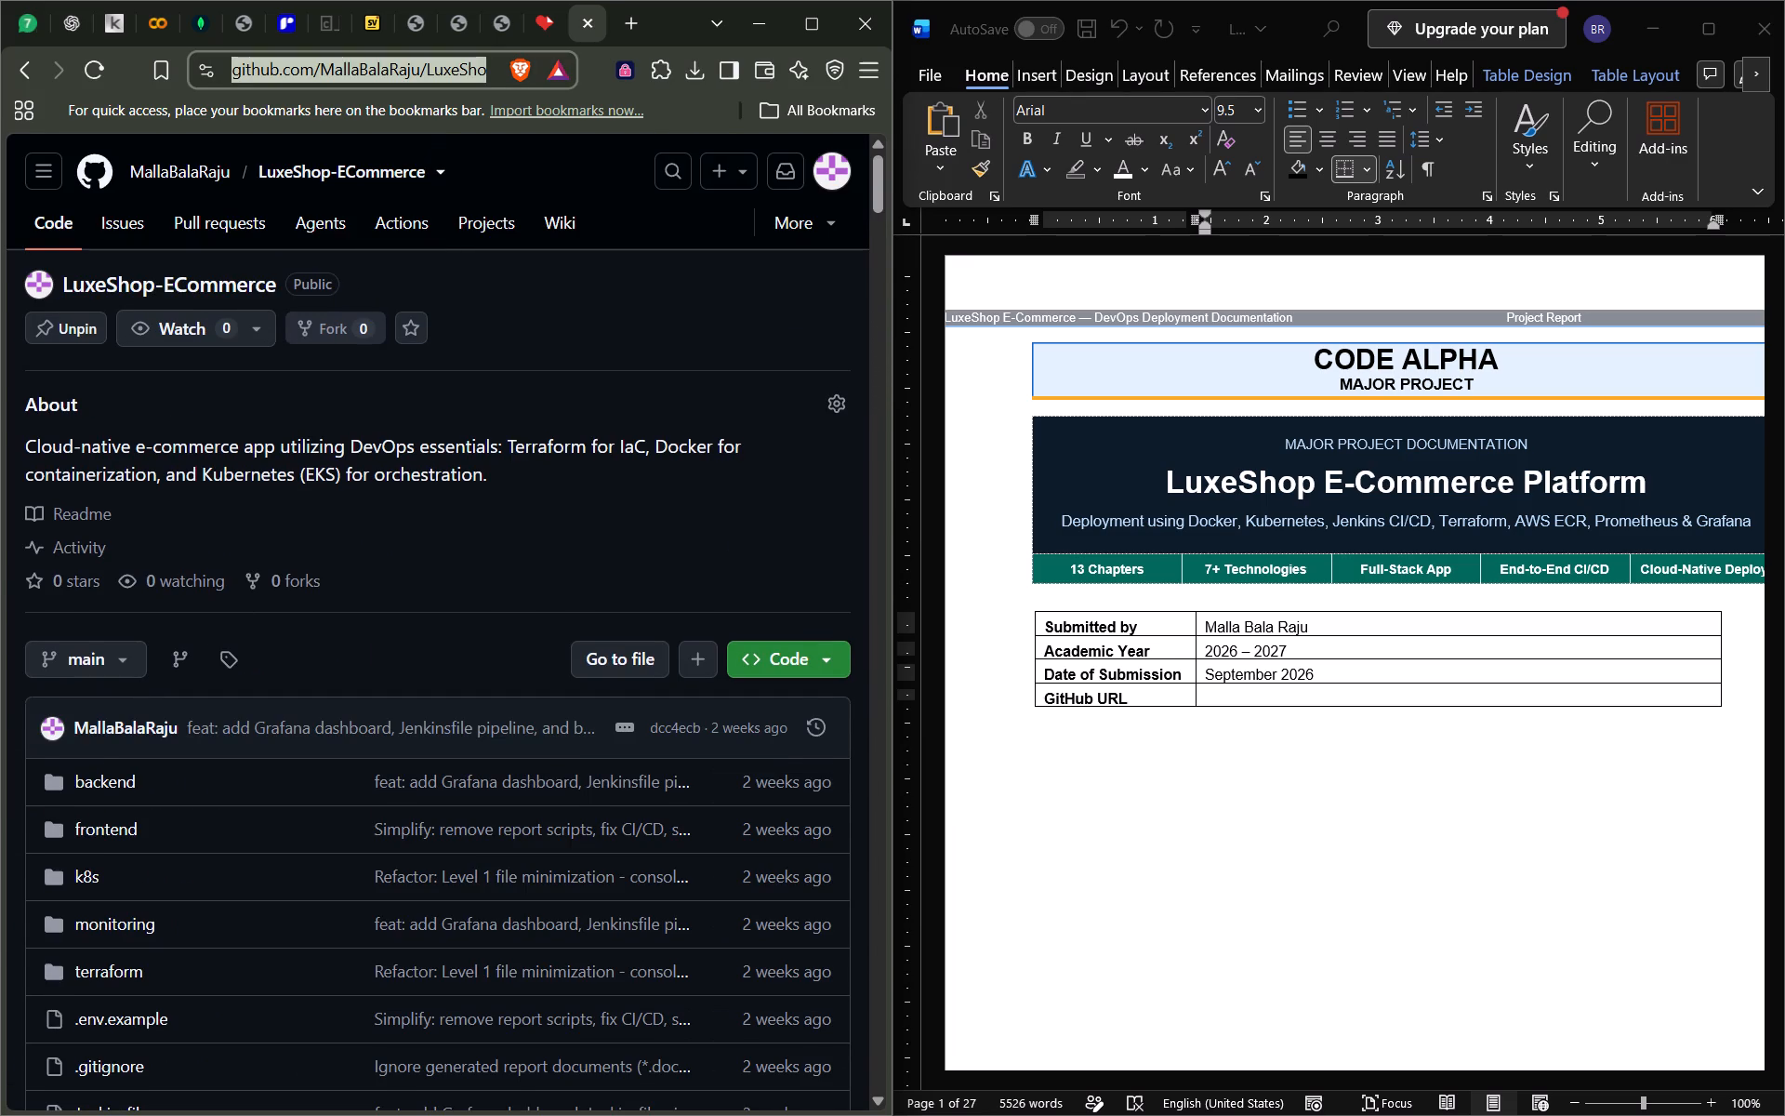
key("ctrl+c")
left_click(1214, 688)
key("ctrl+v")
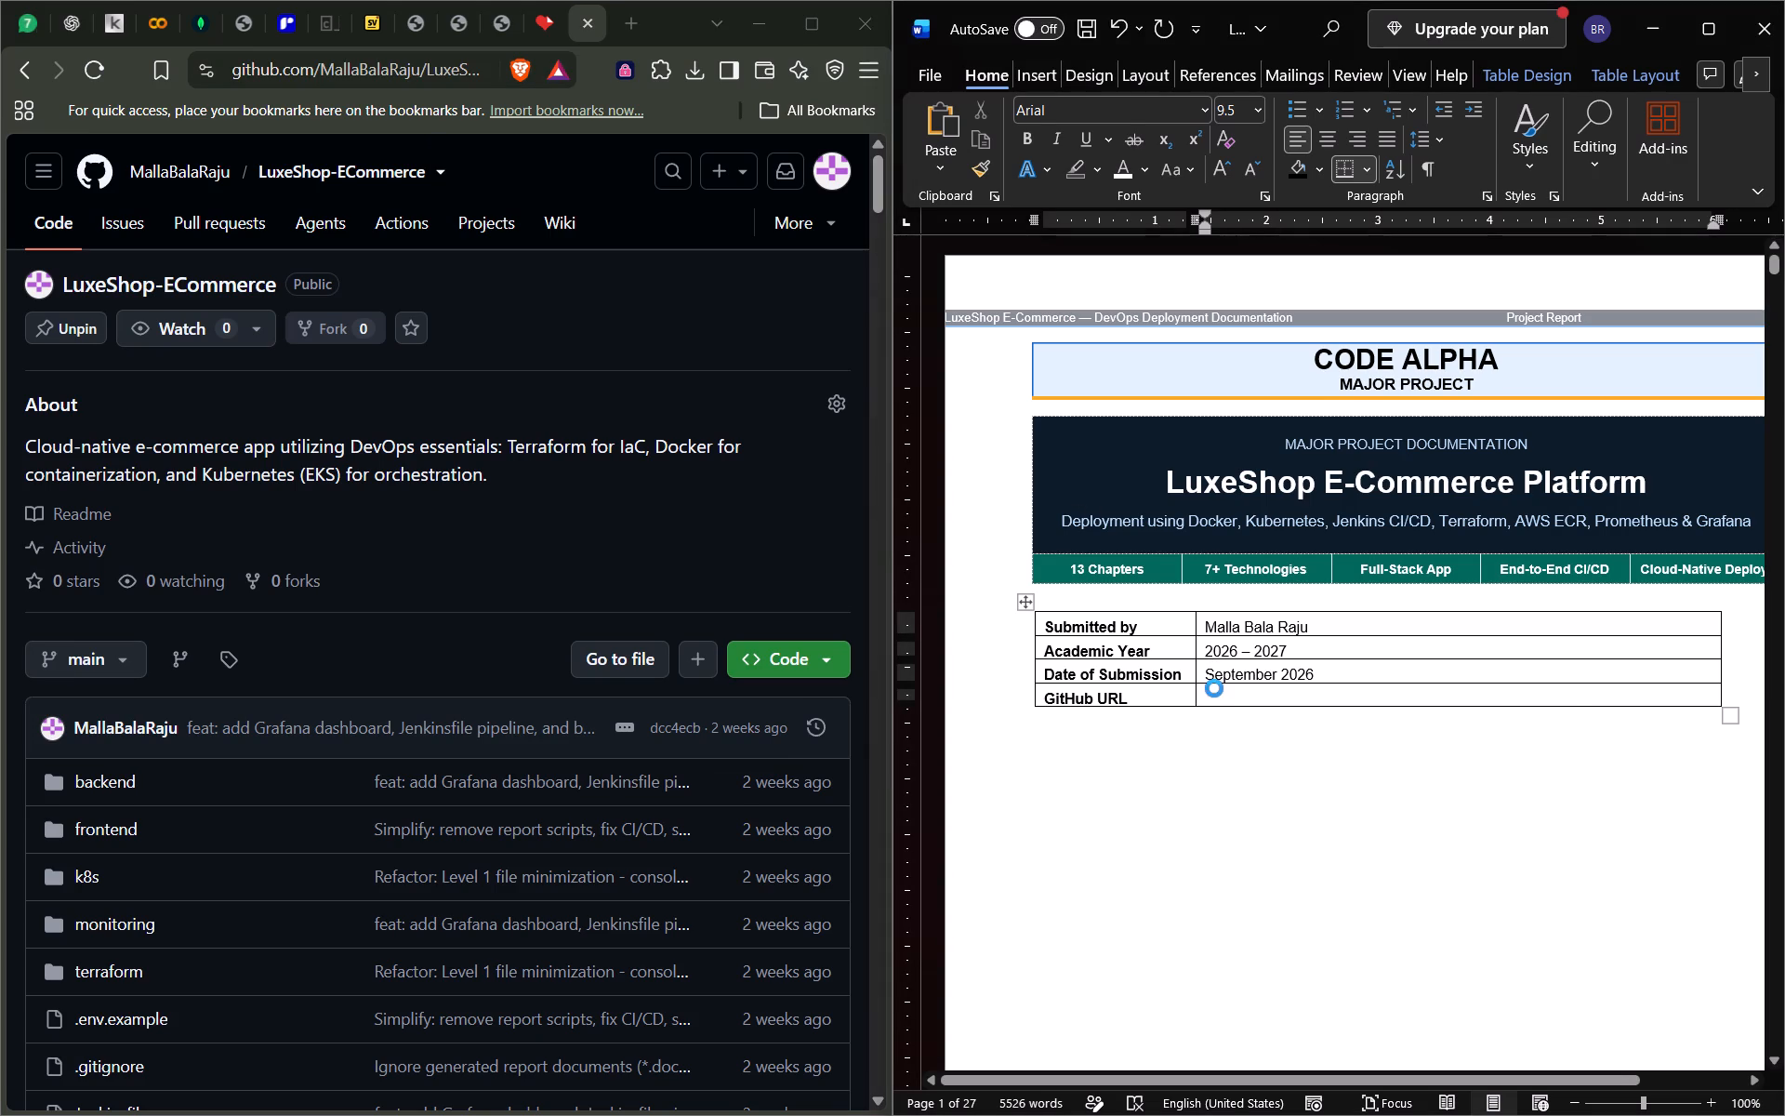
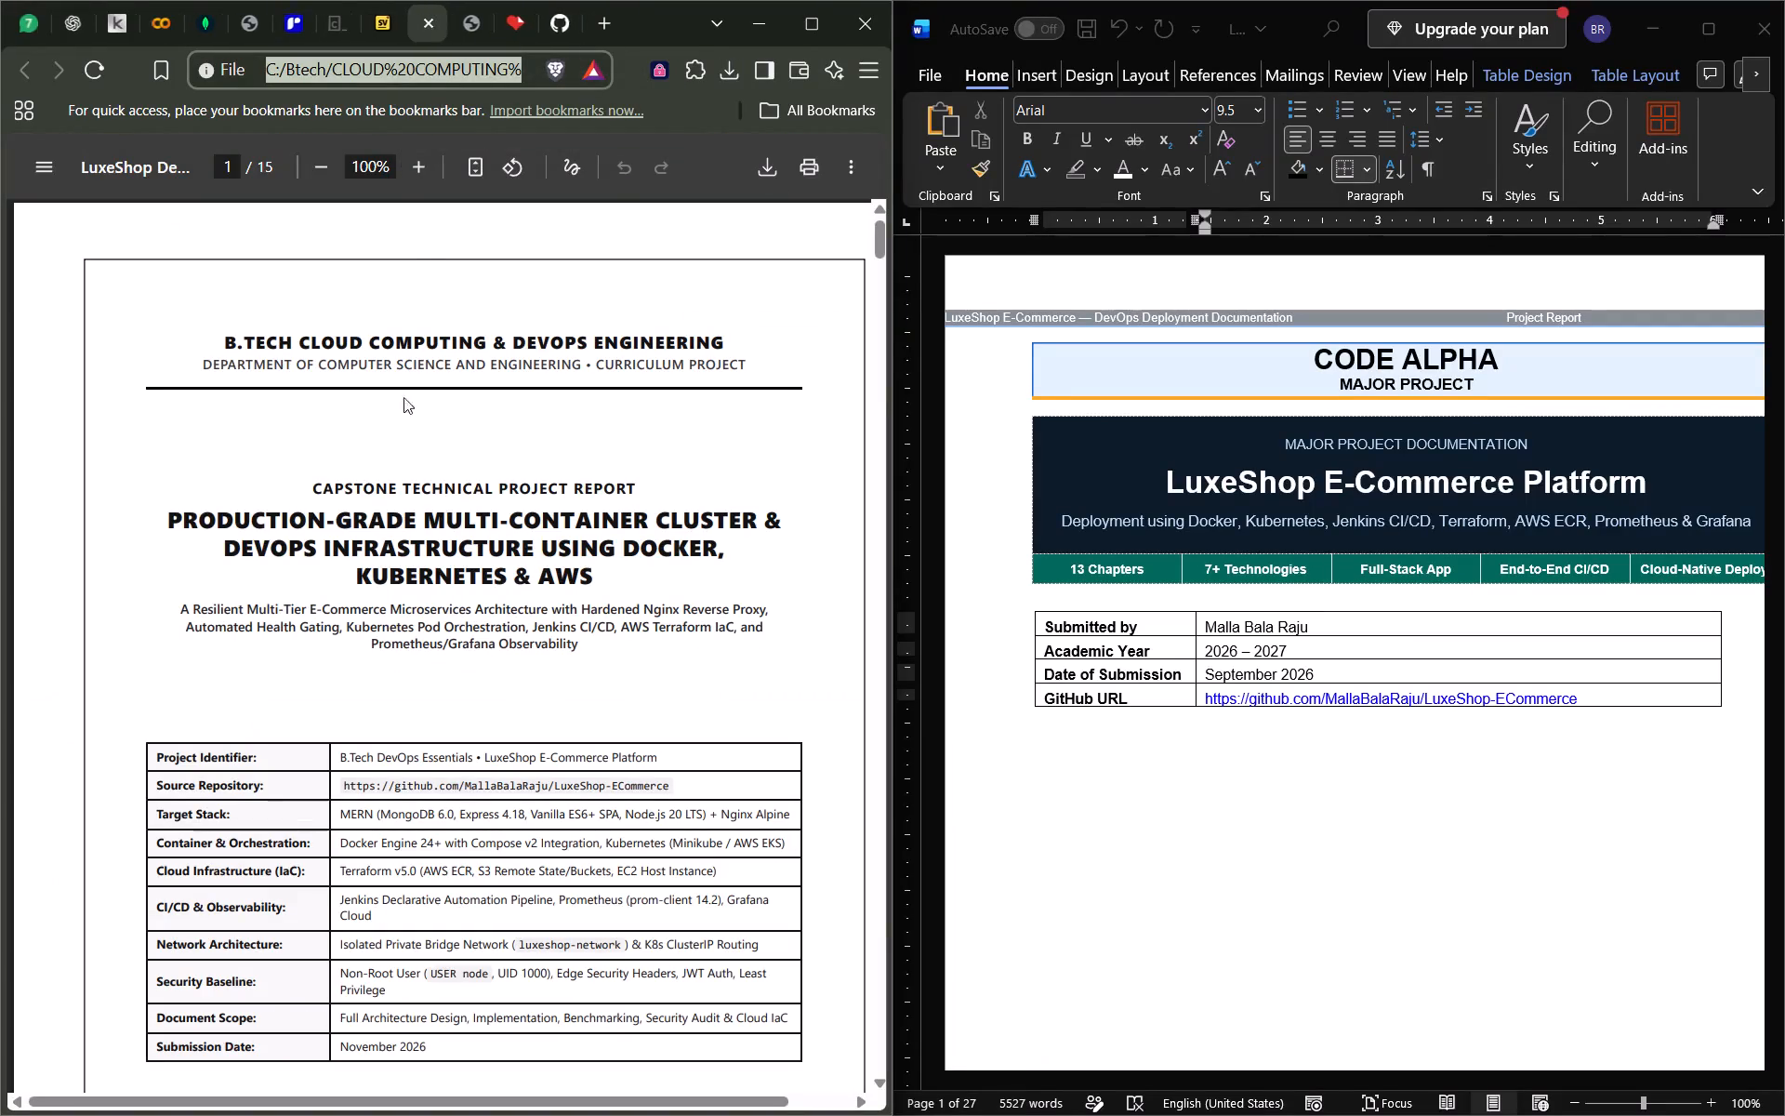
Review the project details table and executive abstract on the cover page of the LuxeShop PDF report in Brave.
scroll(393, 498, "down", 1)
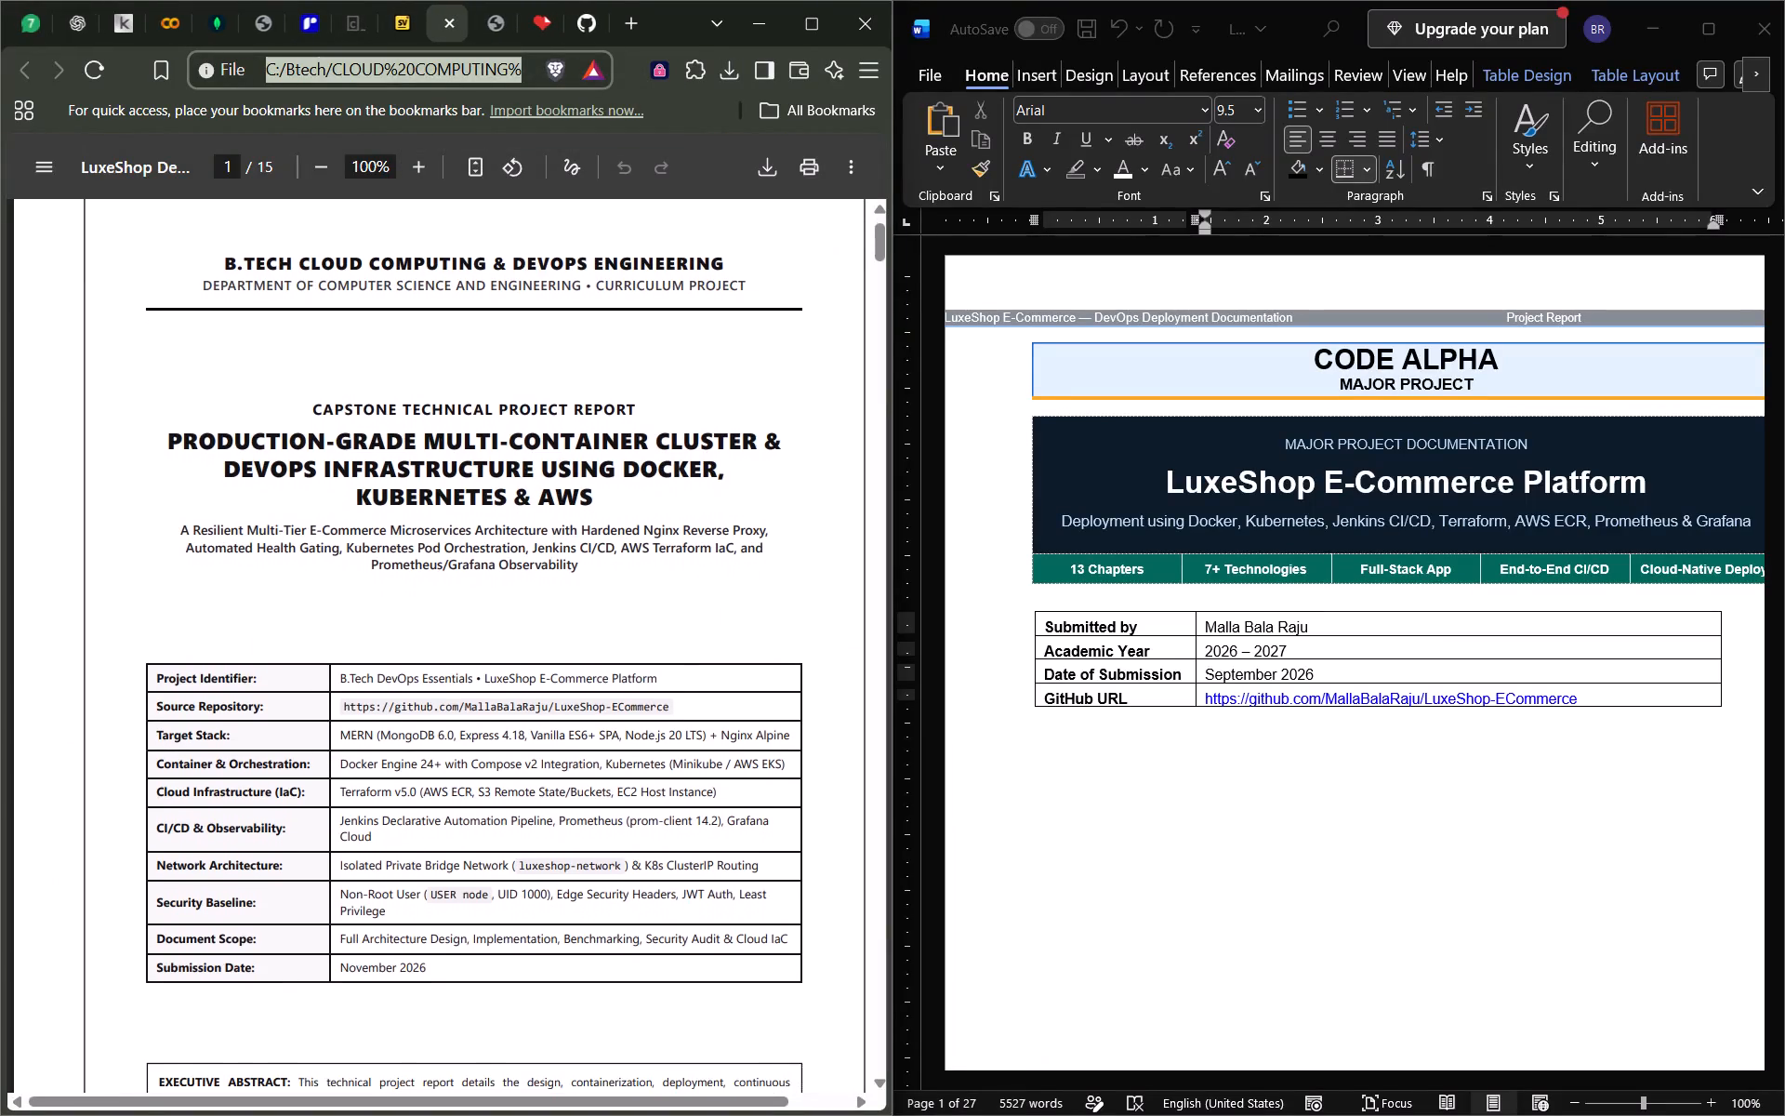
scroll(393, 498, "down", 4)
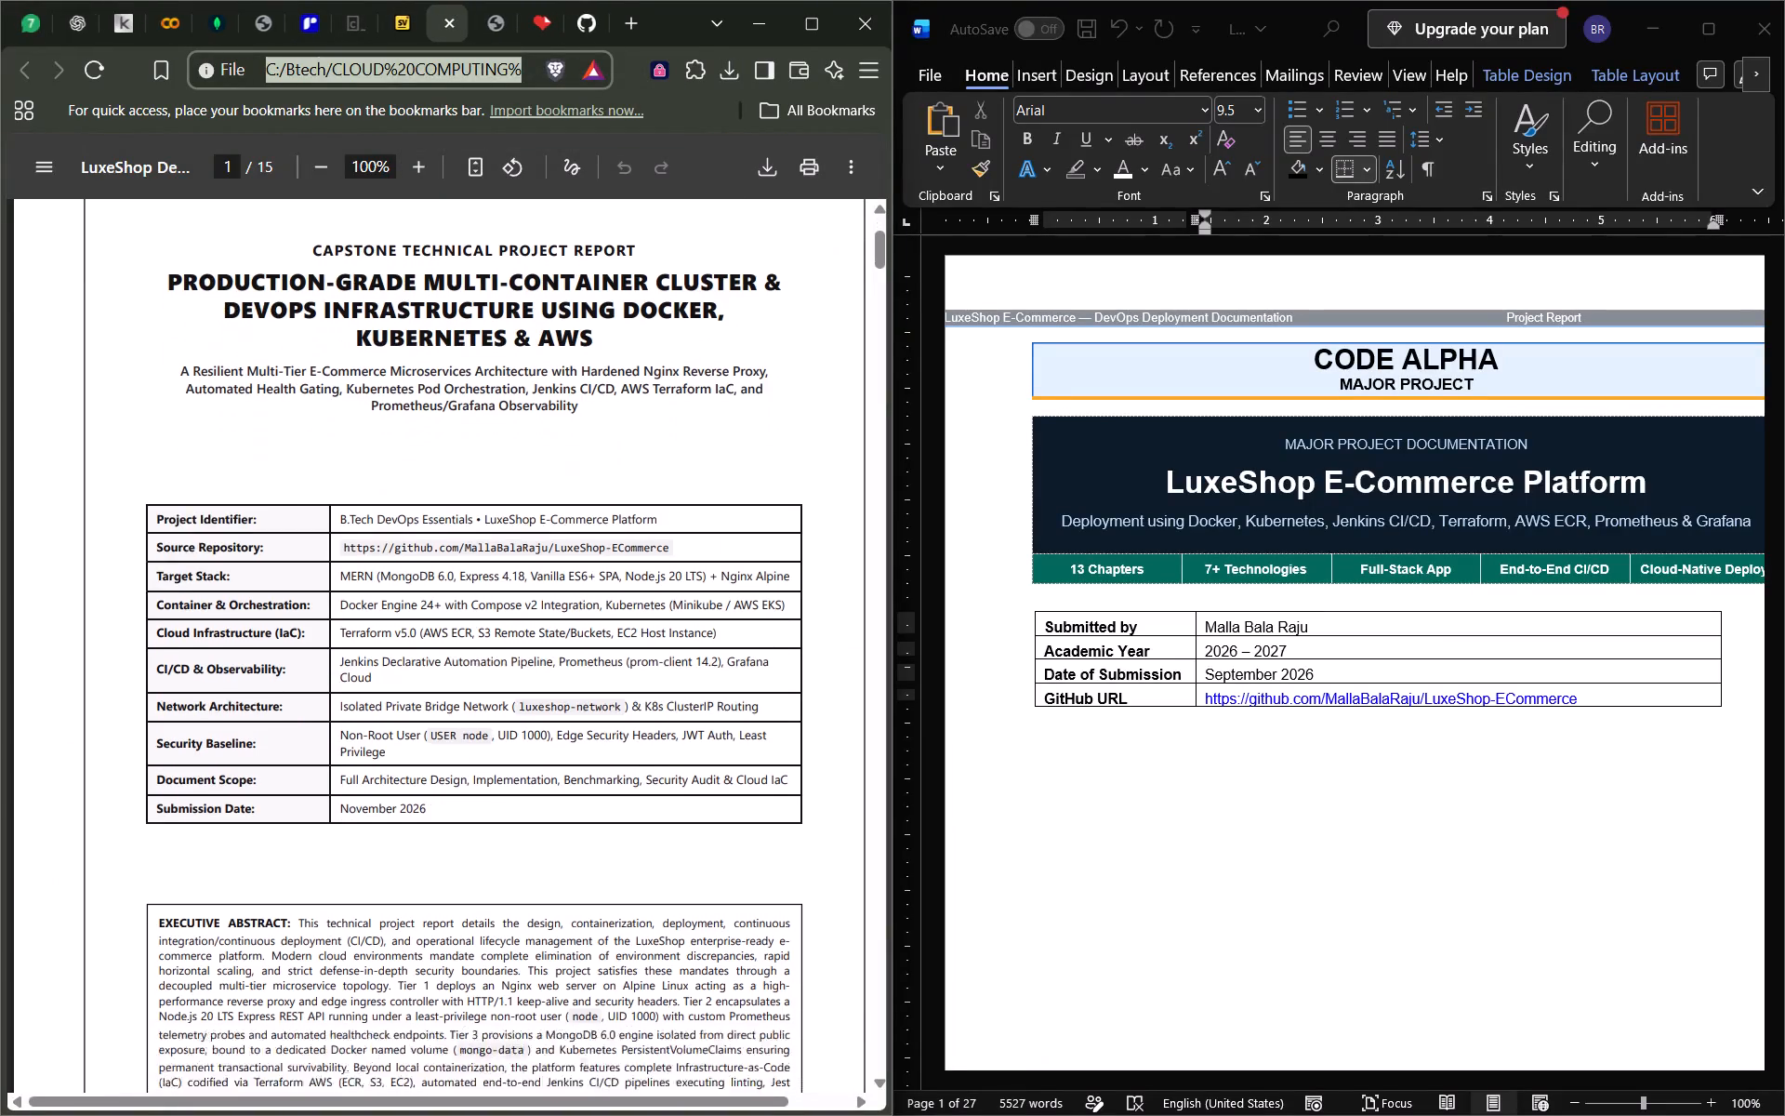
scroll(397, 470, "down", 2)
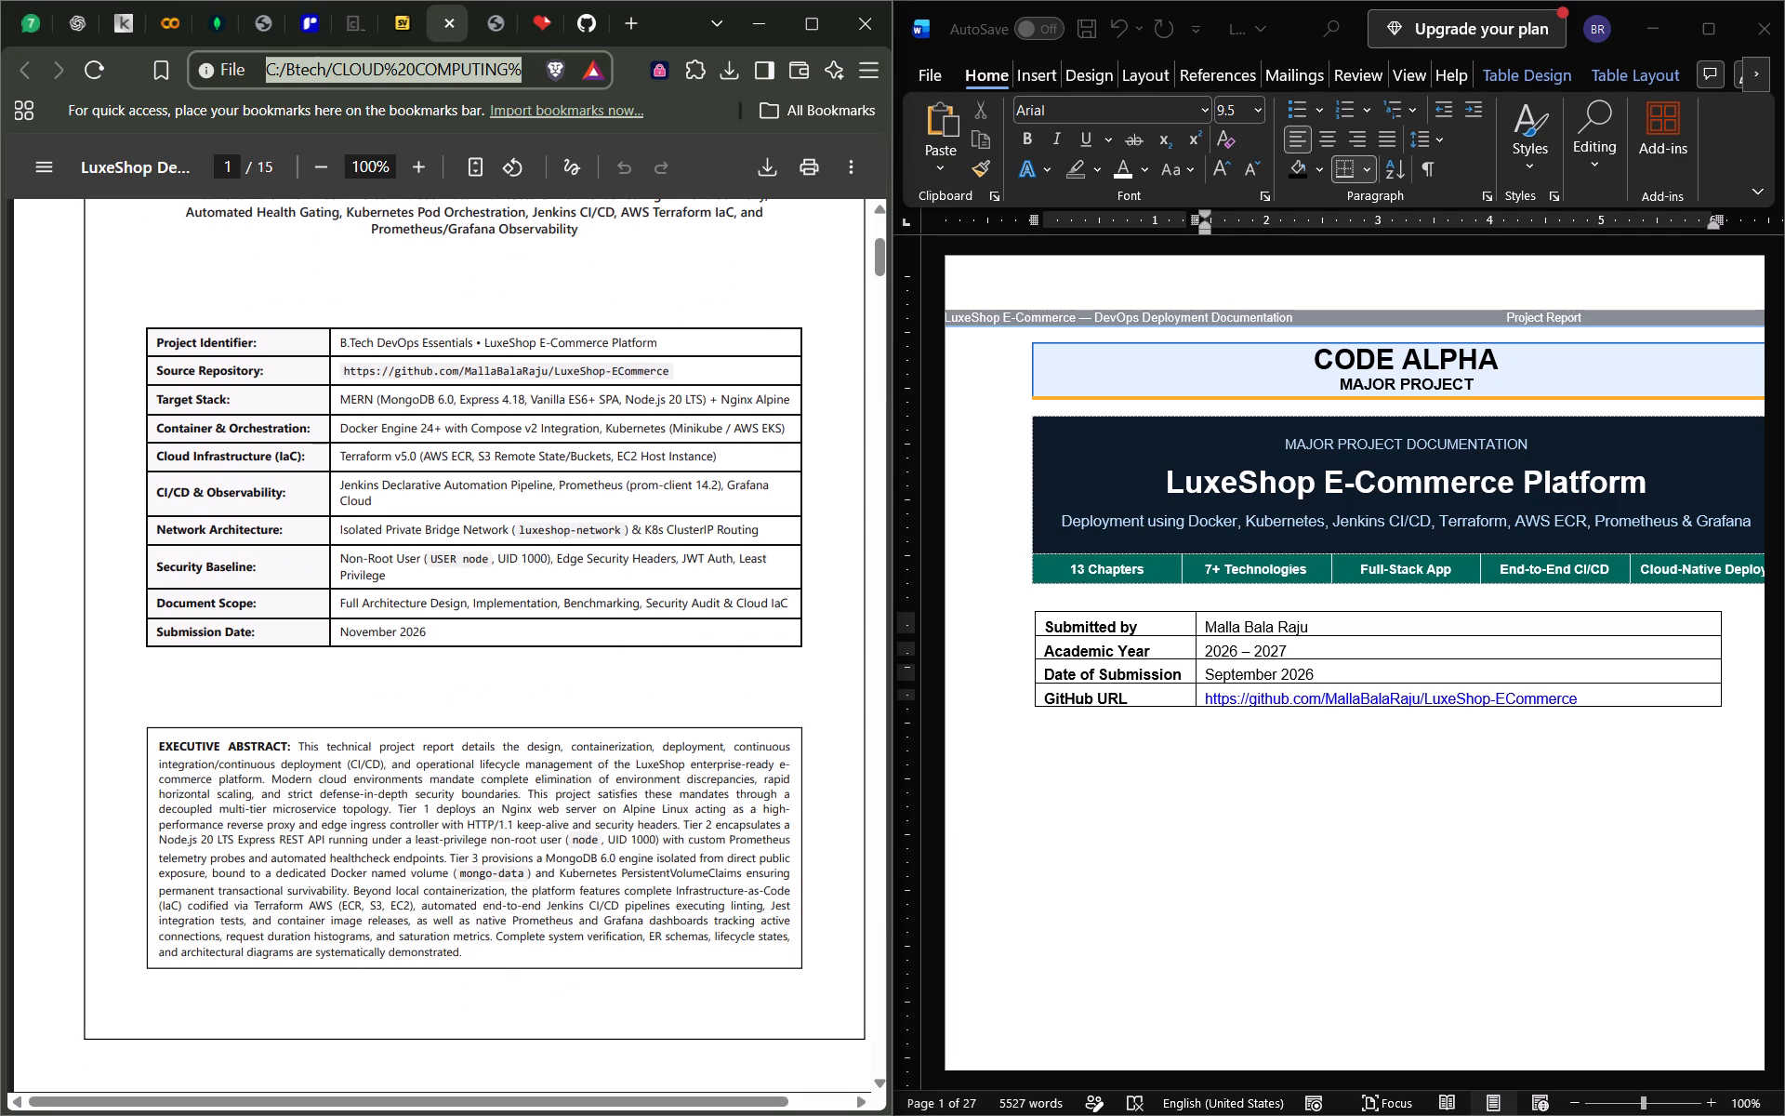
scroll(397, 470, "up", 1)
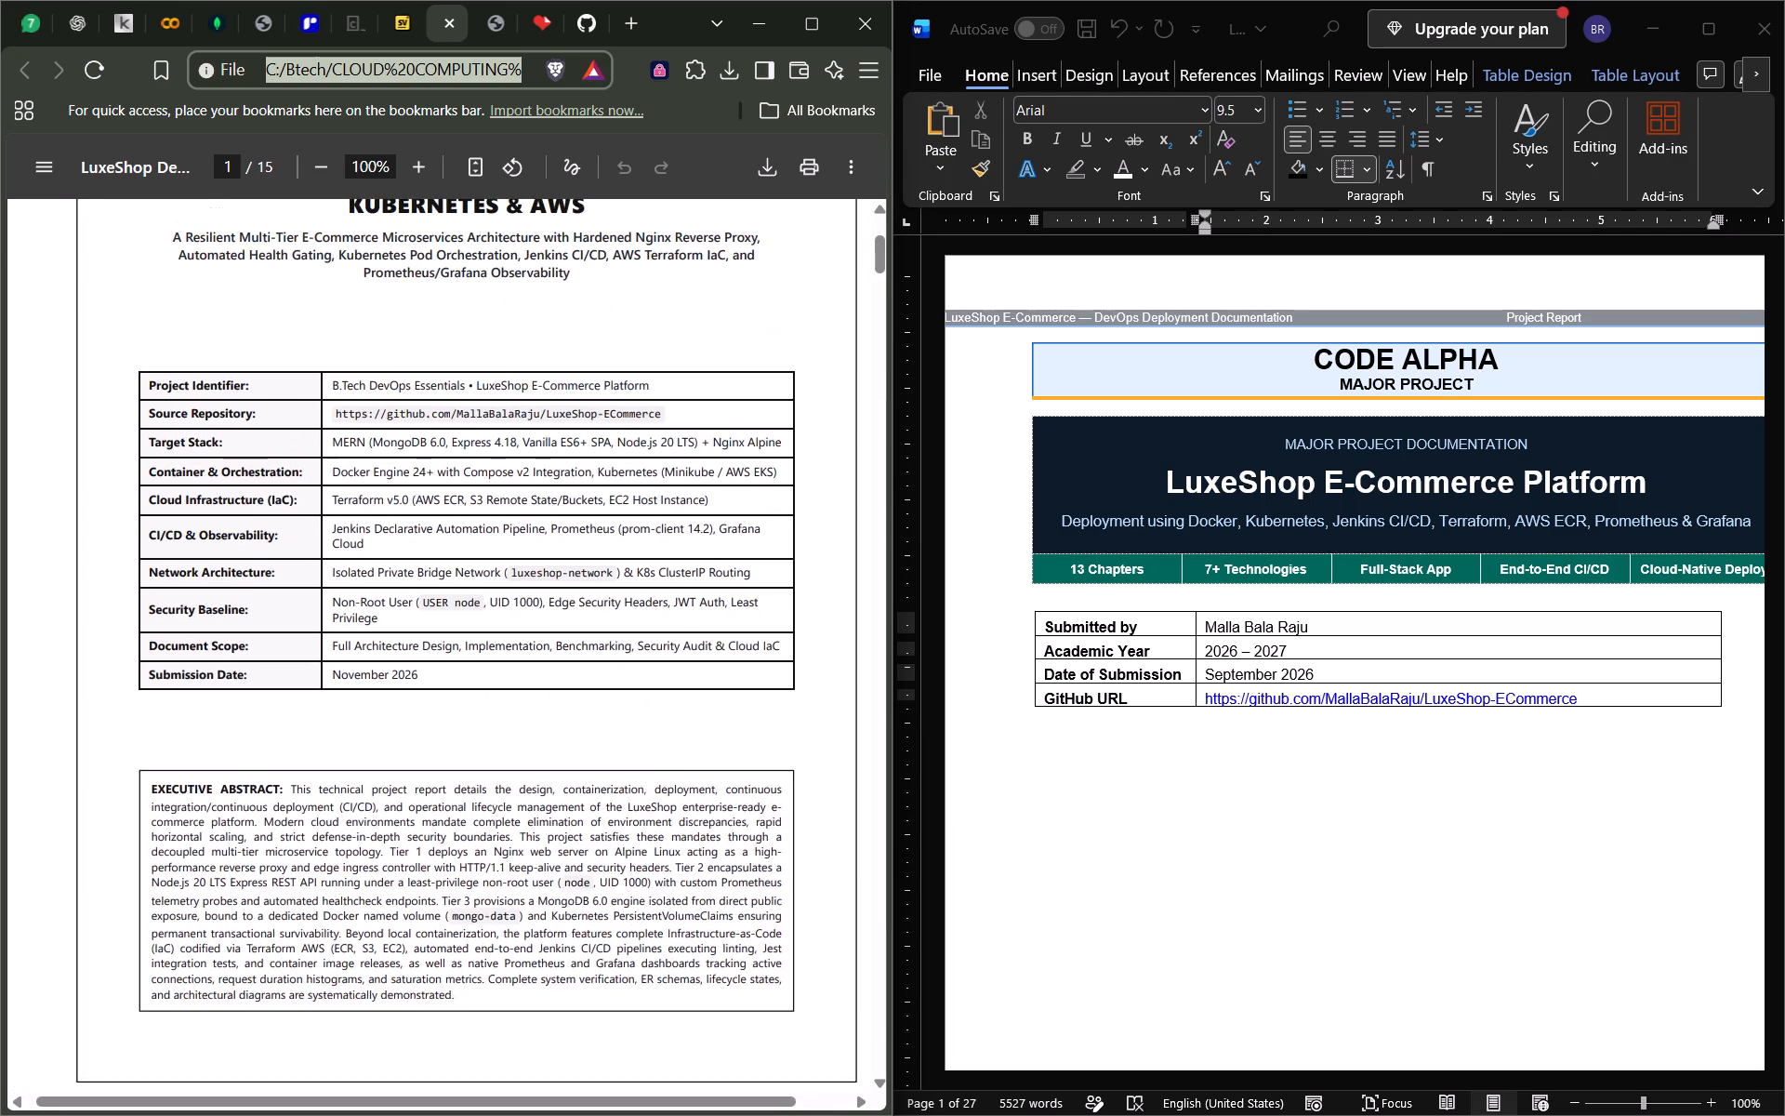
scroll(397, 470, "up", 1)
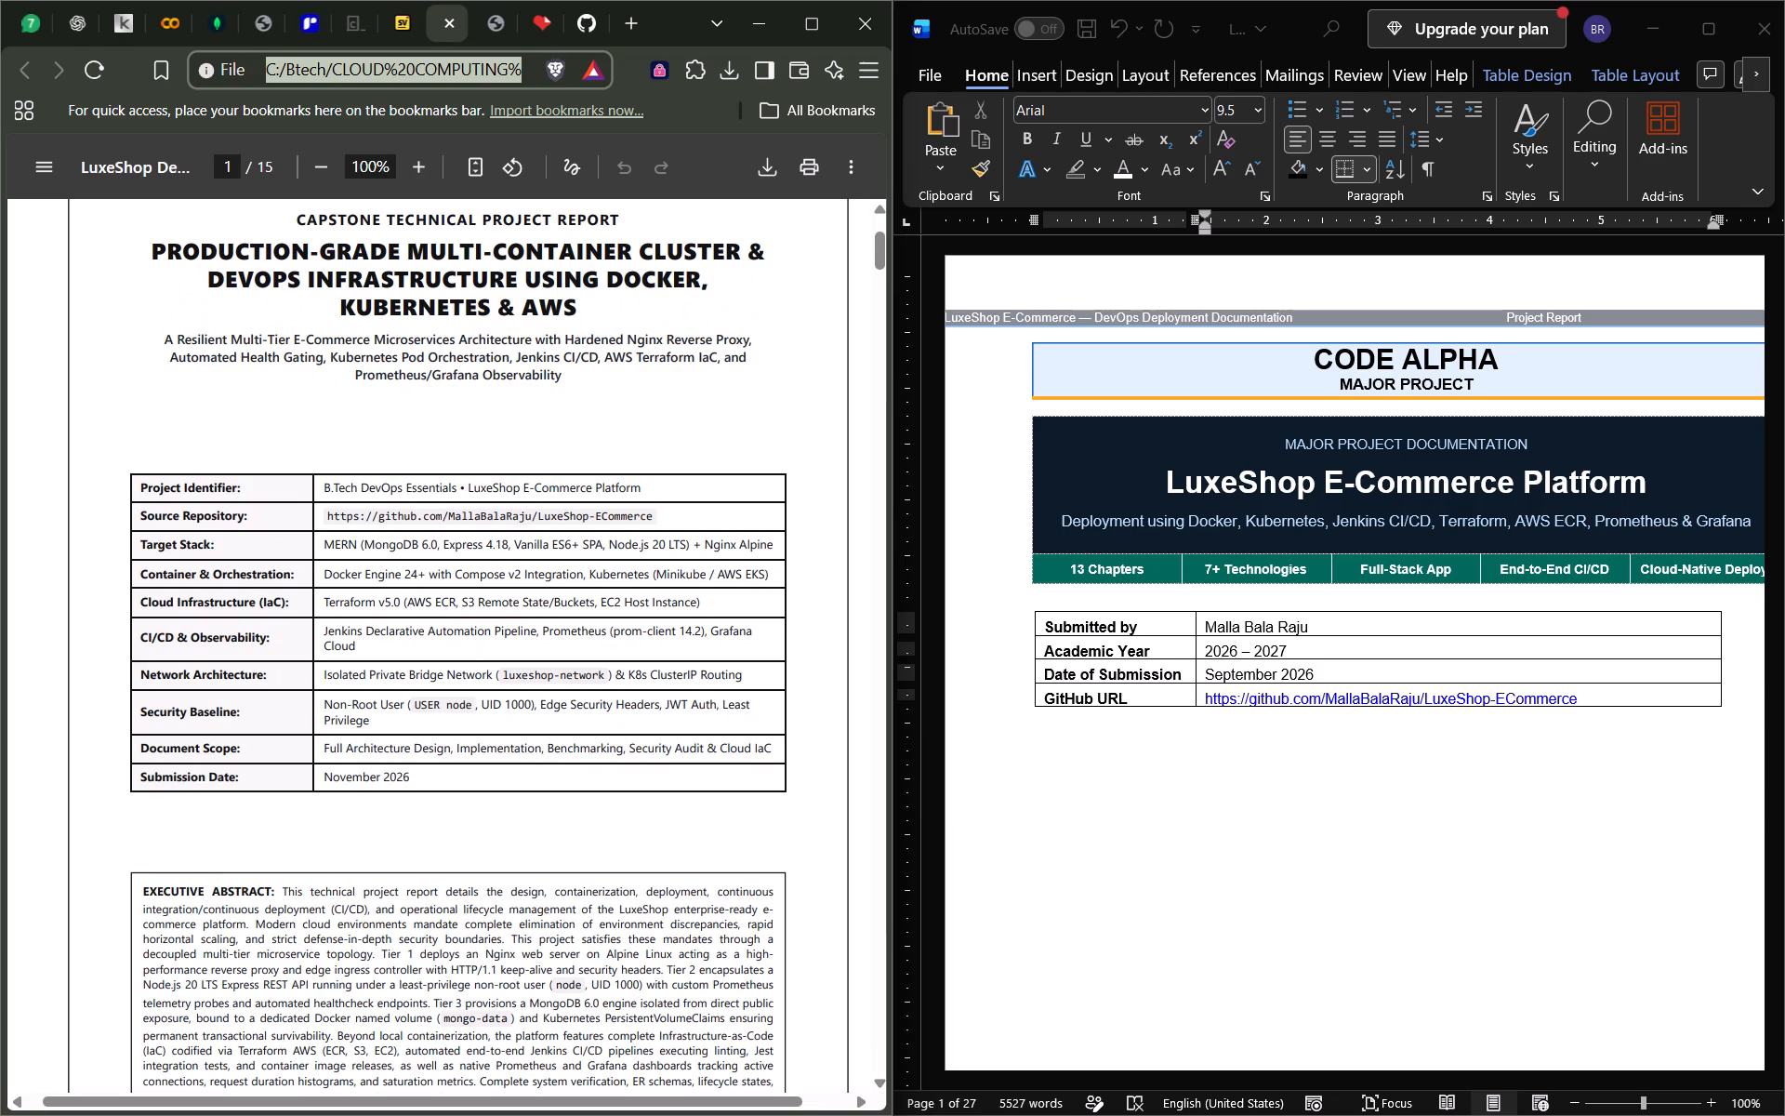
scroll(397, 470, "down", 2)
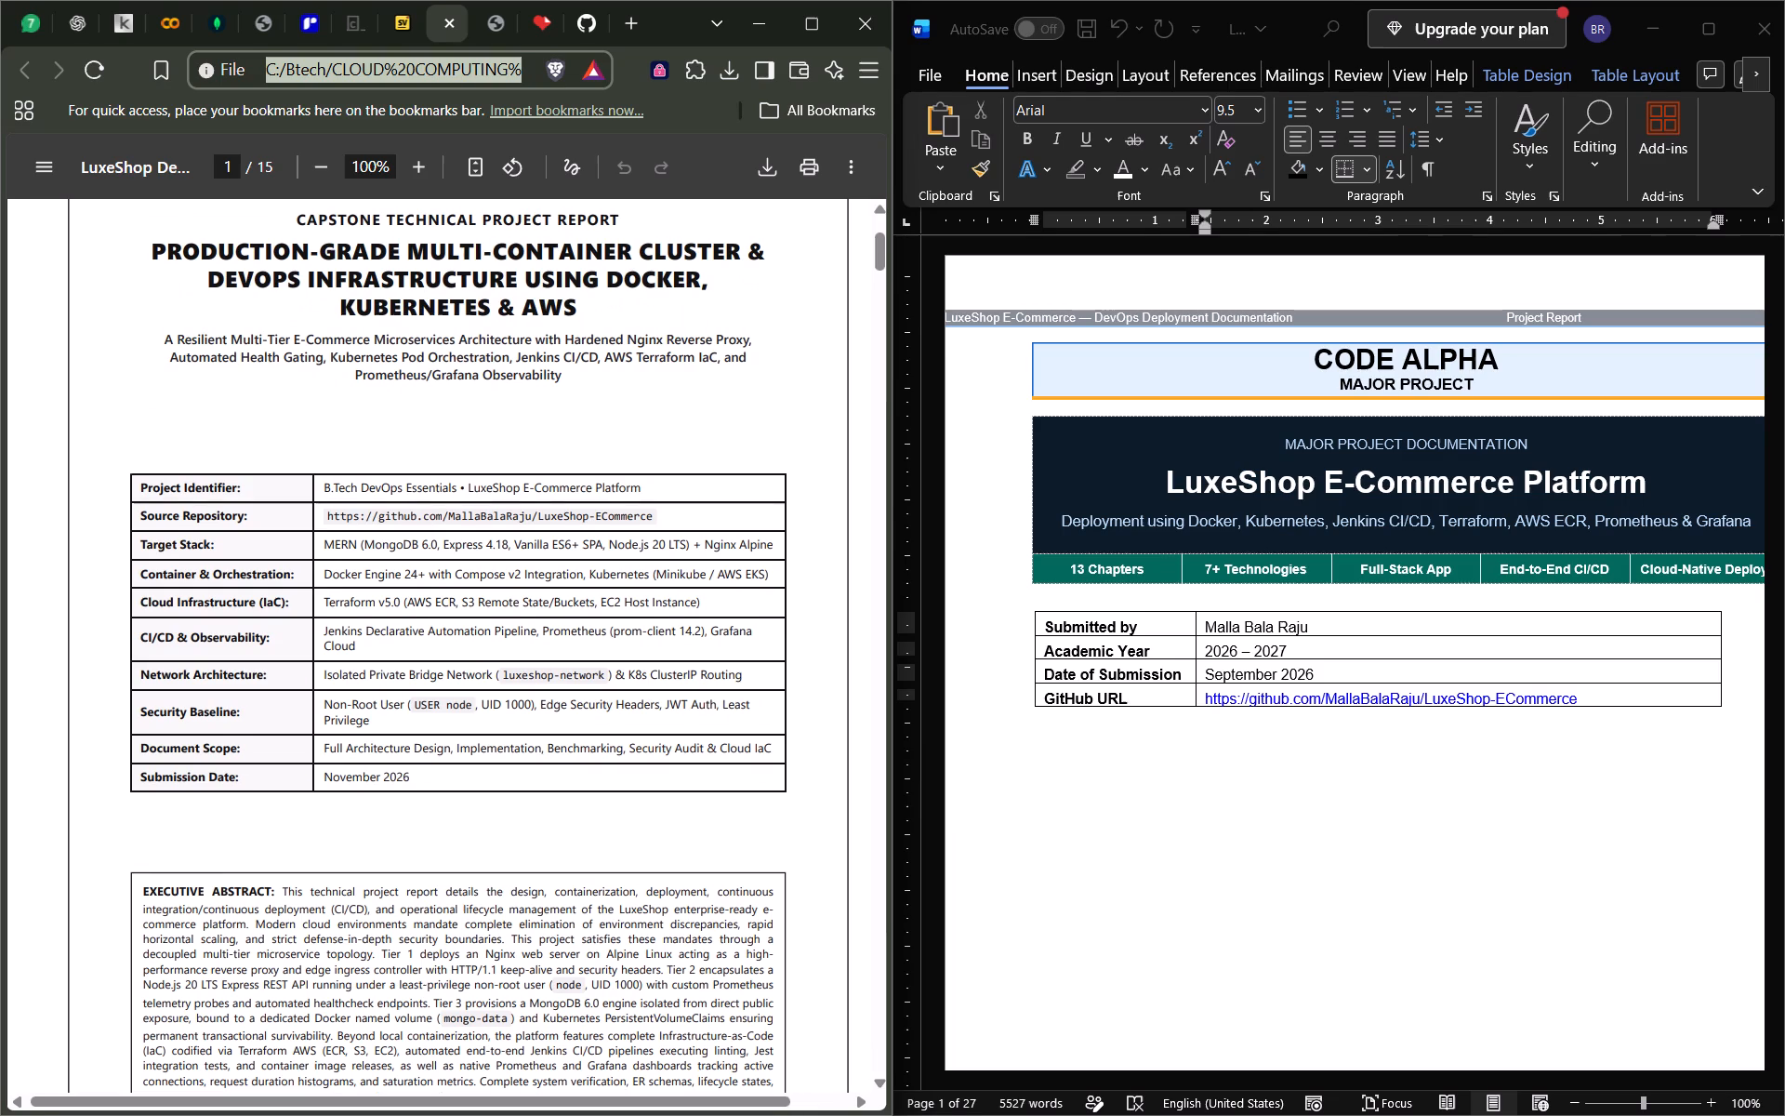
scroll(397, 470, "down", 2)
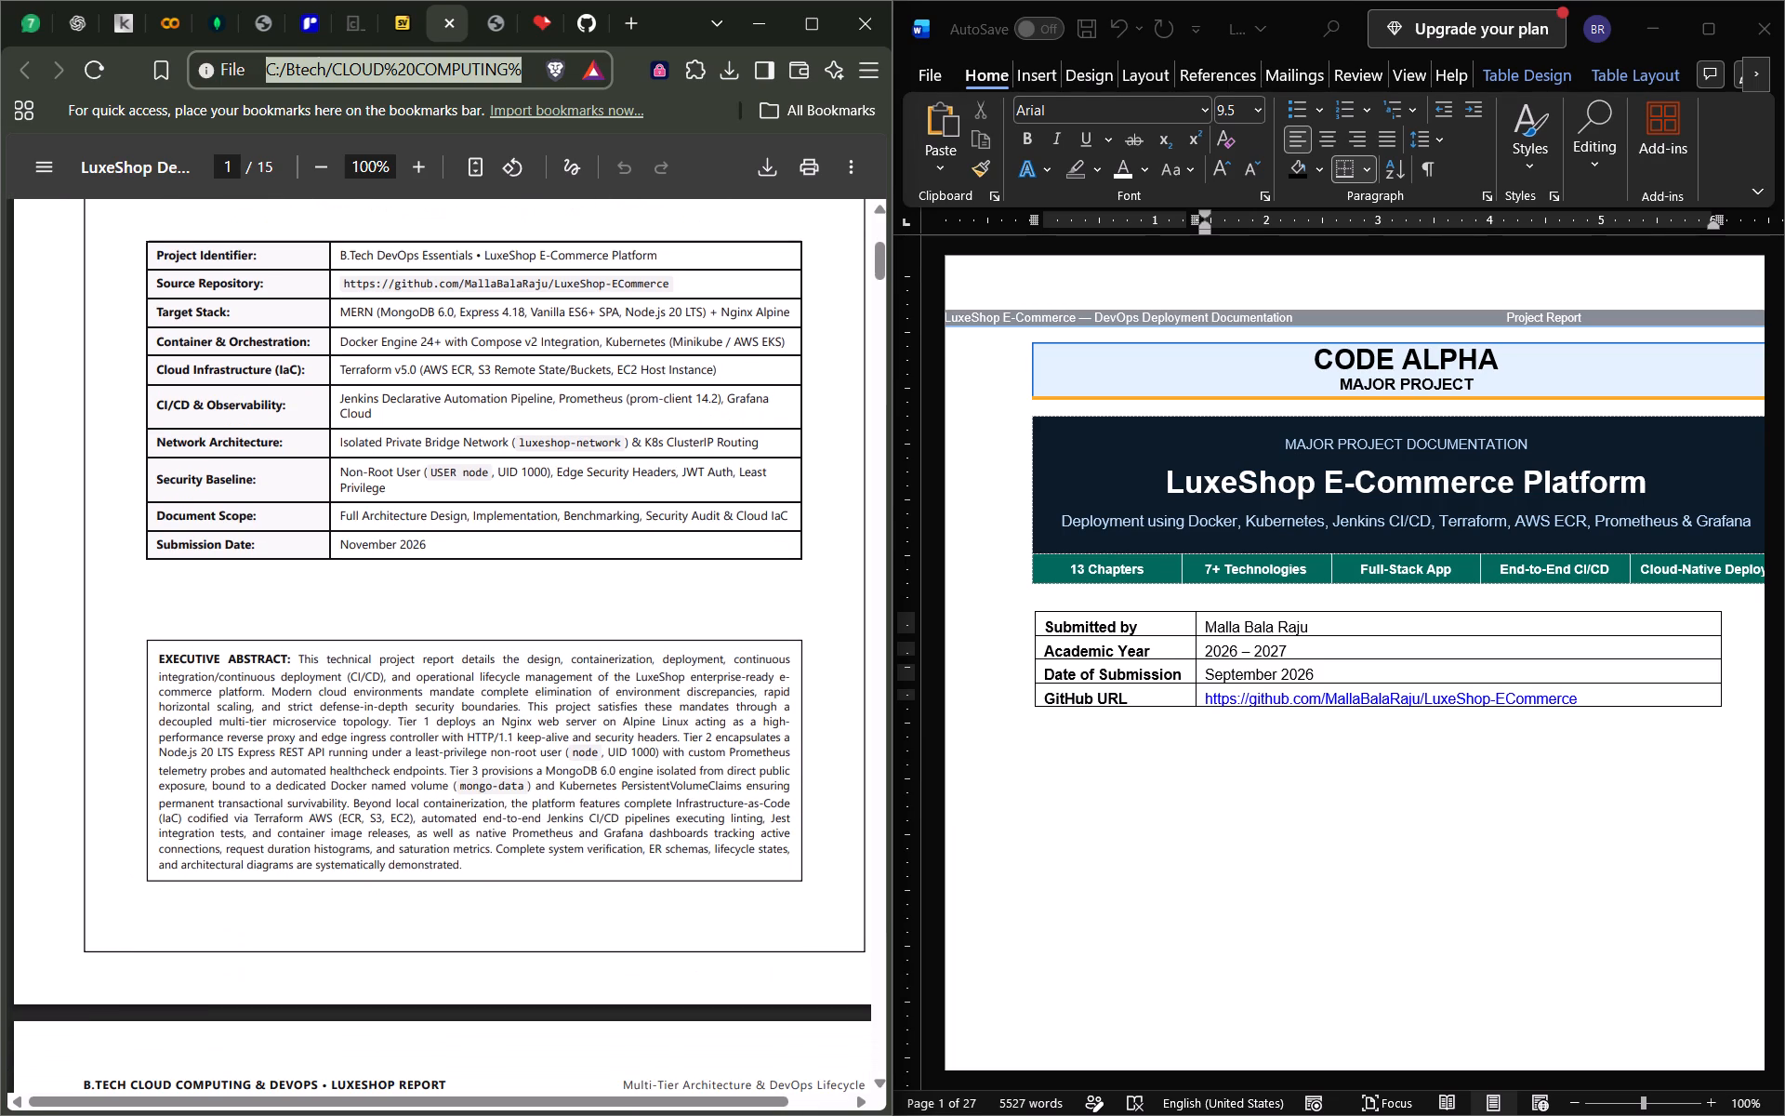
scroll(389, 568, "up", 1)
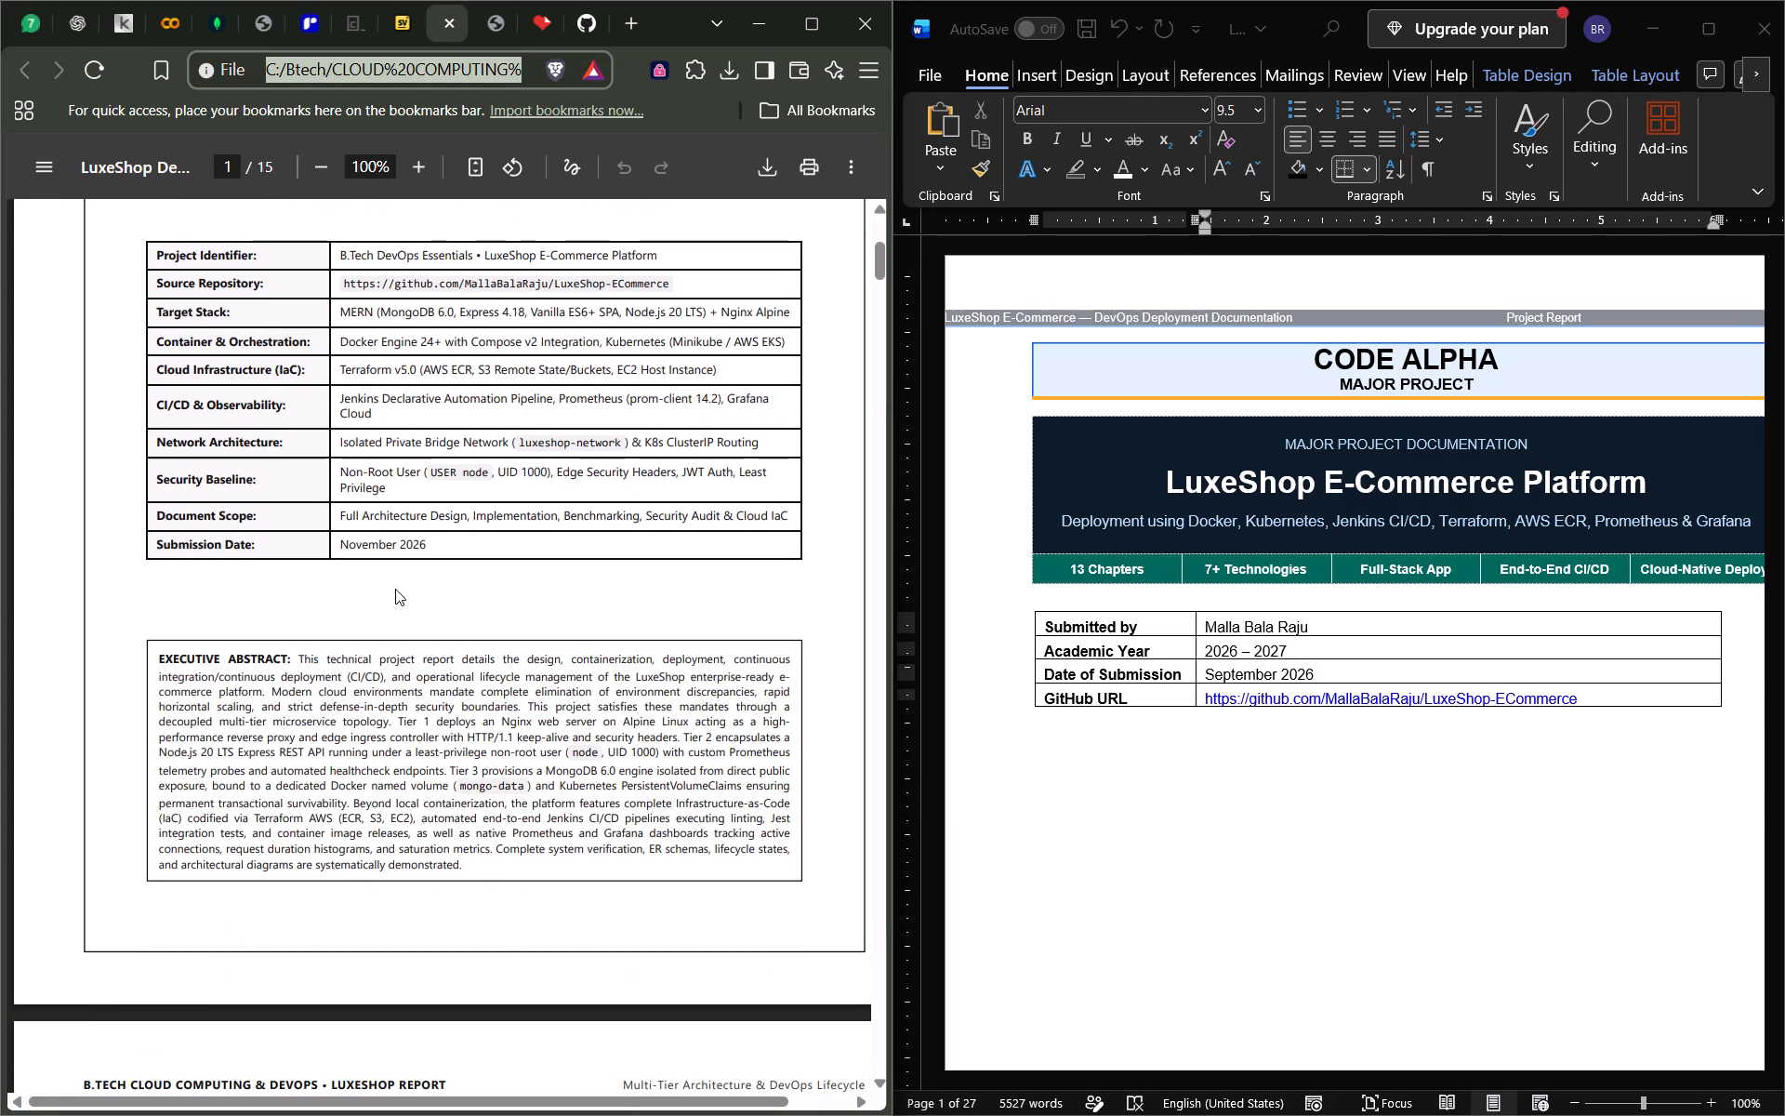
scroll(395, 589, "up", 1)
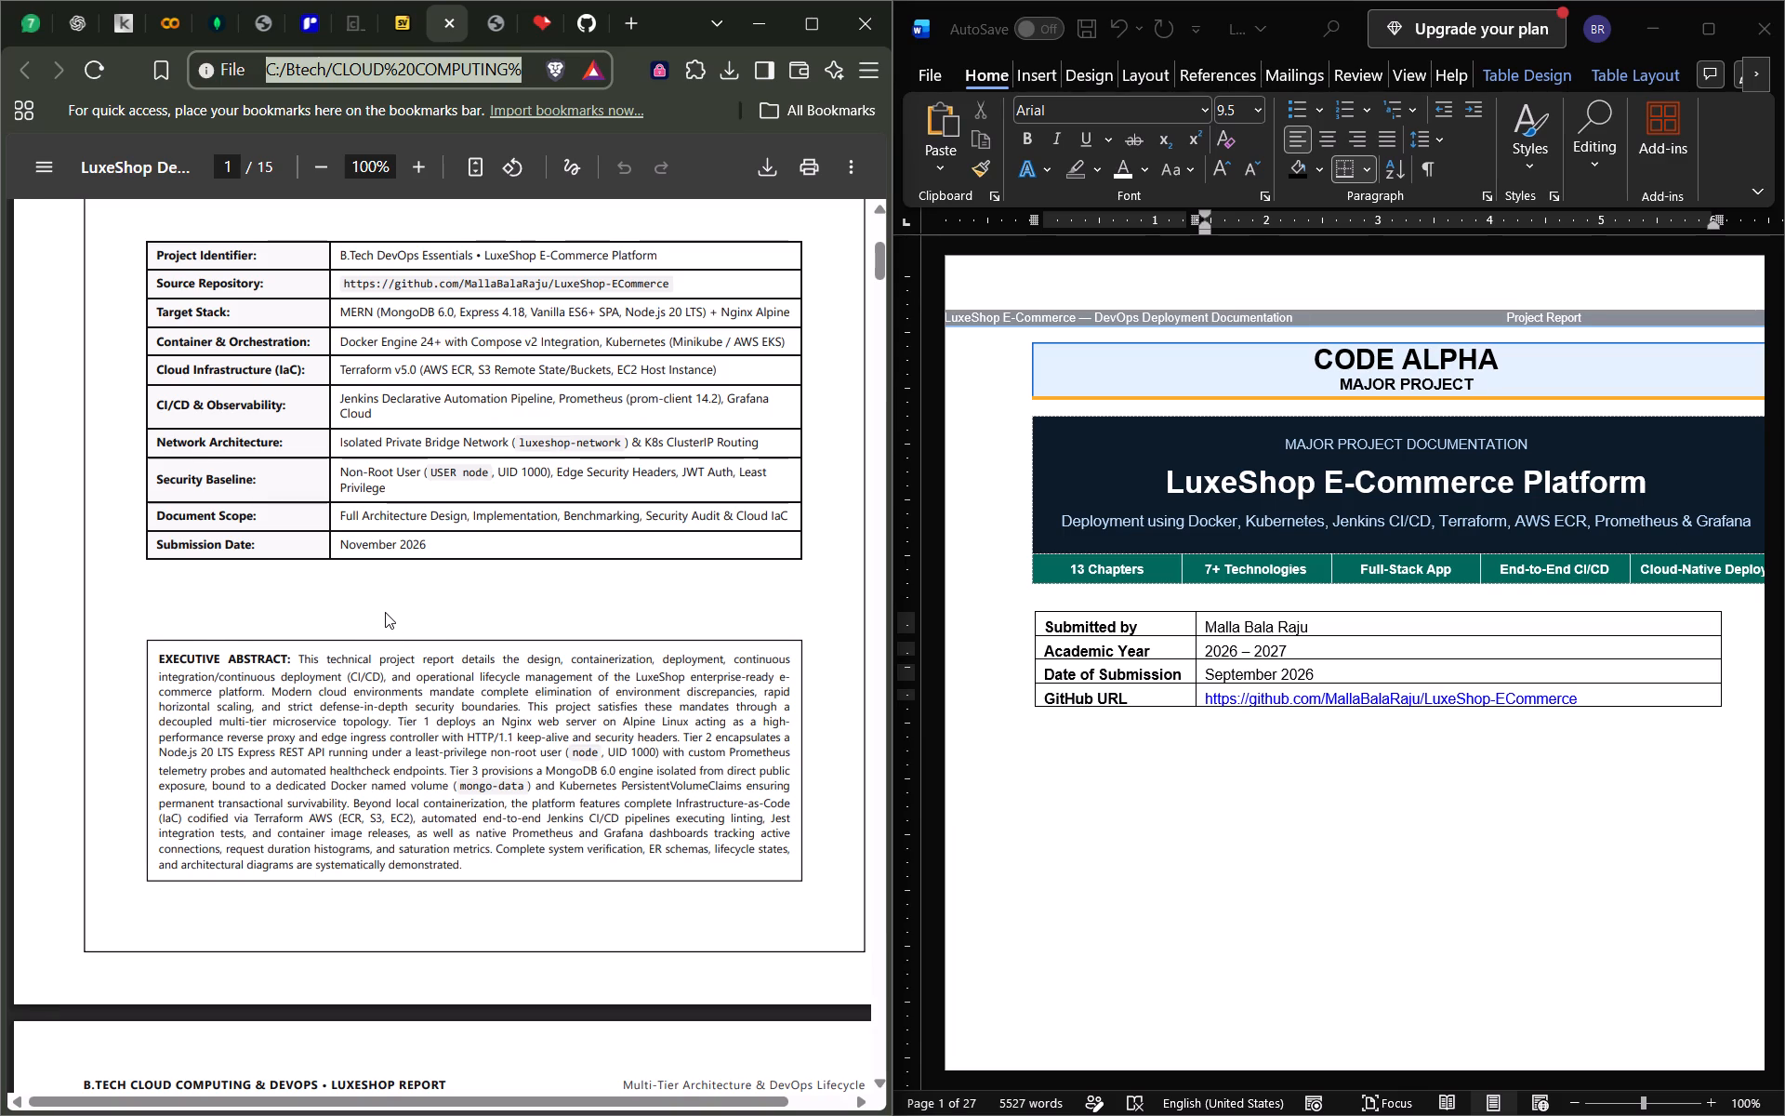
scroll(385, 612, "up", 1)
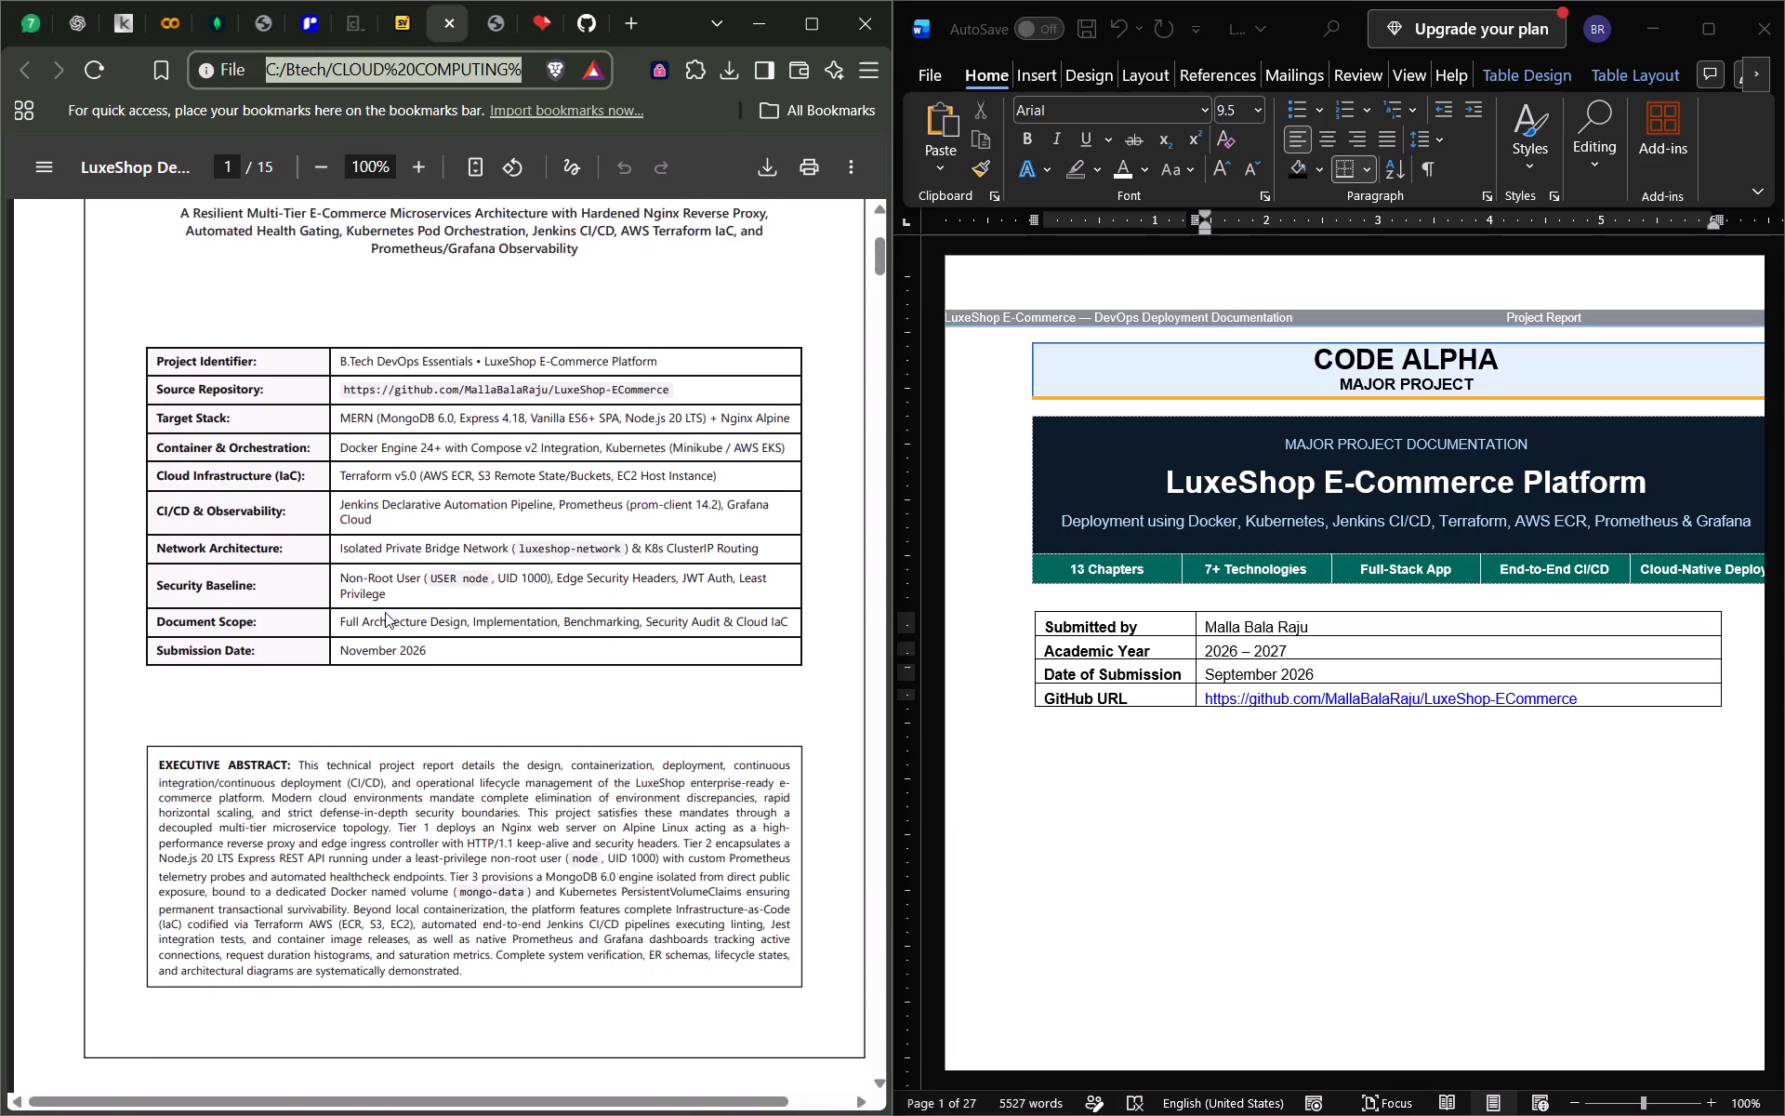
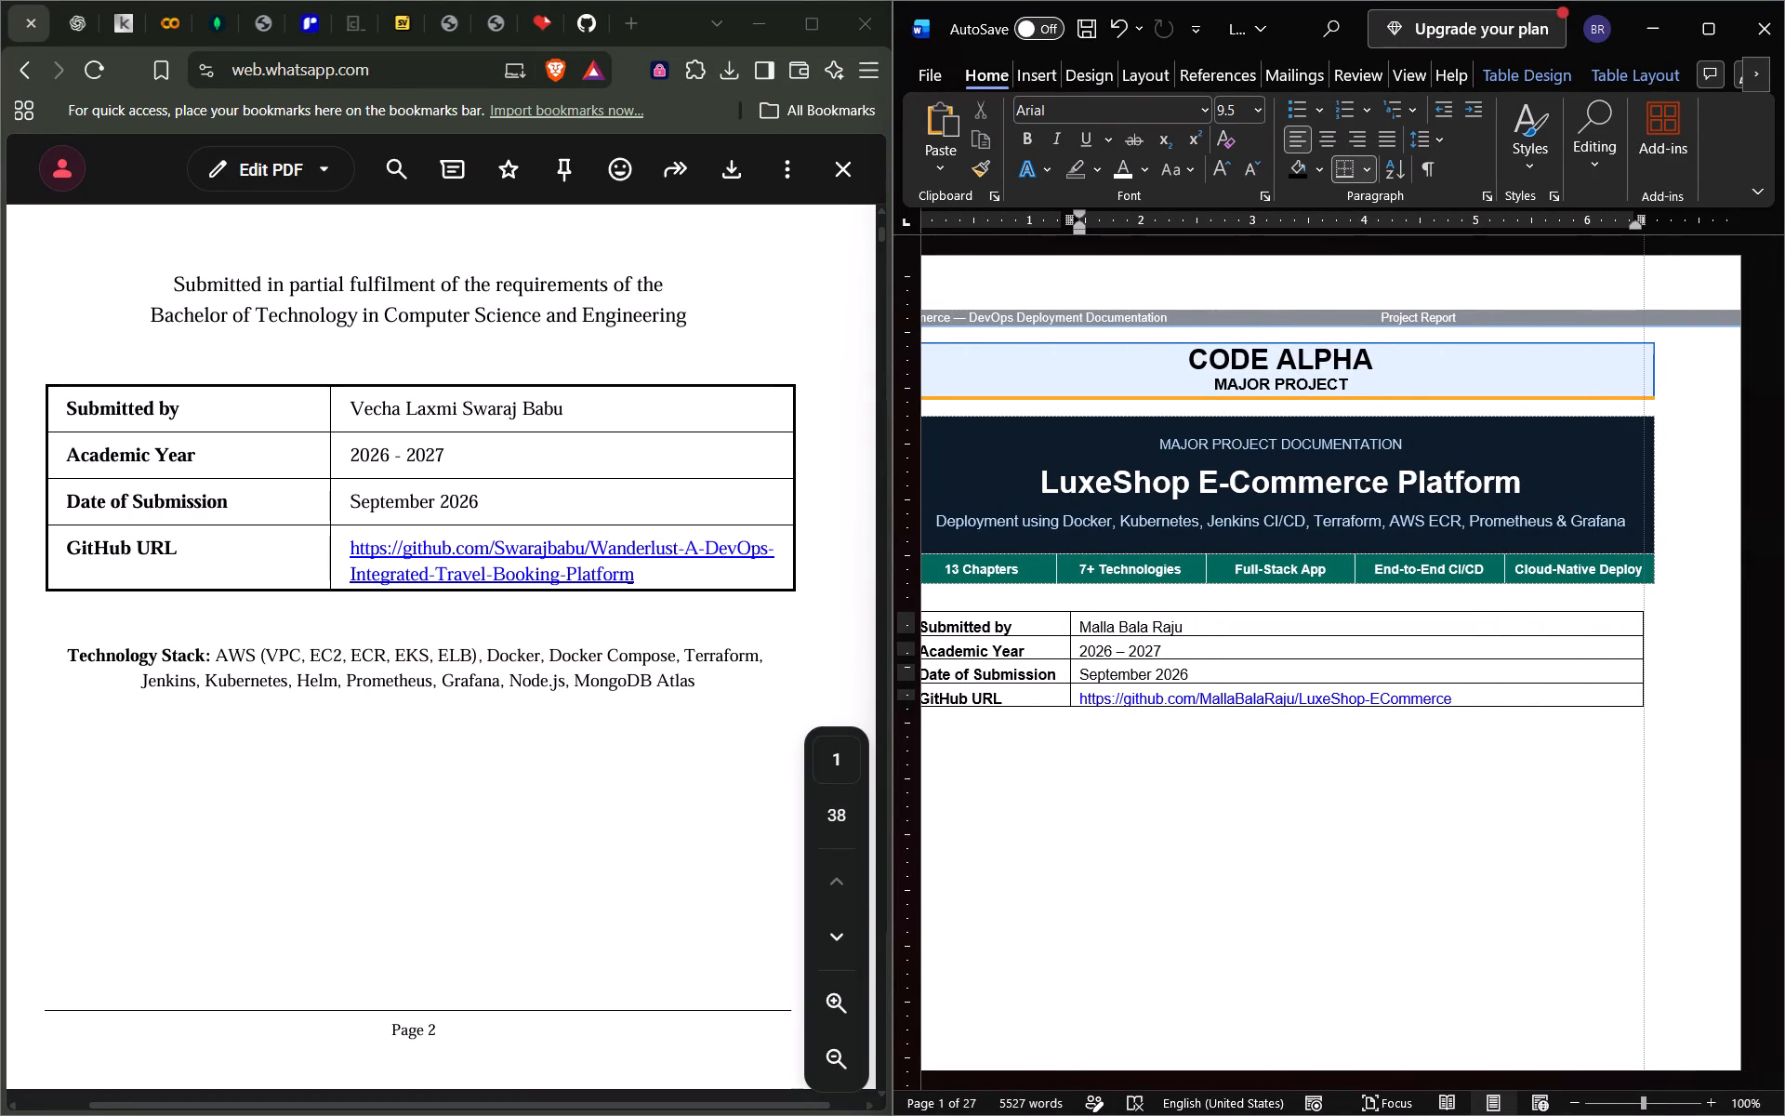
Widen the cover details table so its outer edge roughly lines up with the LuxeShop title banner above.
left_click_drag(1644, 644, 1651, 647)
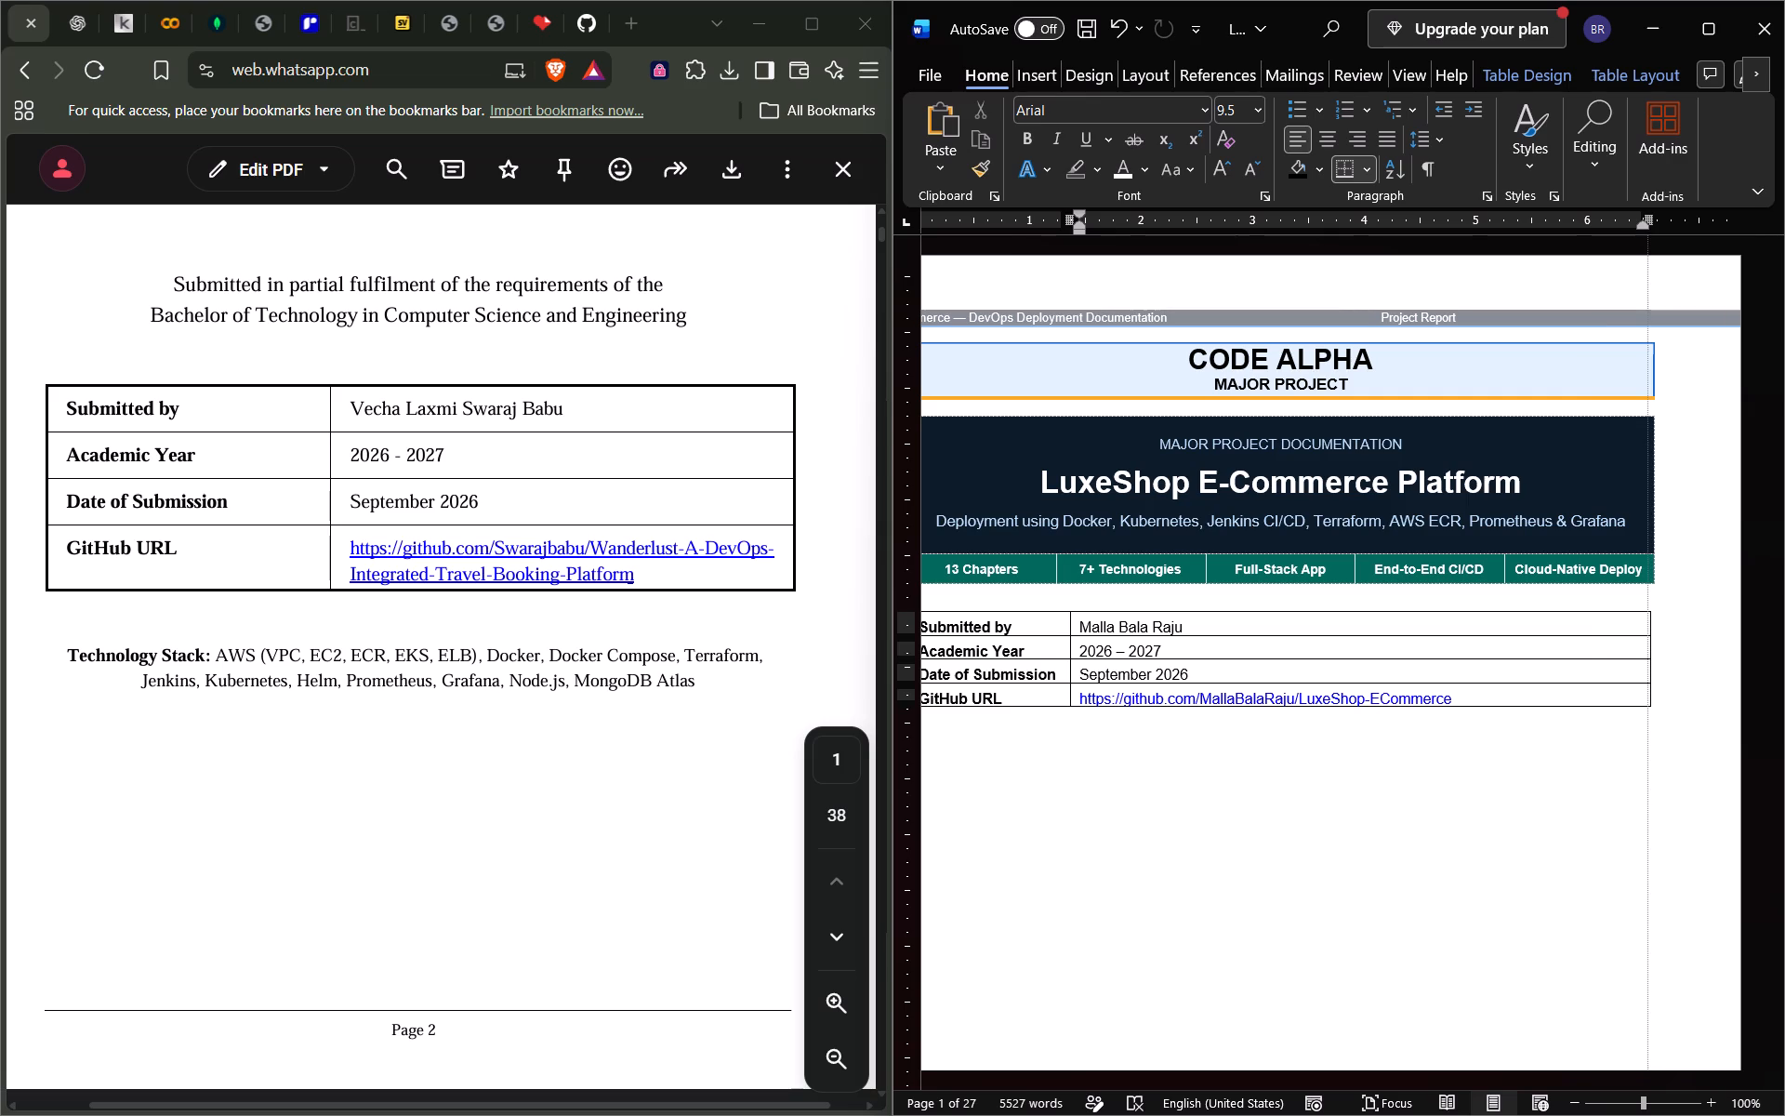
left_click_drag(1651, 647, 1655, 644)
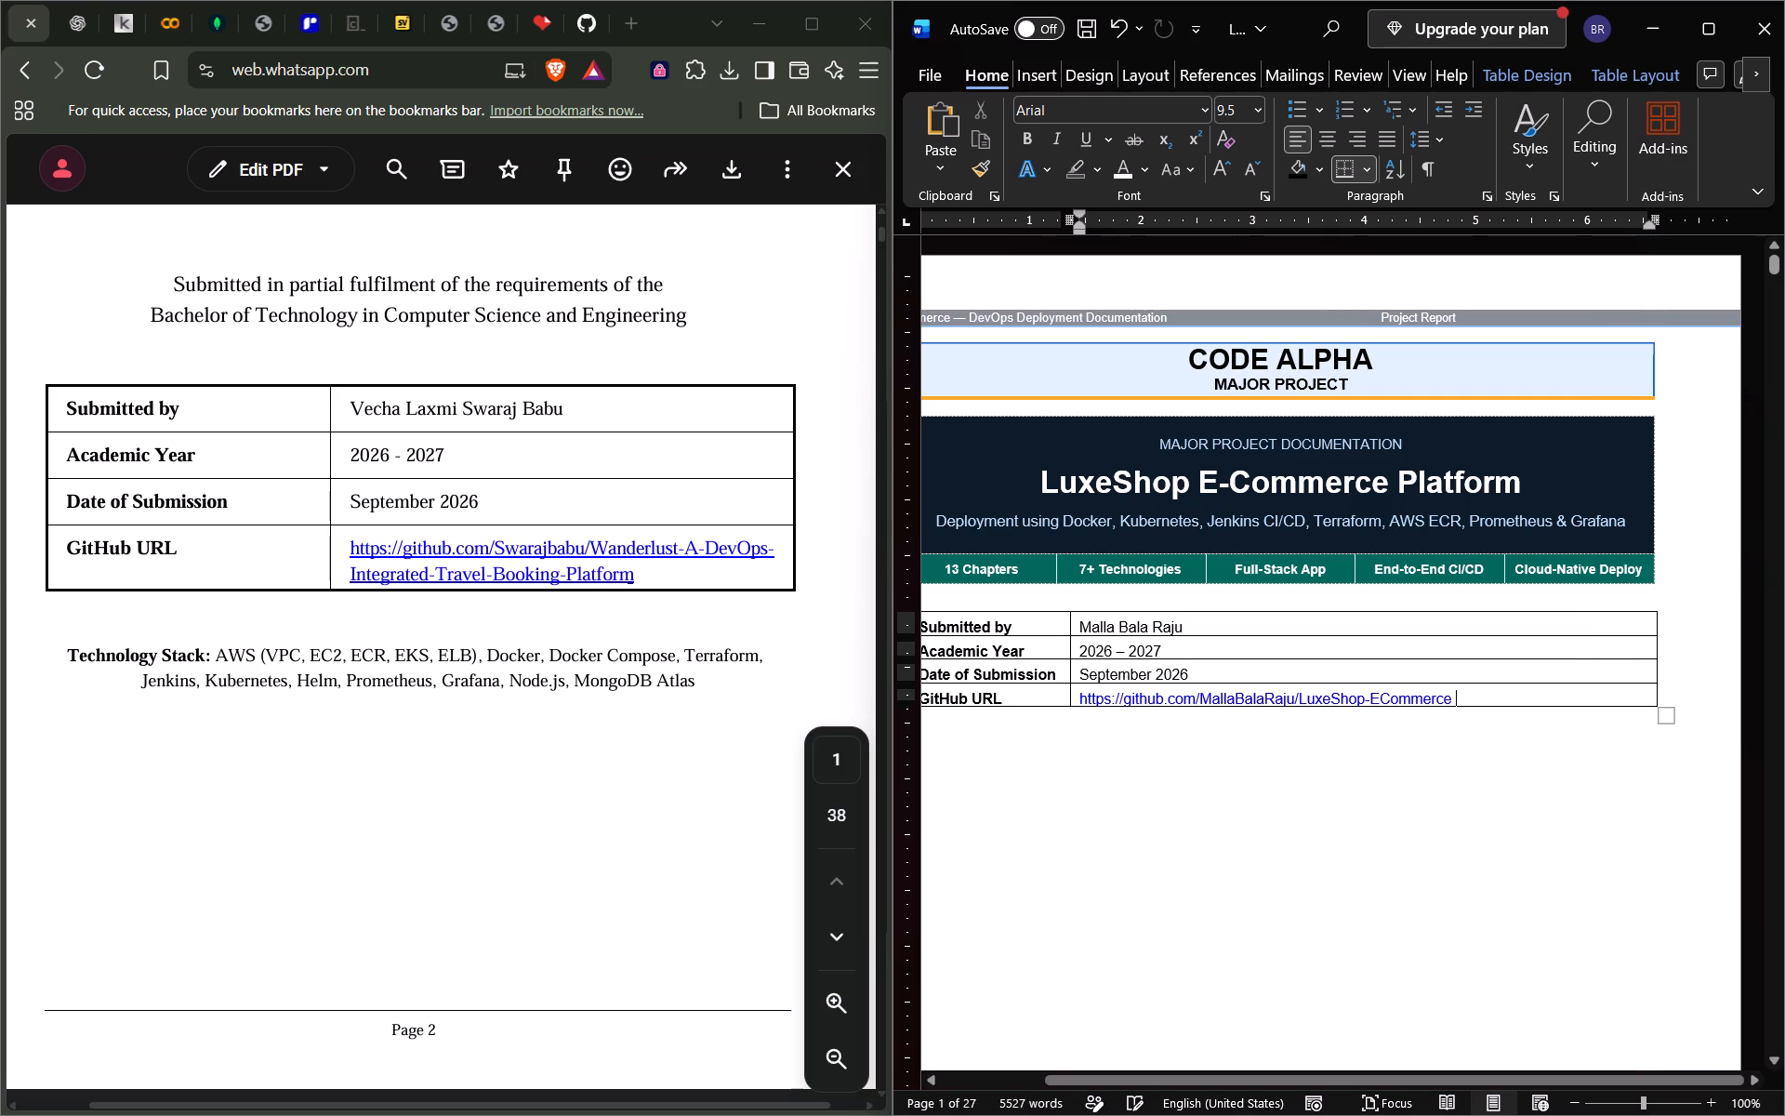
Add an empty row beneath the green highlights row containing 13 Chapters and 7+ Technologies.
left_click(1676, 684)
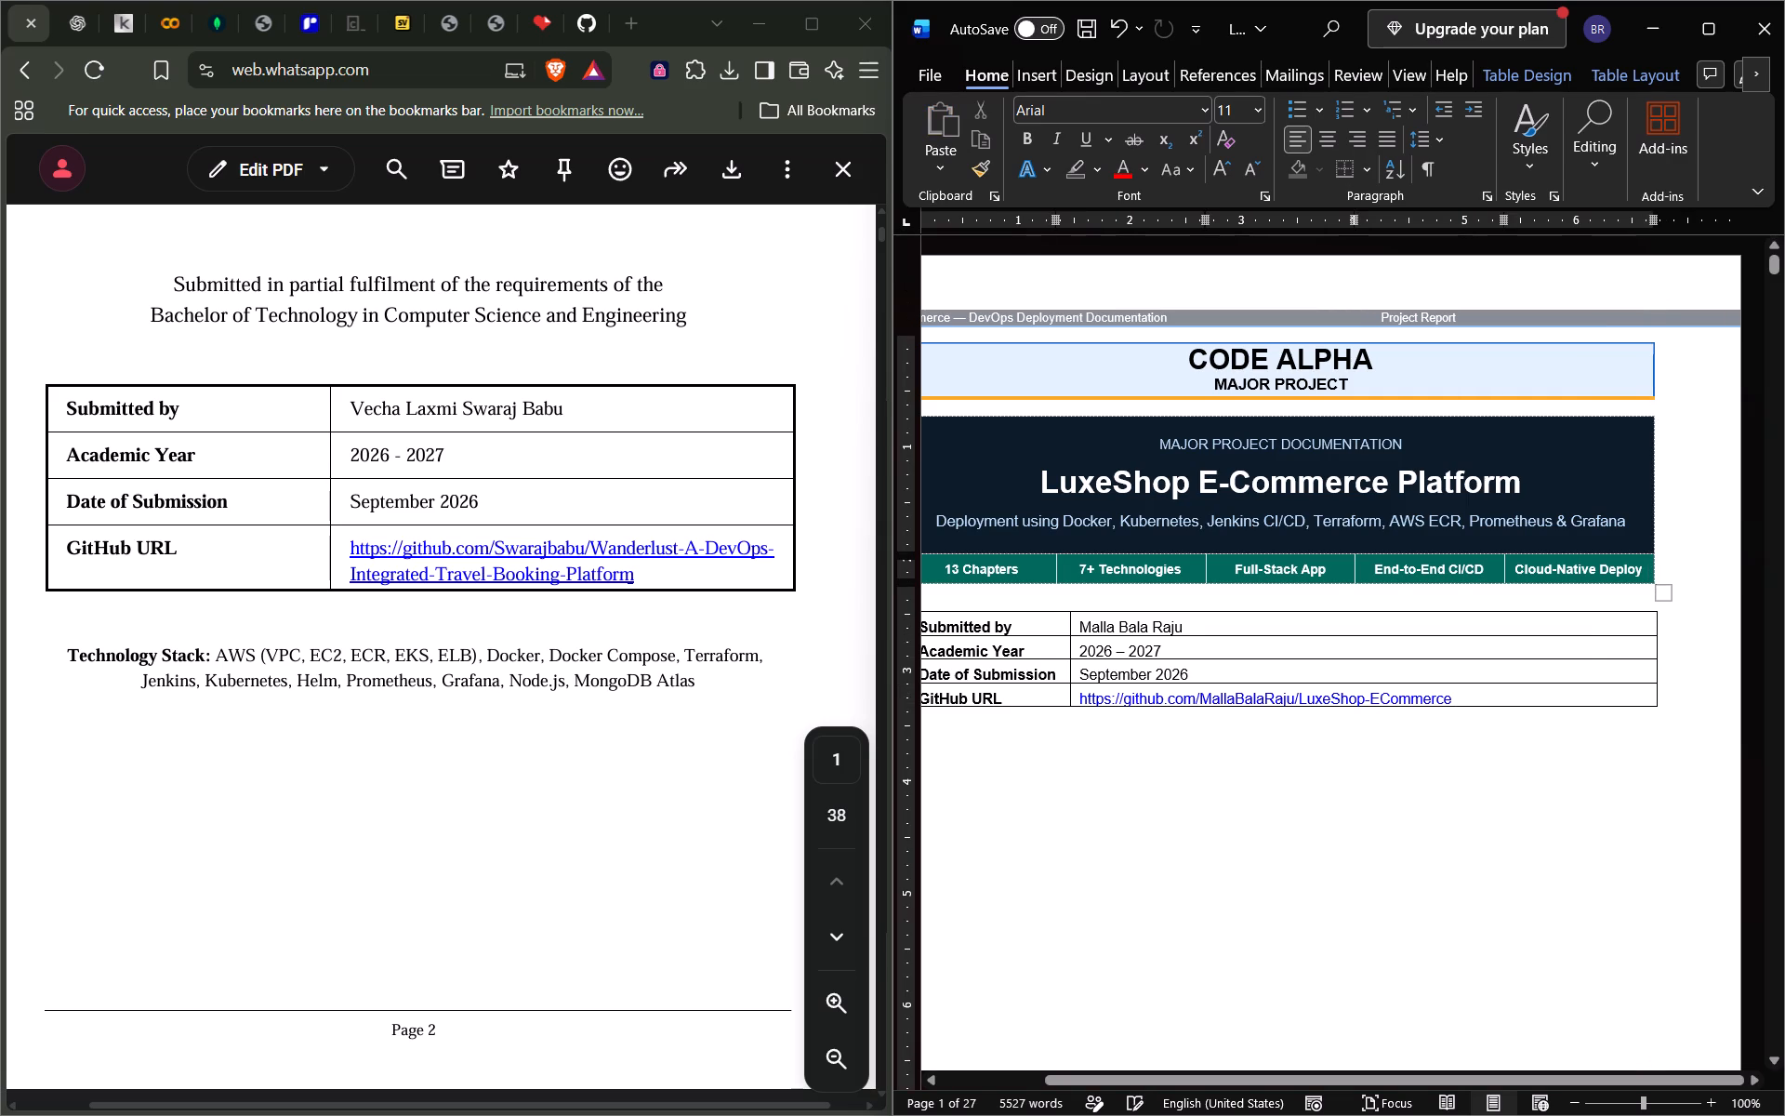
key("Return")
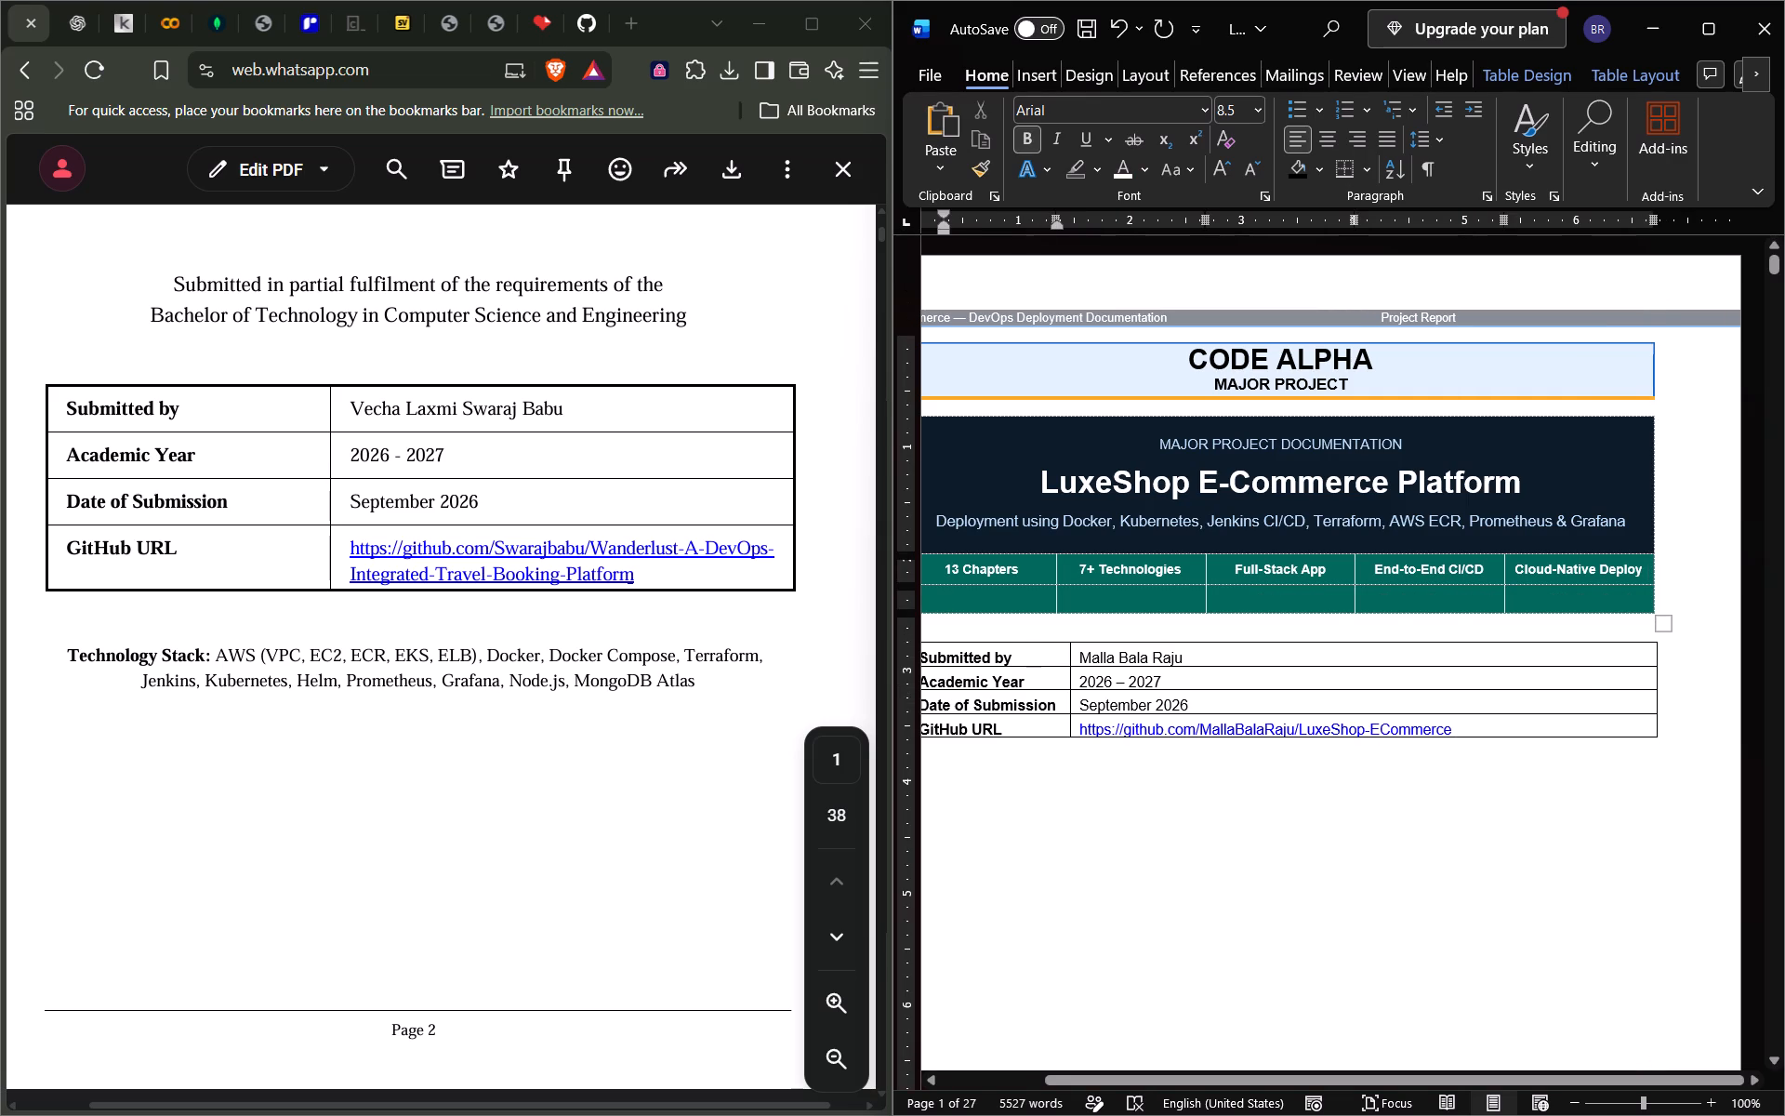
left_click(1577, 780)
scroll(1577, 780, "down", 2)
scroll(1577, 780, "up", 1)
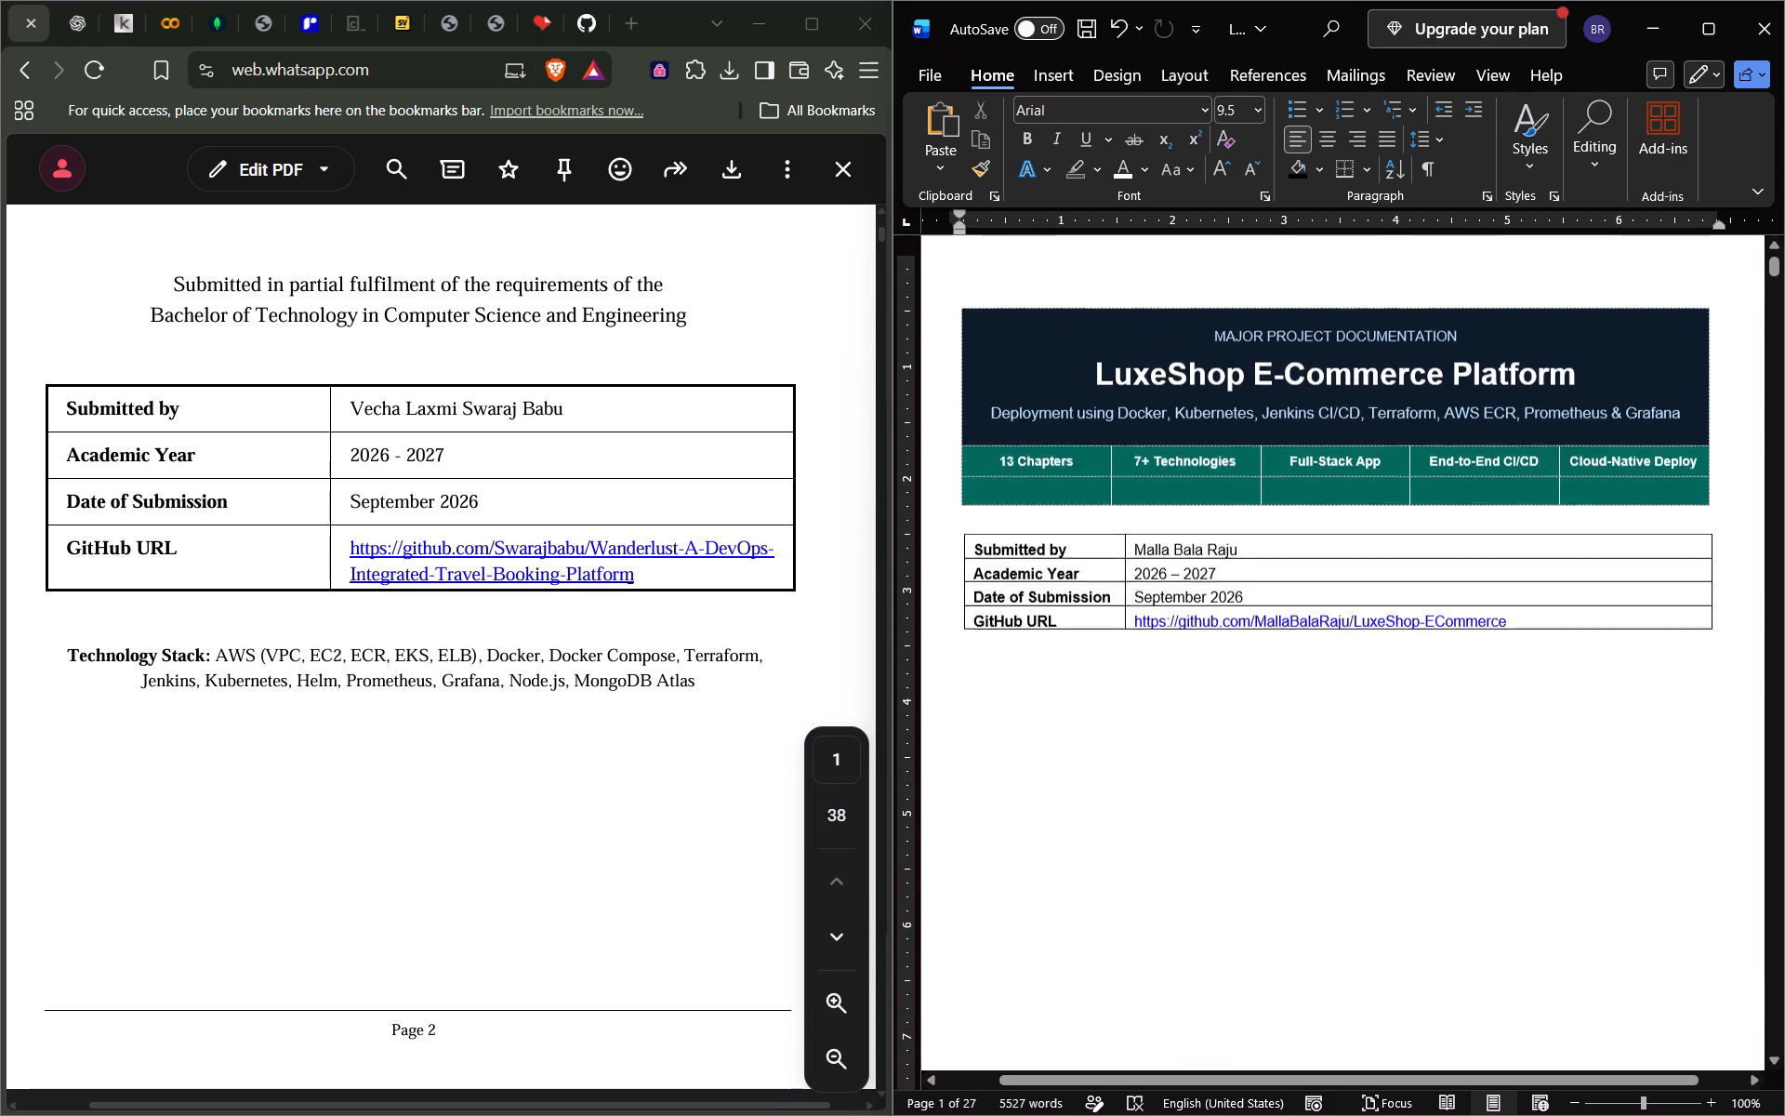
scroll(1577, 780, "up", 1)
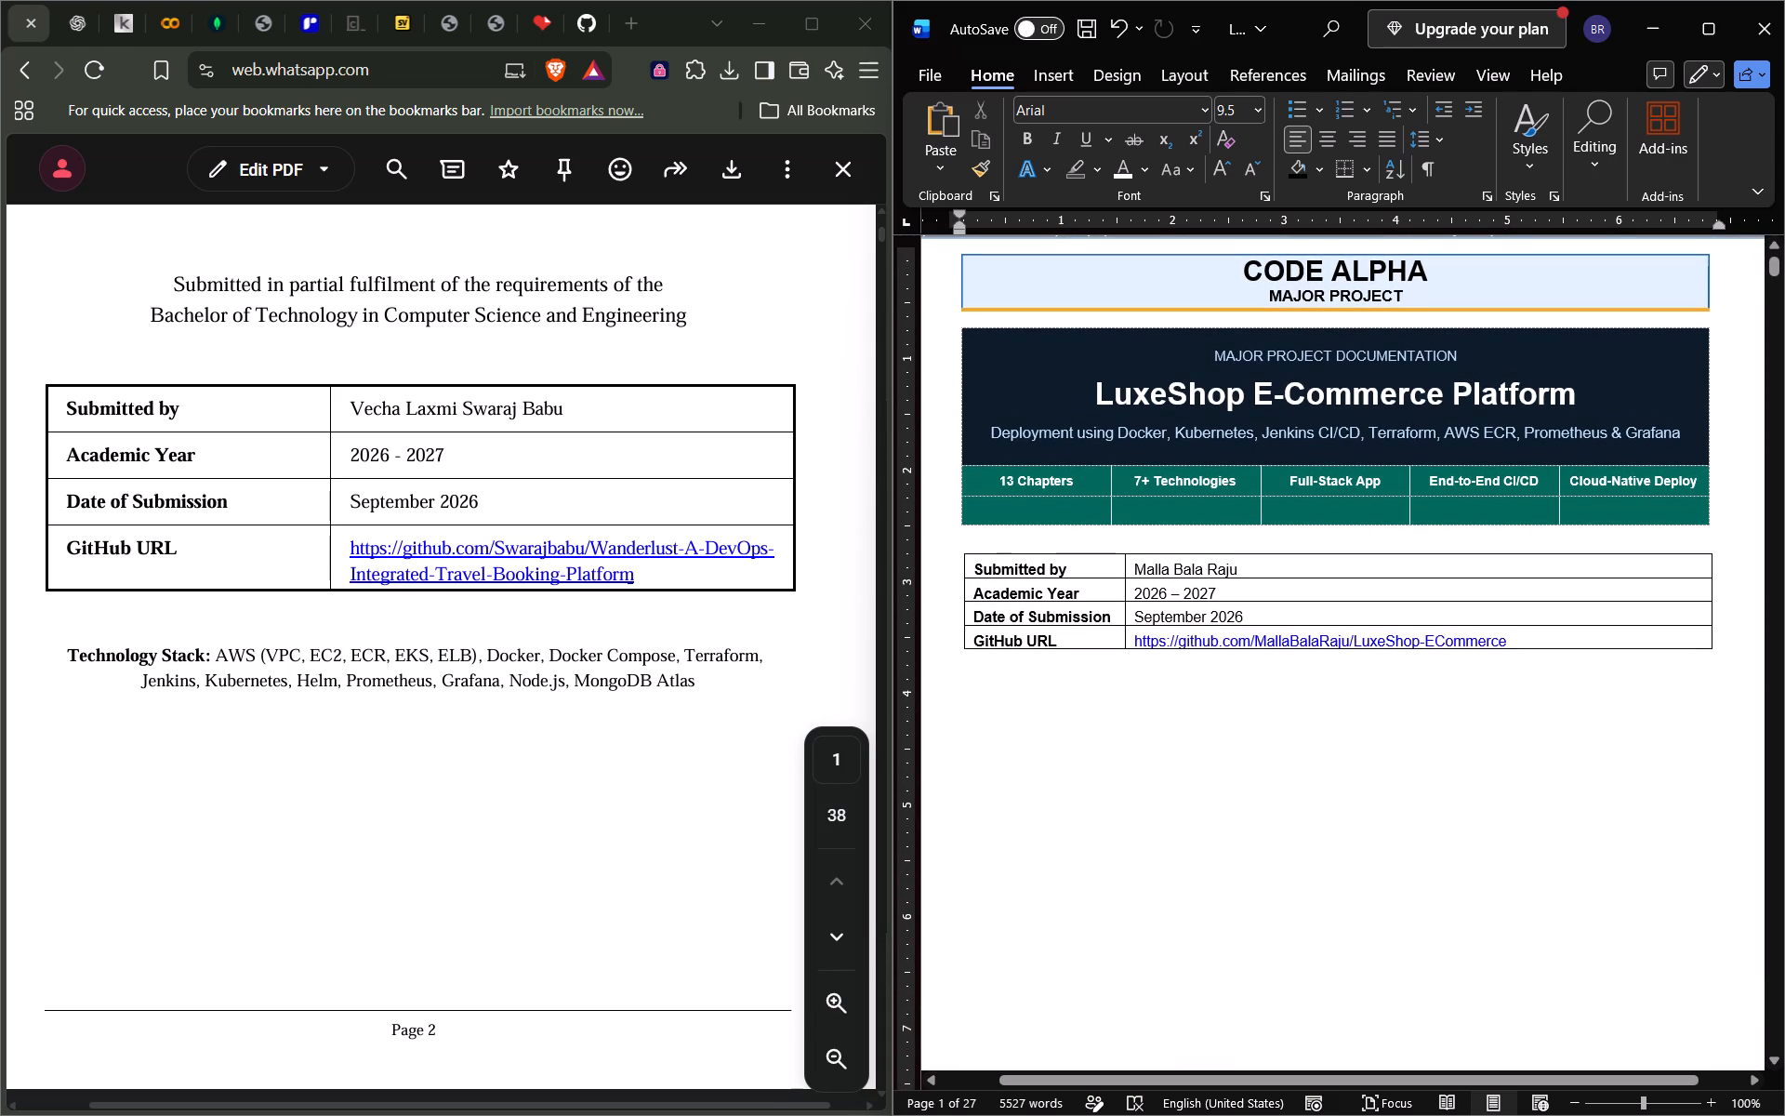
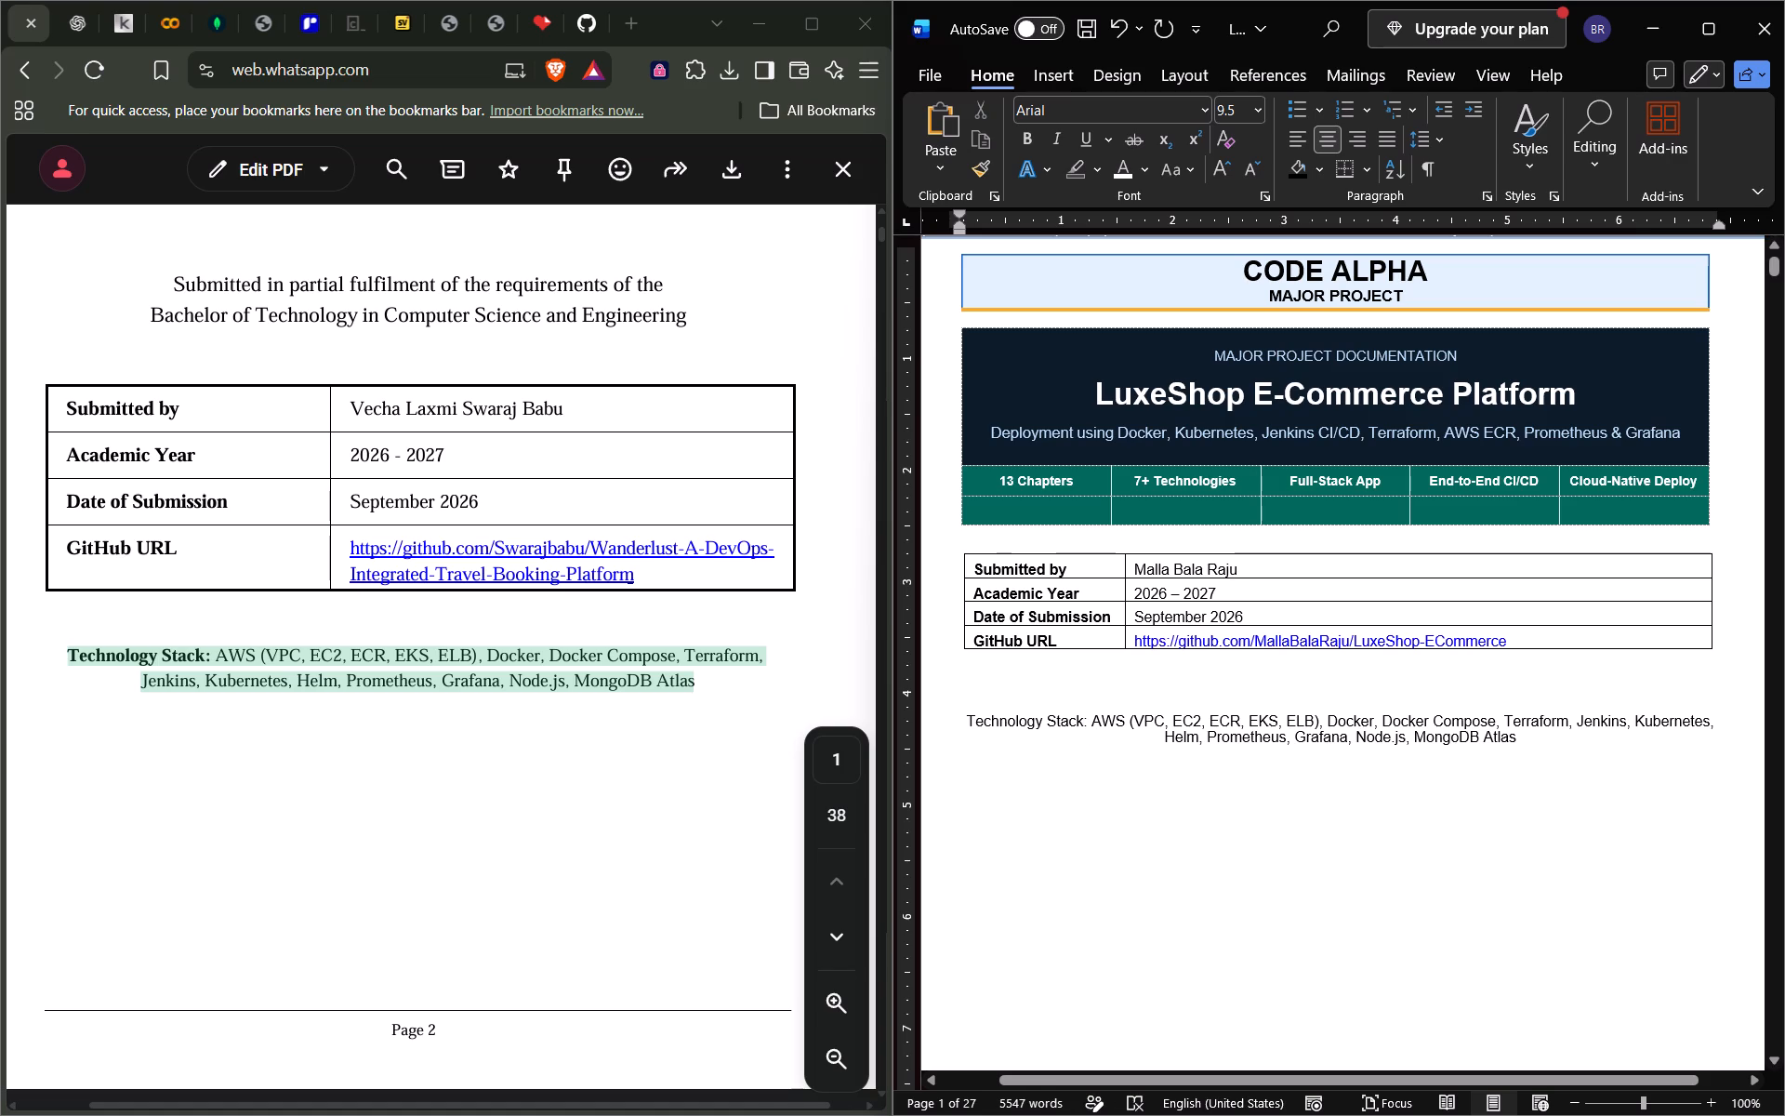
Make the "Technology Stack:" label in the paragraph below the cover details table bold.
left_click_drag(1088, 722, 994, 726)
key("ctrl+b")
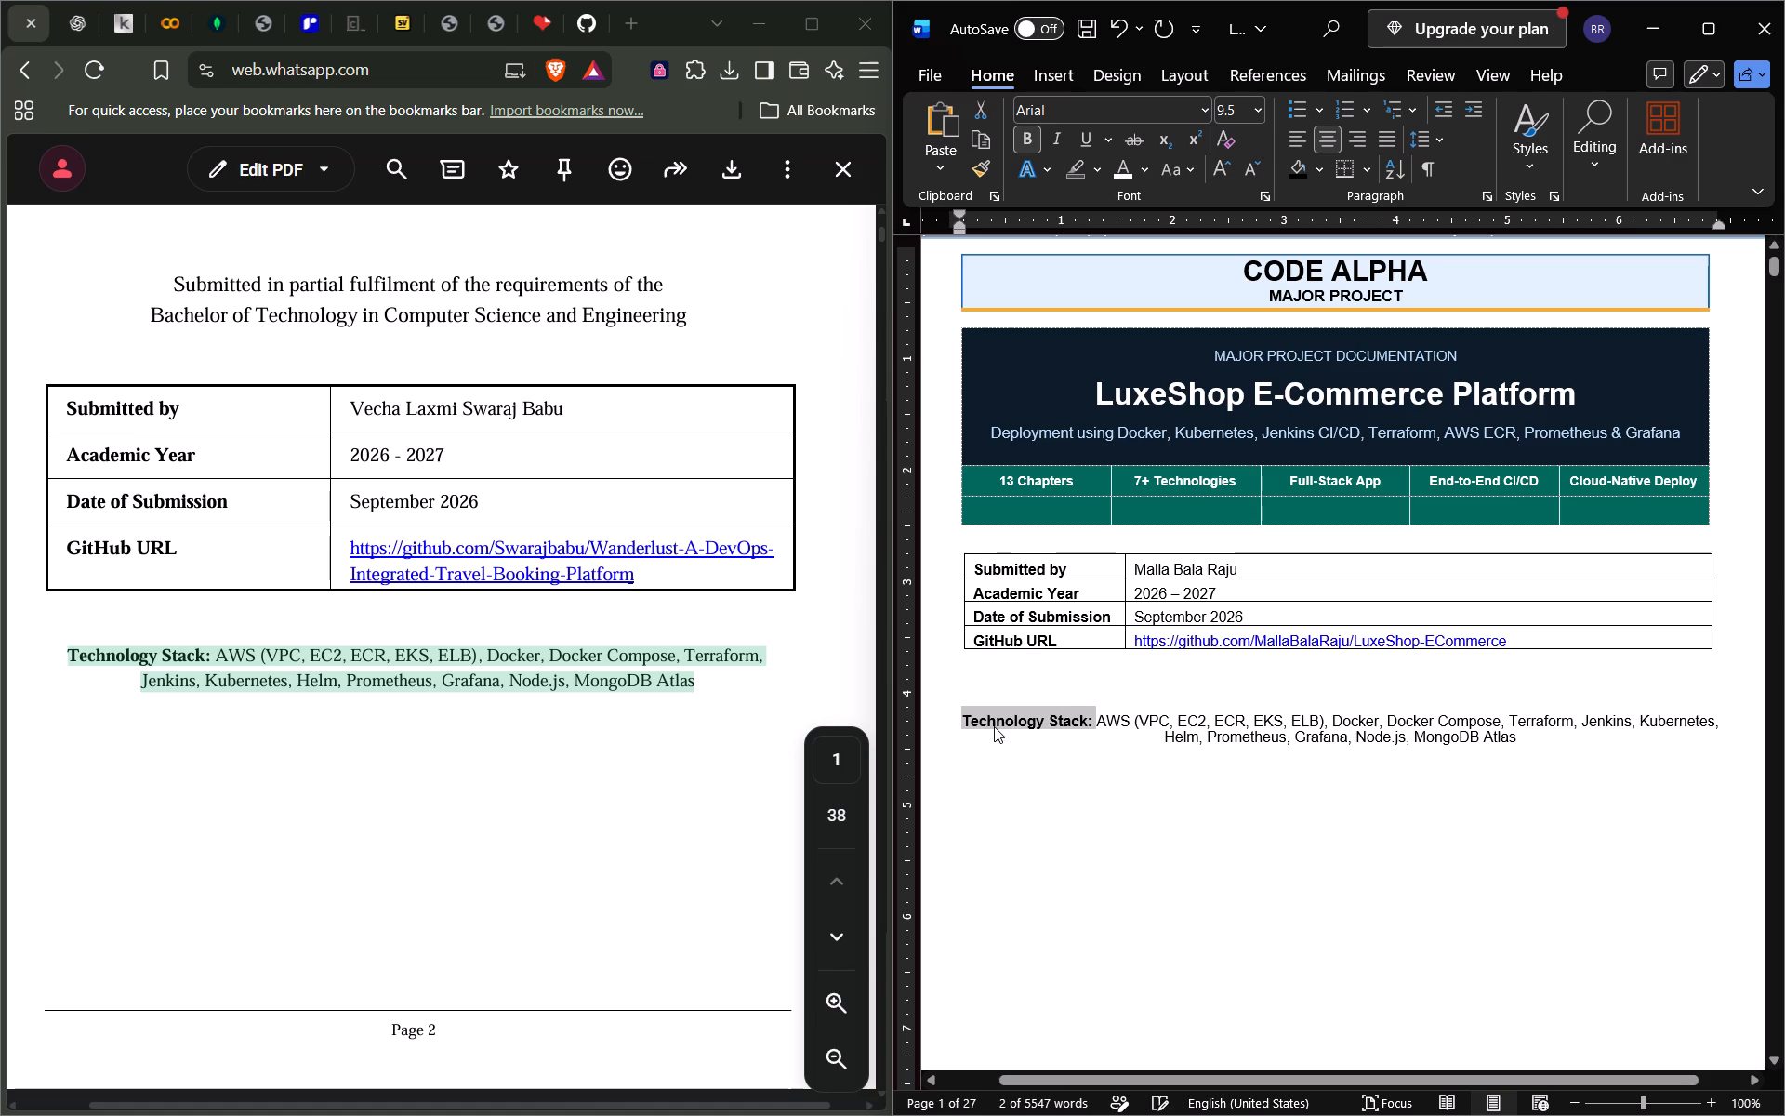
left_click(1170, 849)
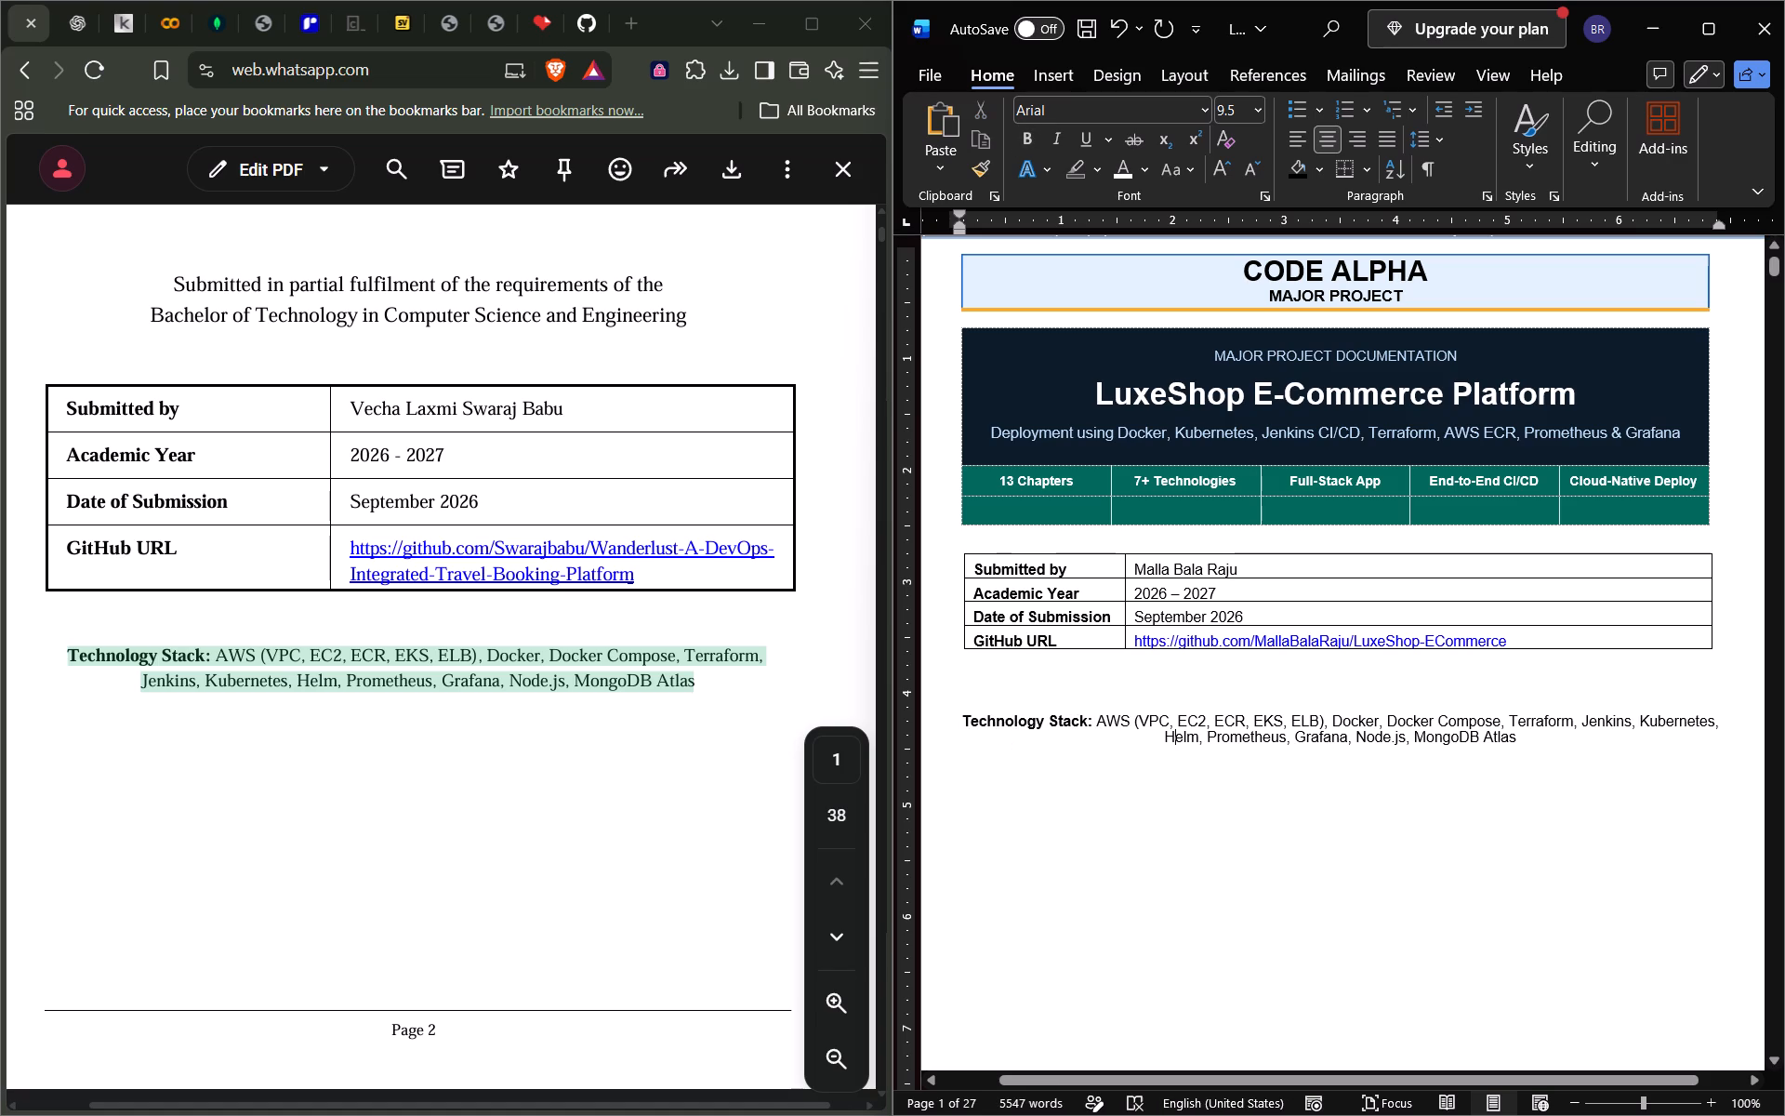
Bring up the Save As locations for the LuxeShop report and maximize the Word window.
left_click(914, 80)
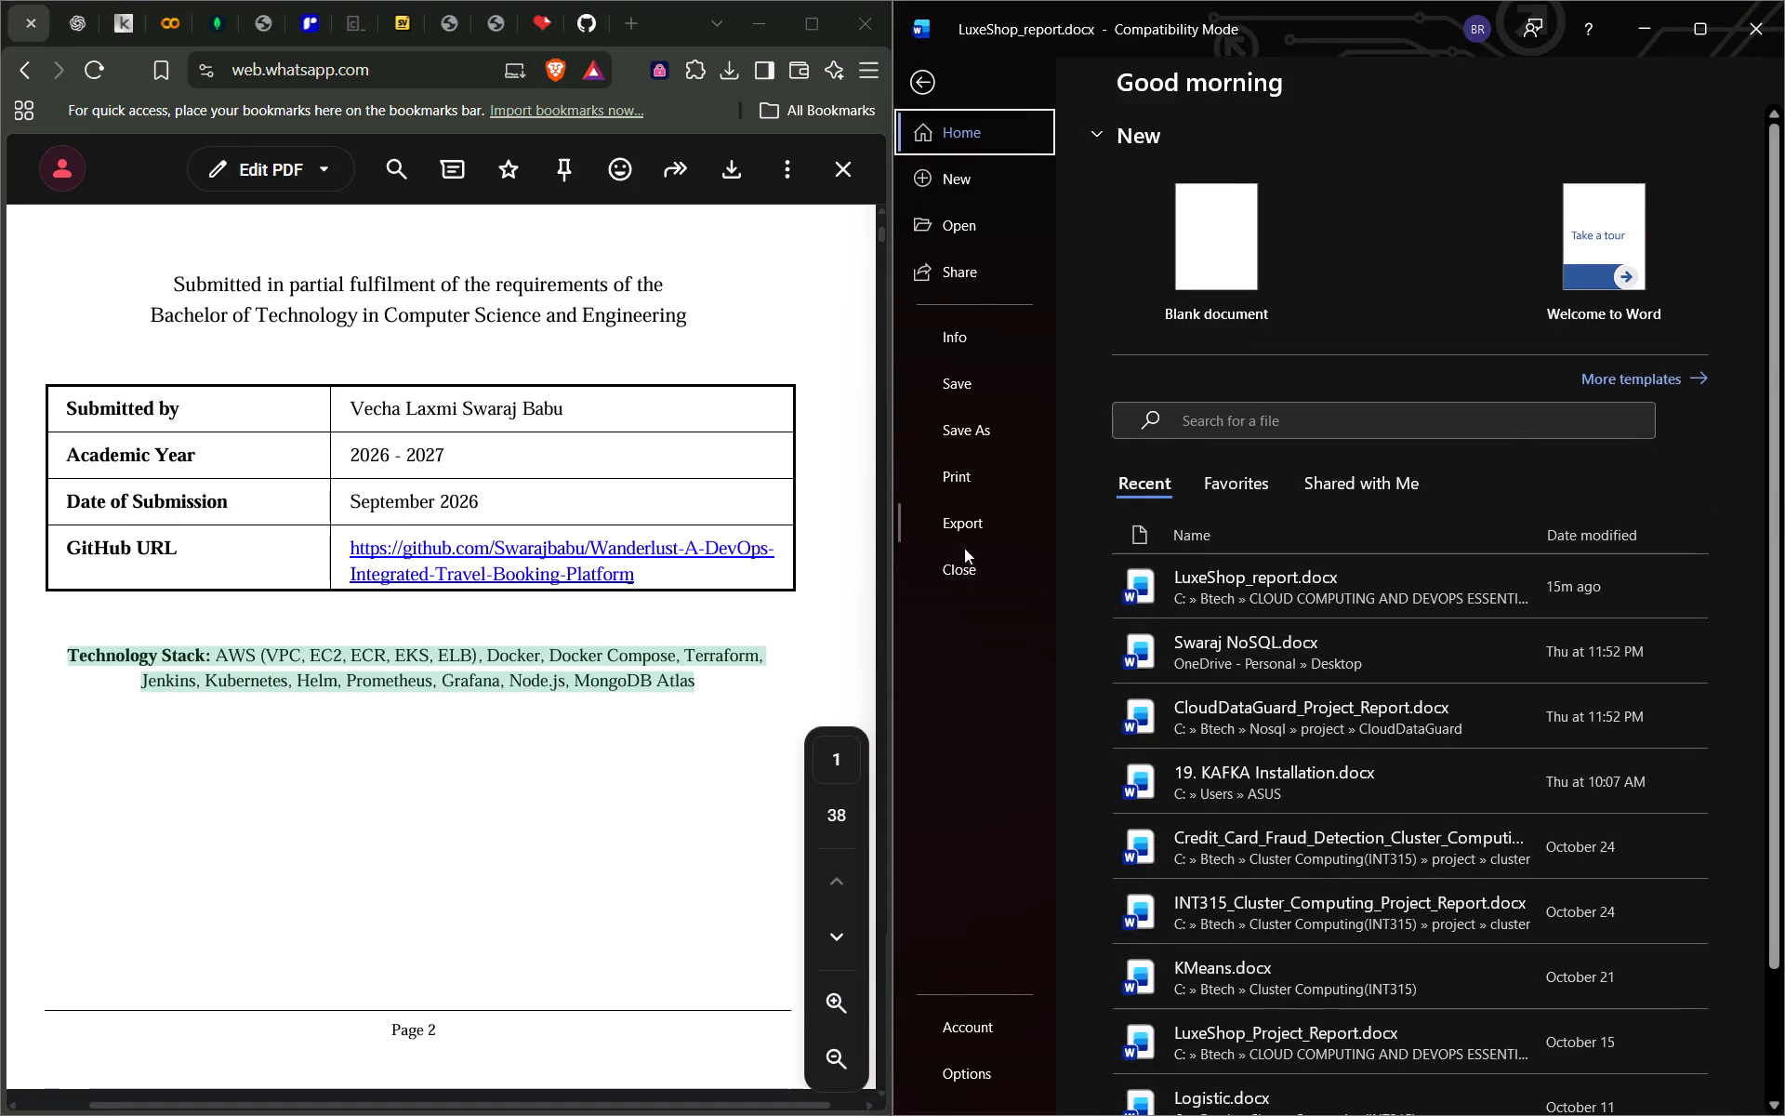
left_click(958, 434)
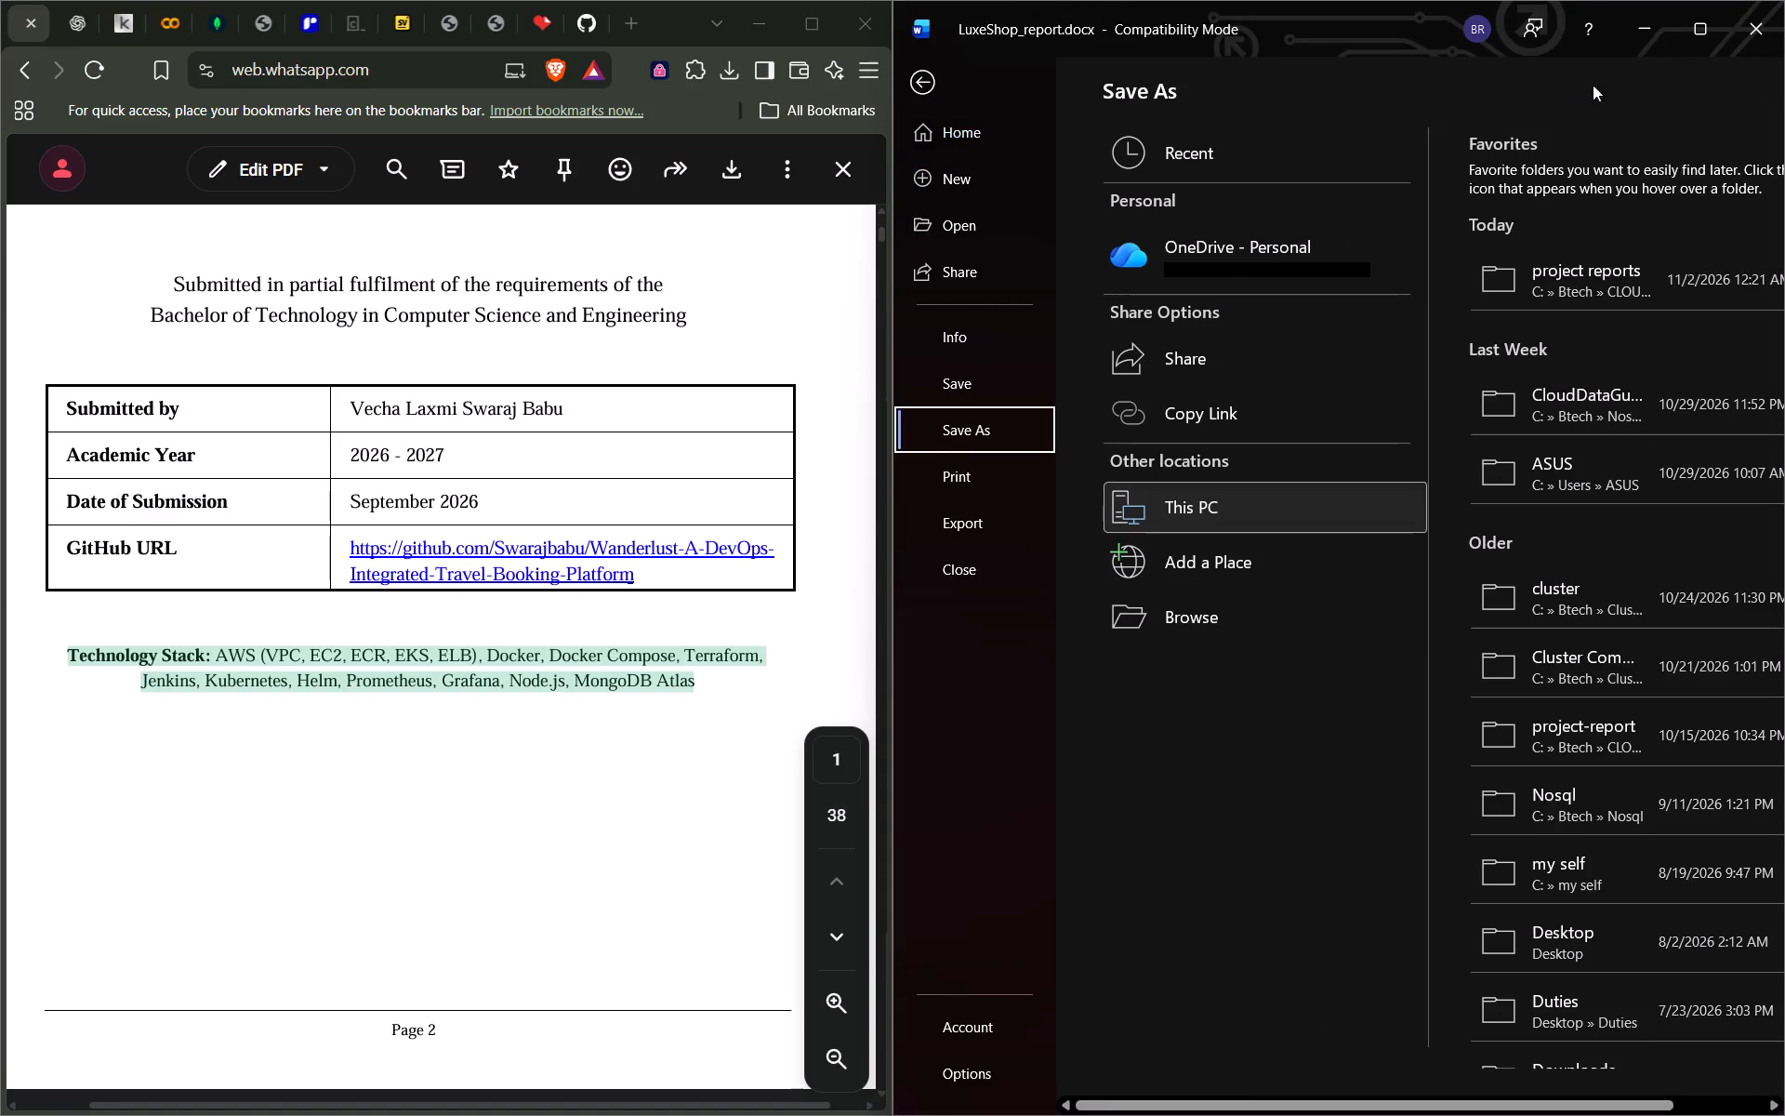
left_click(1692, 35)
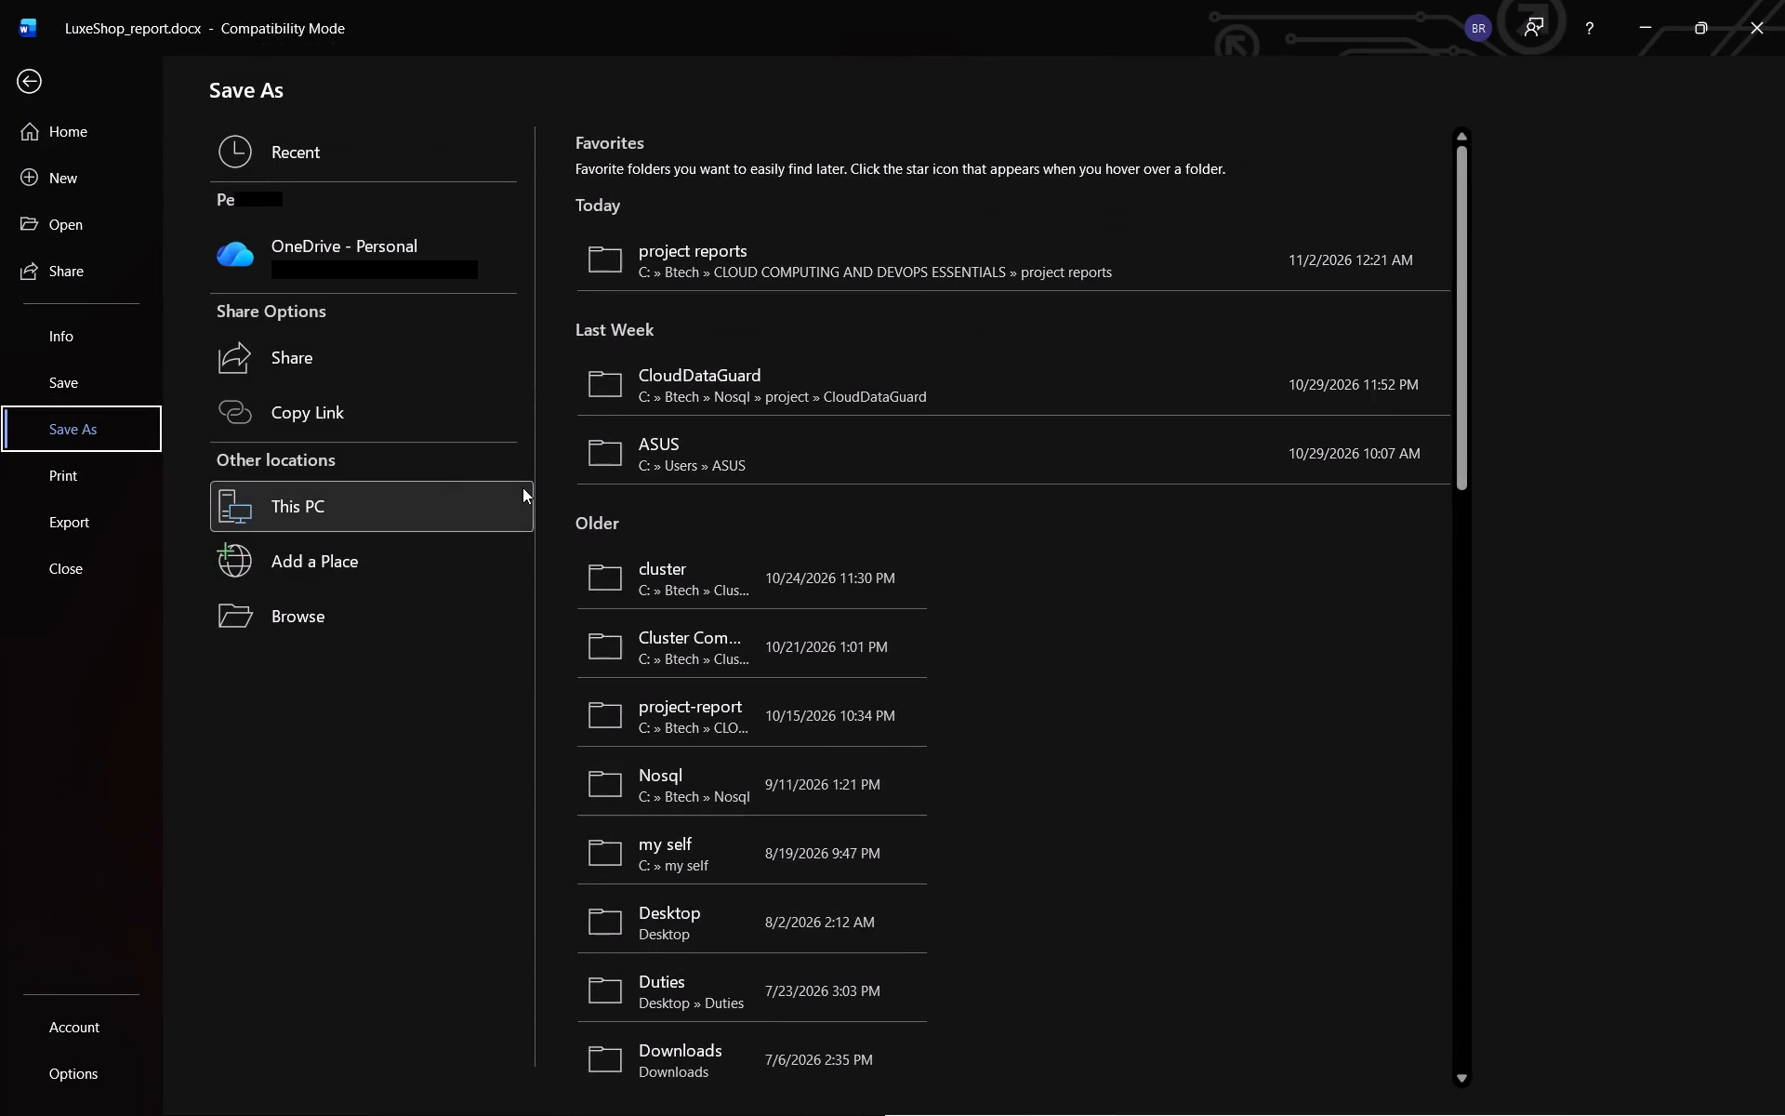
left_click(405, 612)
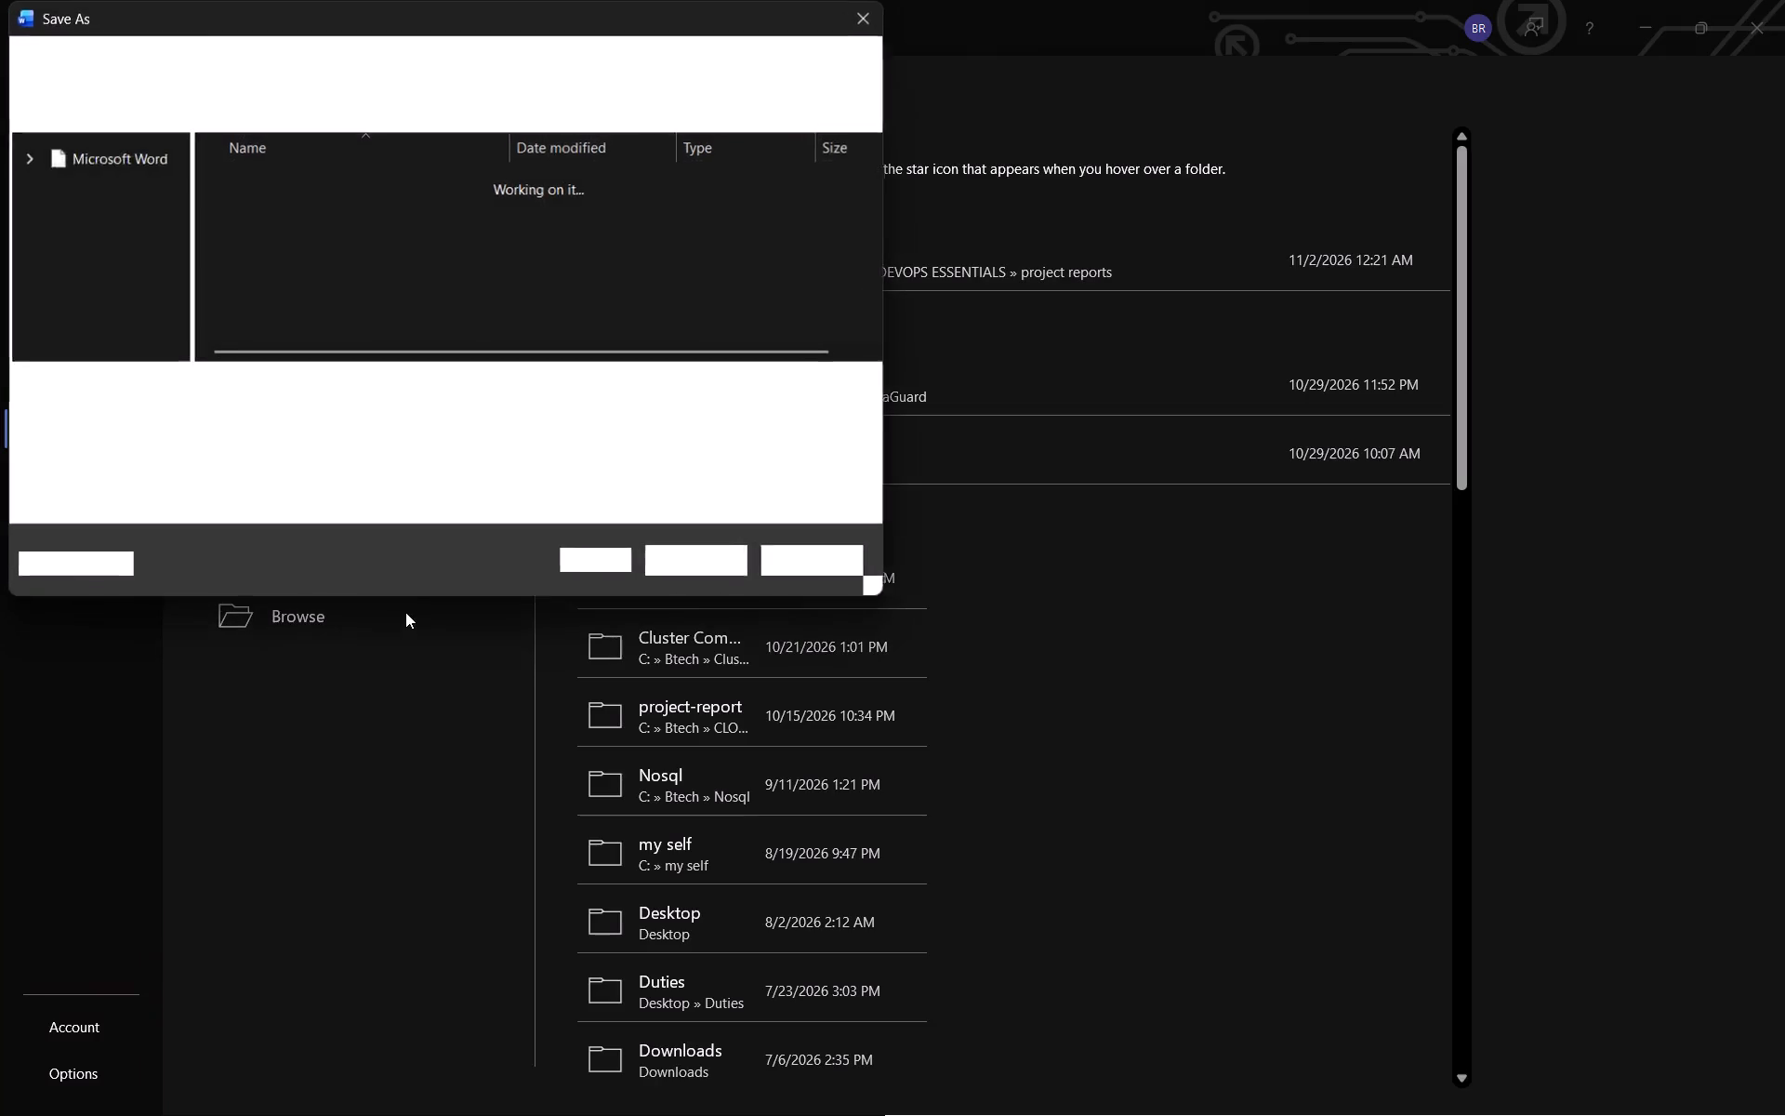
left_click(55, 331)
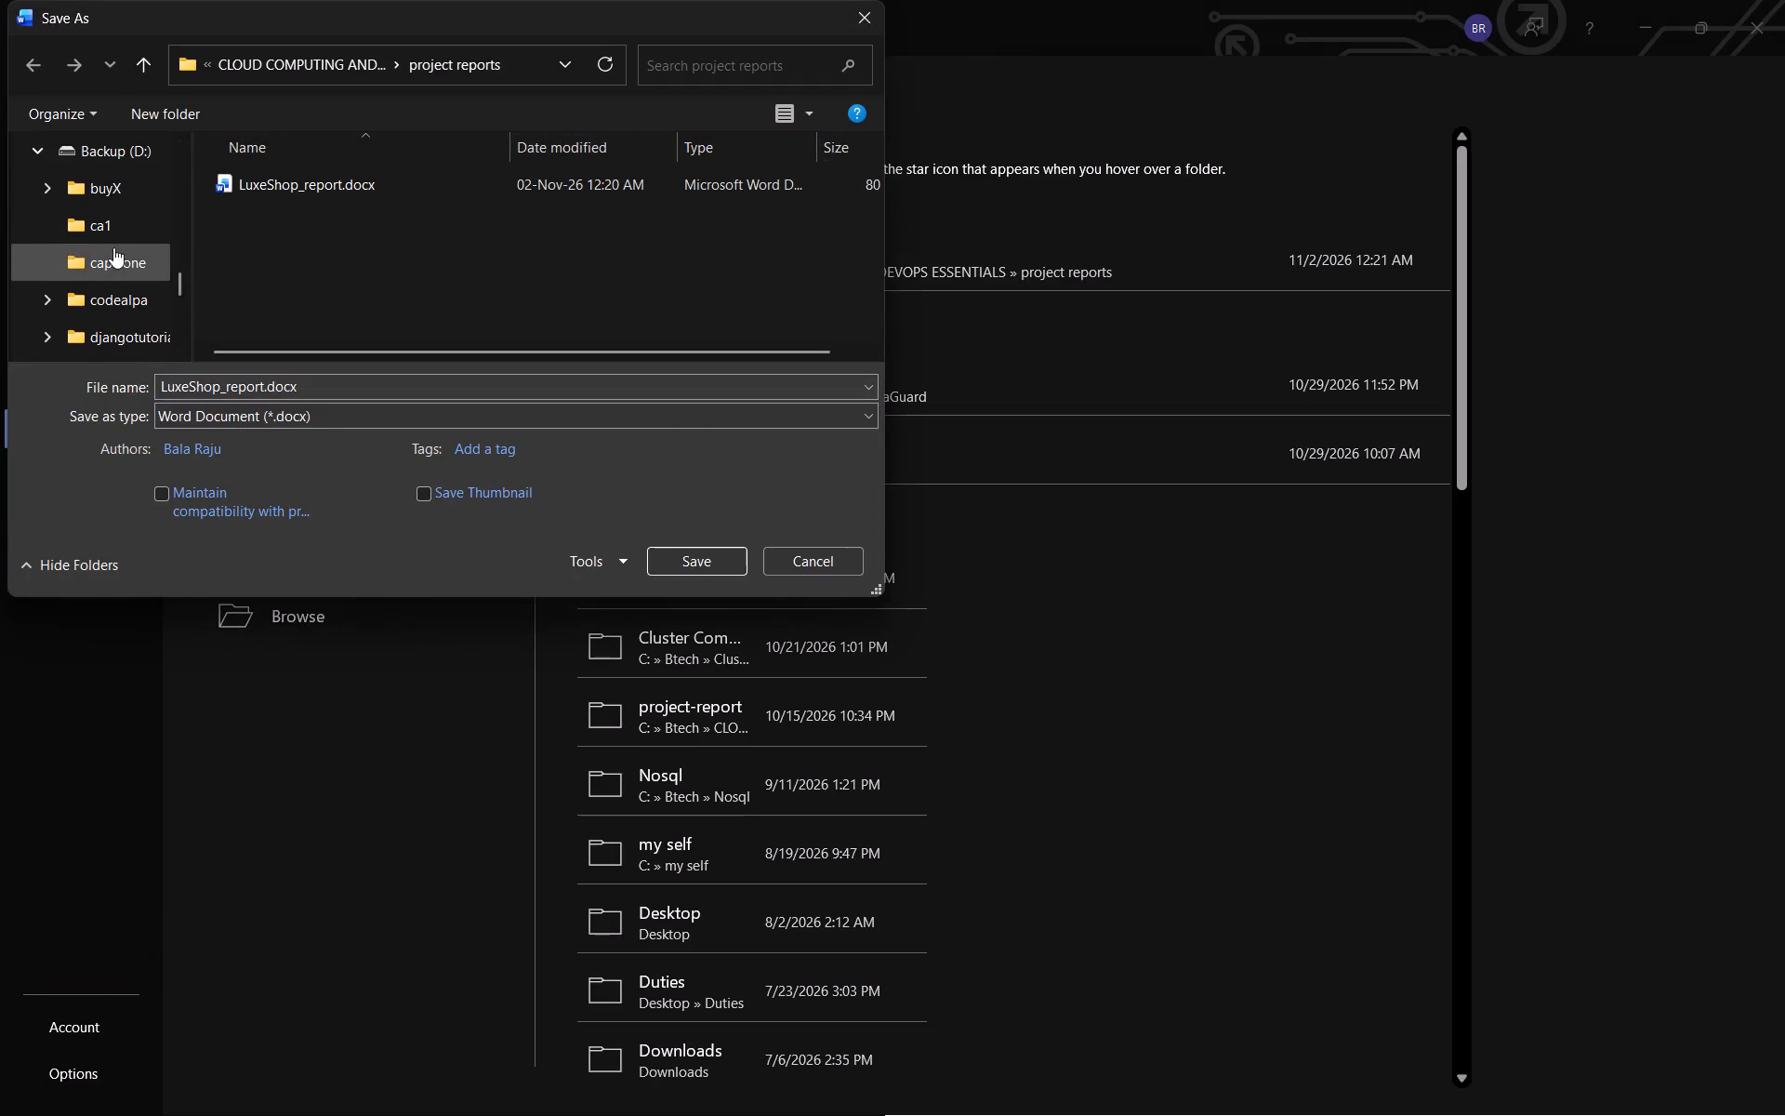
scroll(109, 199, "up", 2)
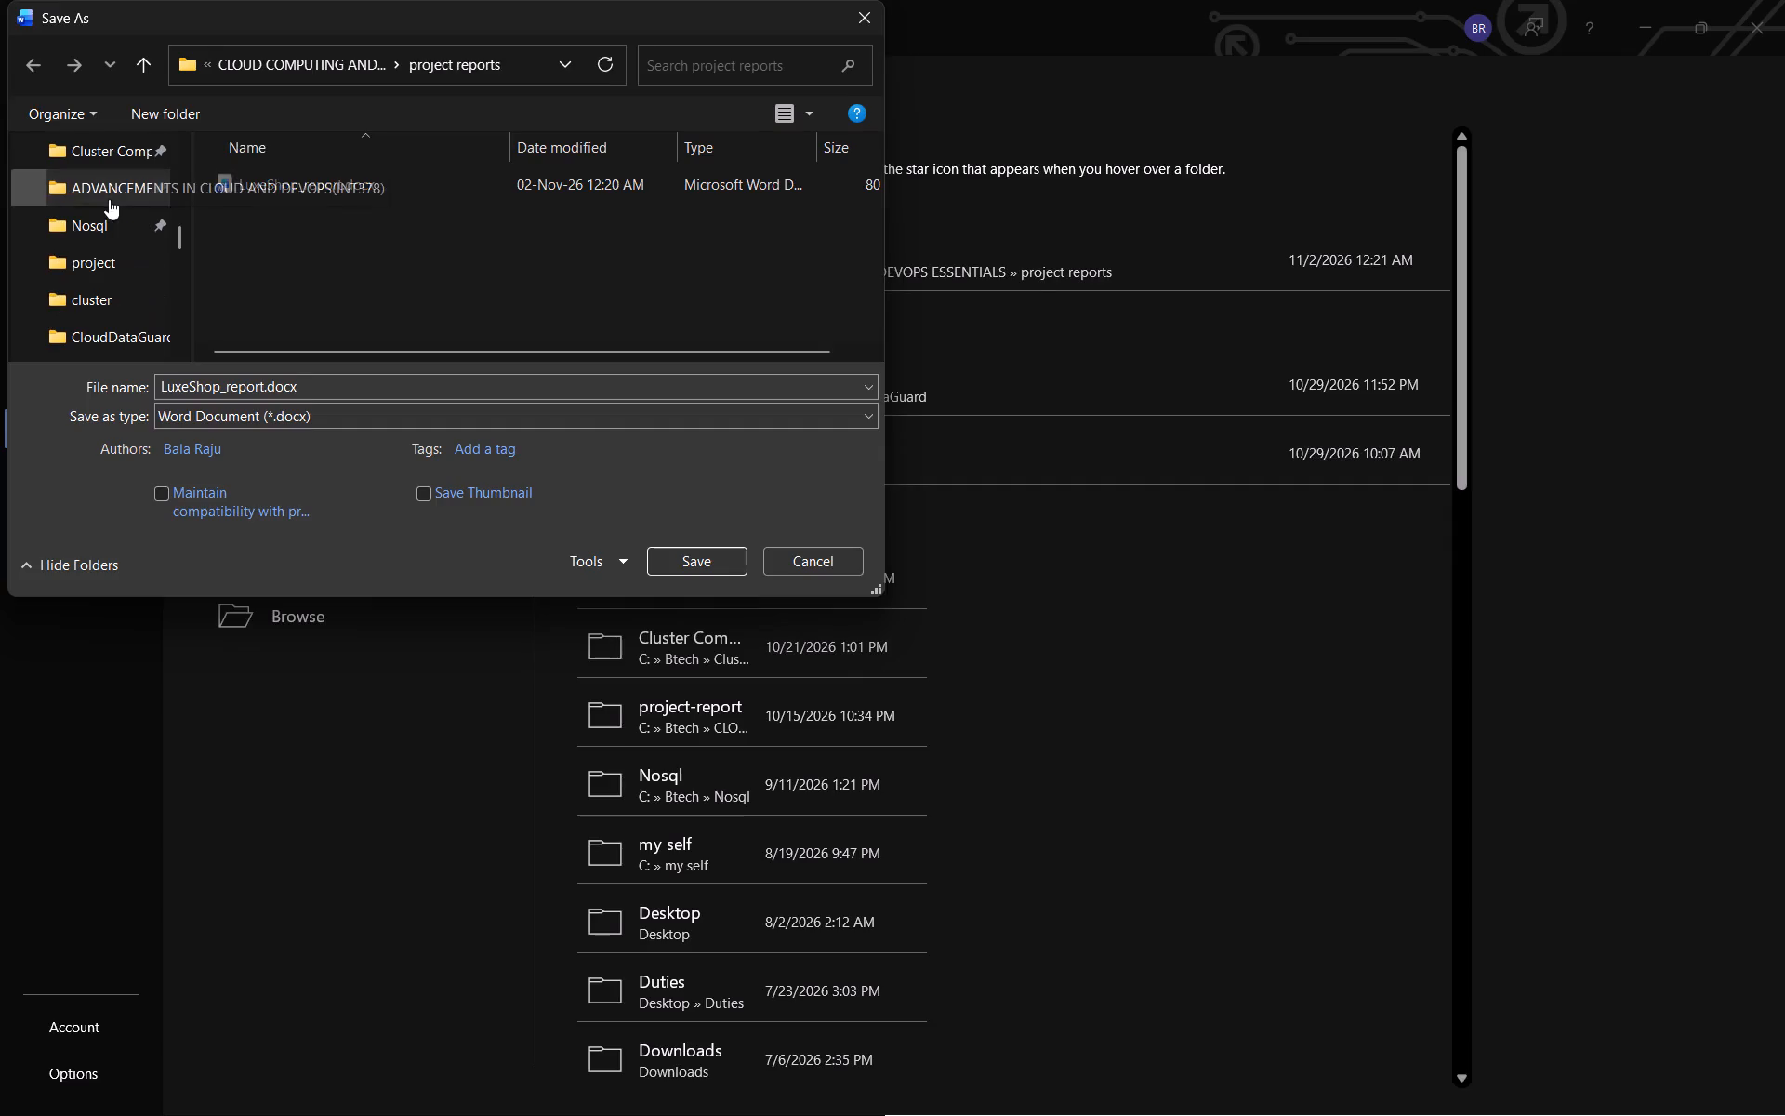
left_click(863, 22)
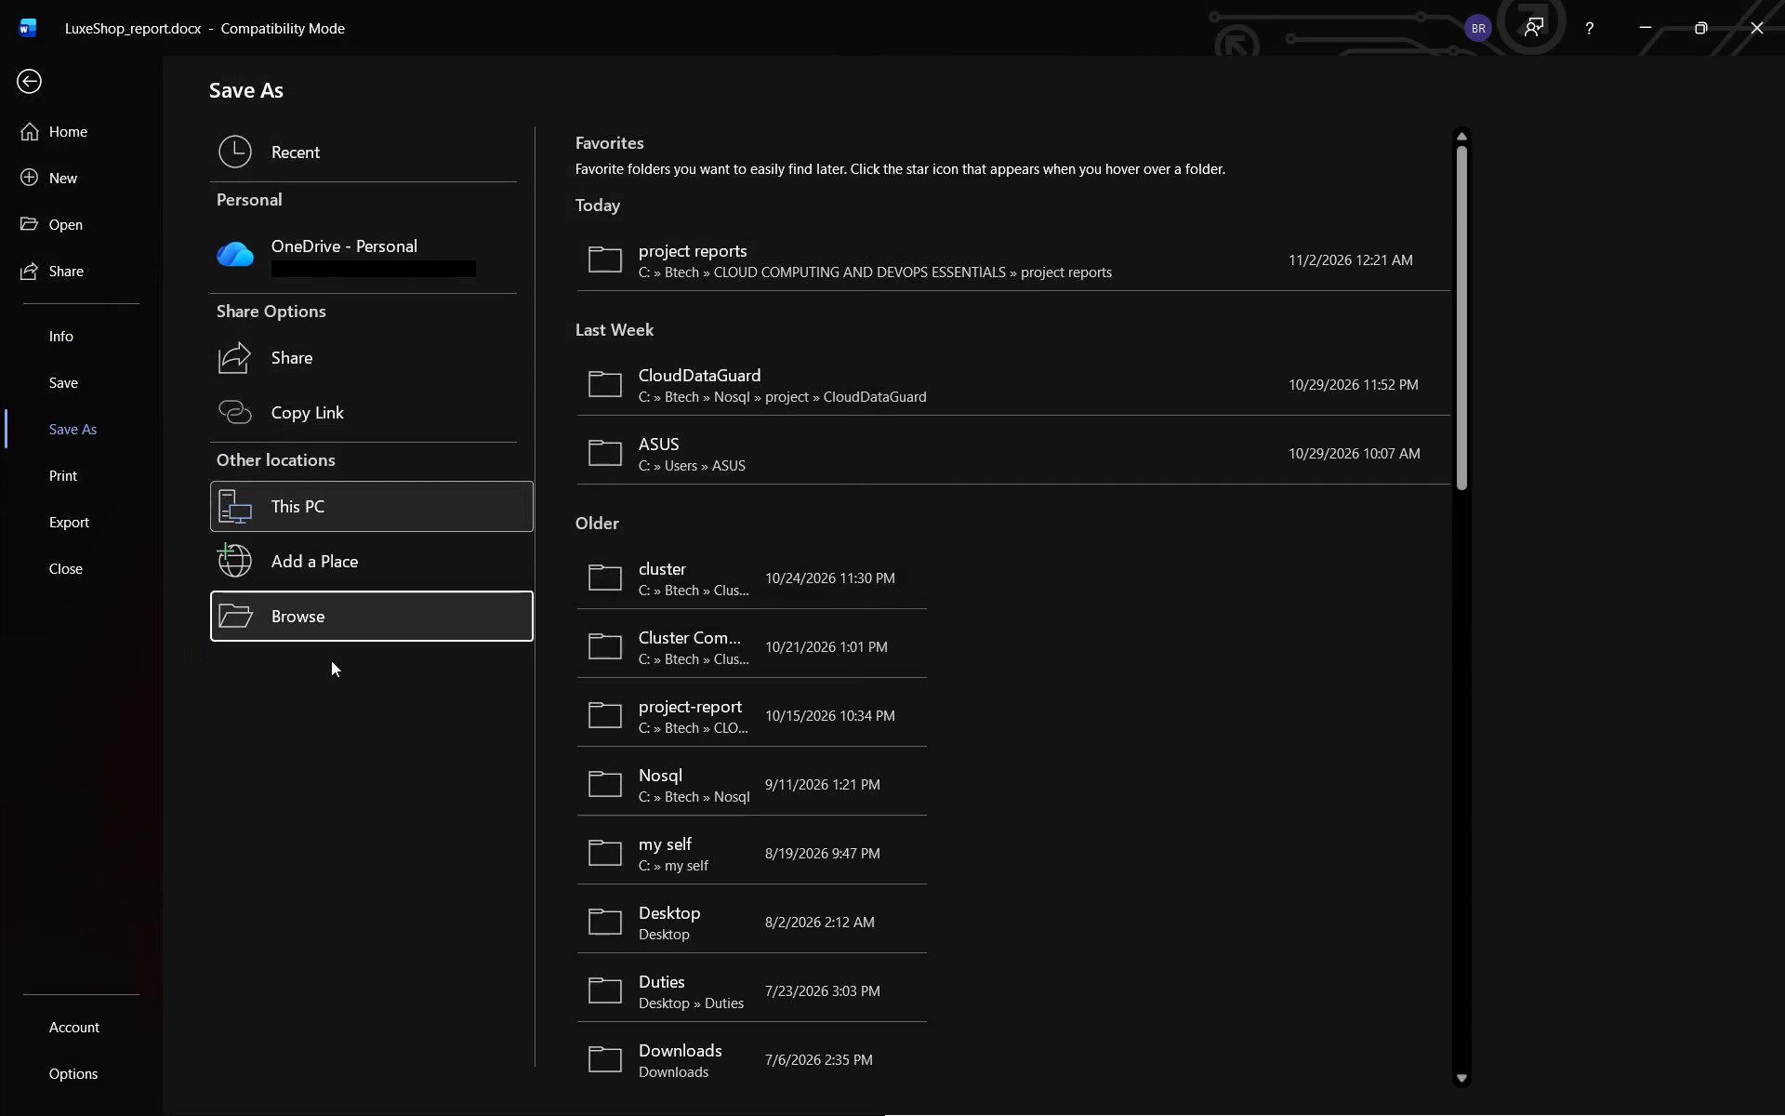
Save the report as a PDF named Code_Alpha_LuxeShop_report in the codealpa folder on the Backup (D:) drive.
left_click(322, 624)
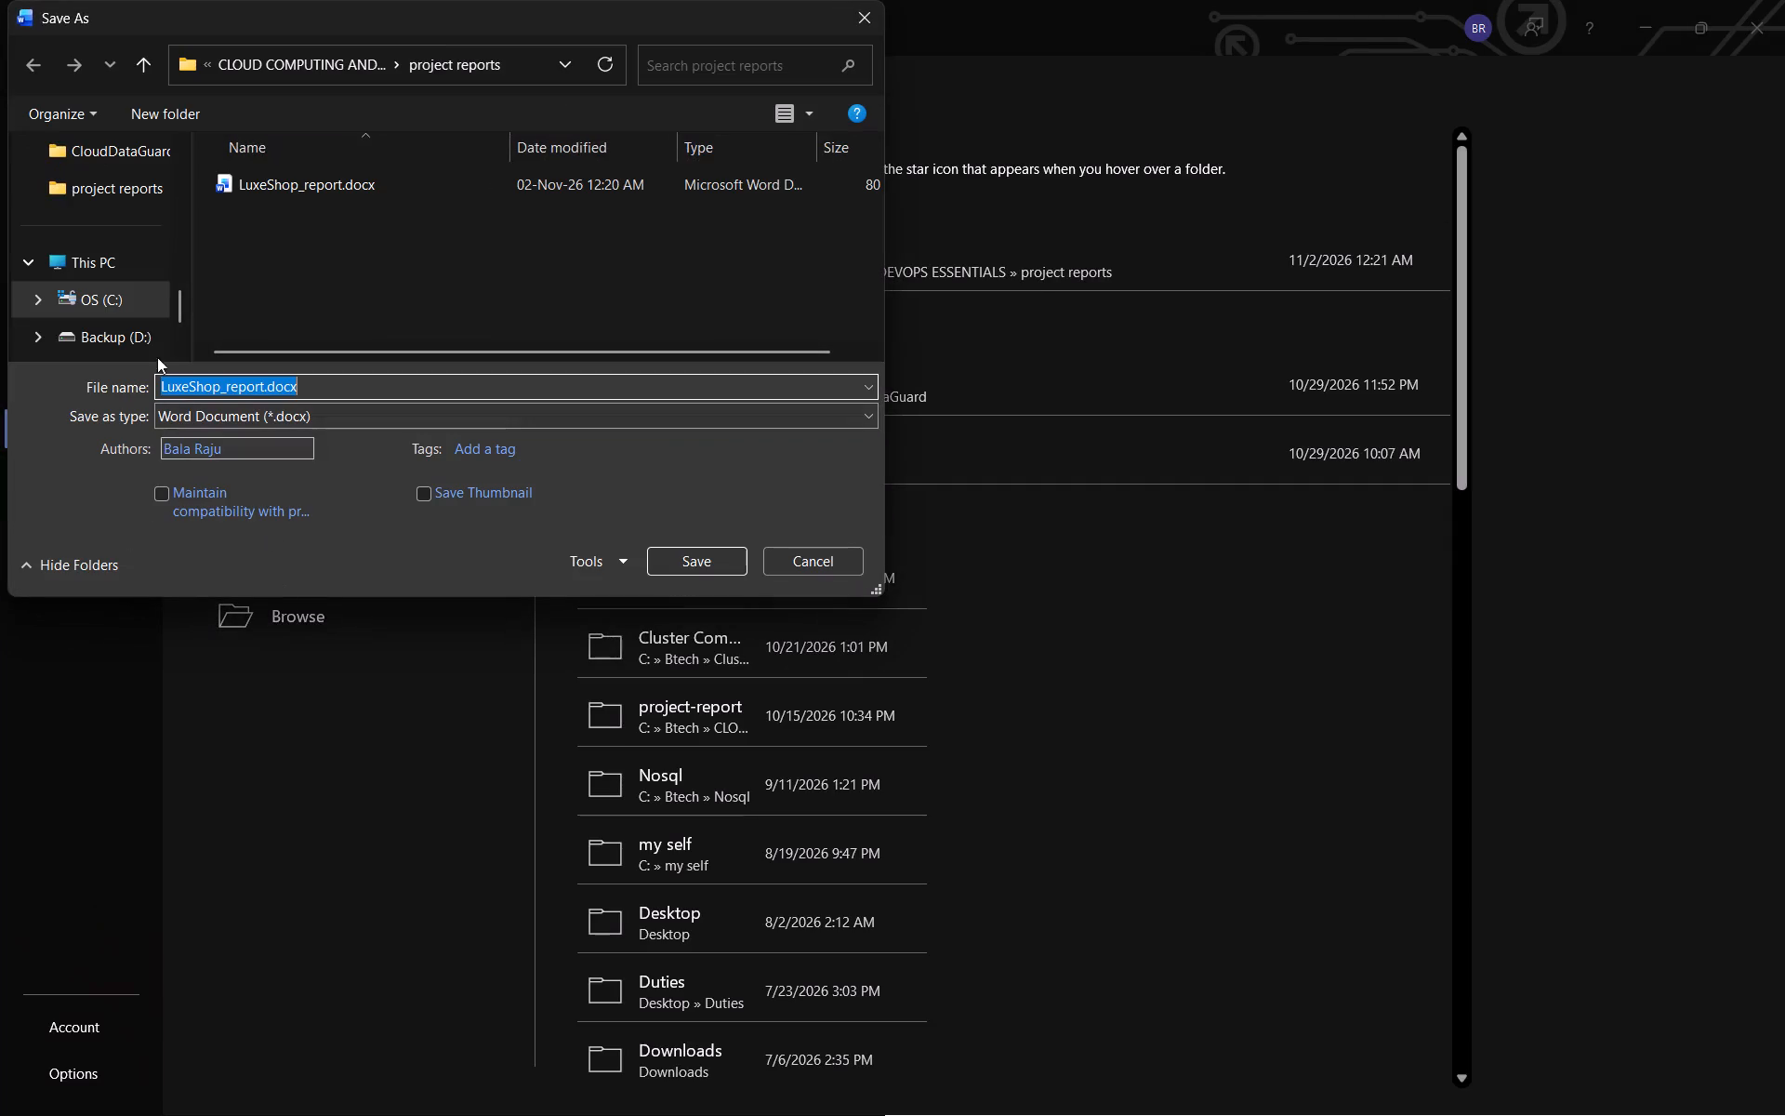
left_click(104, 325)
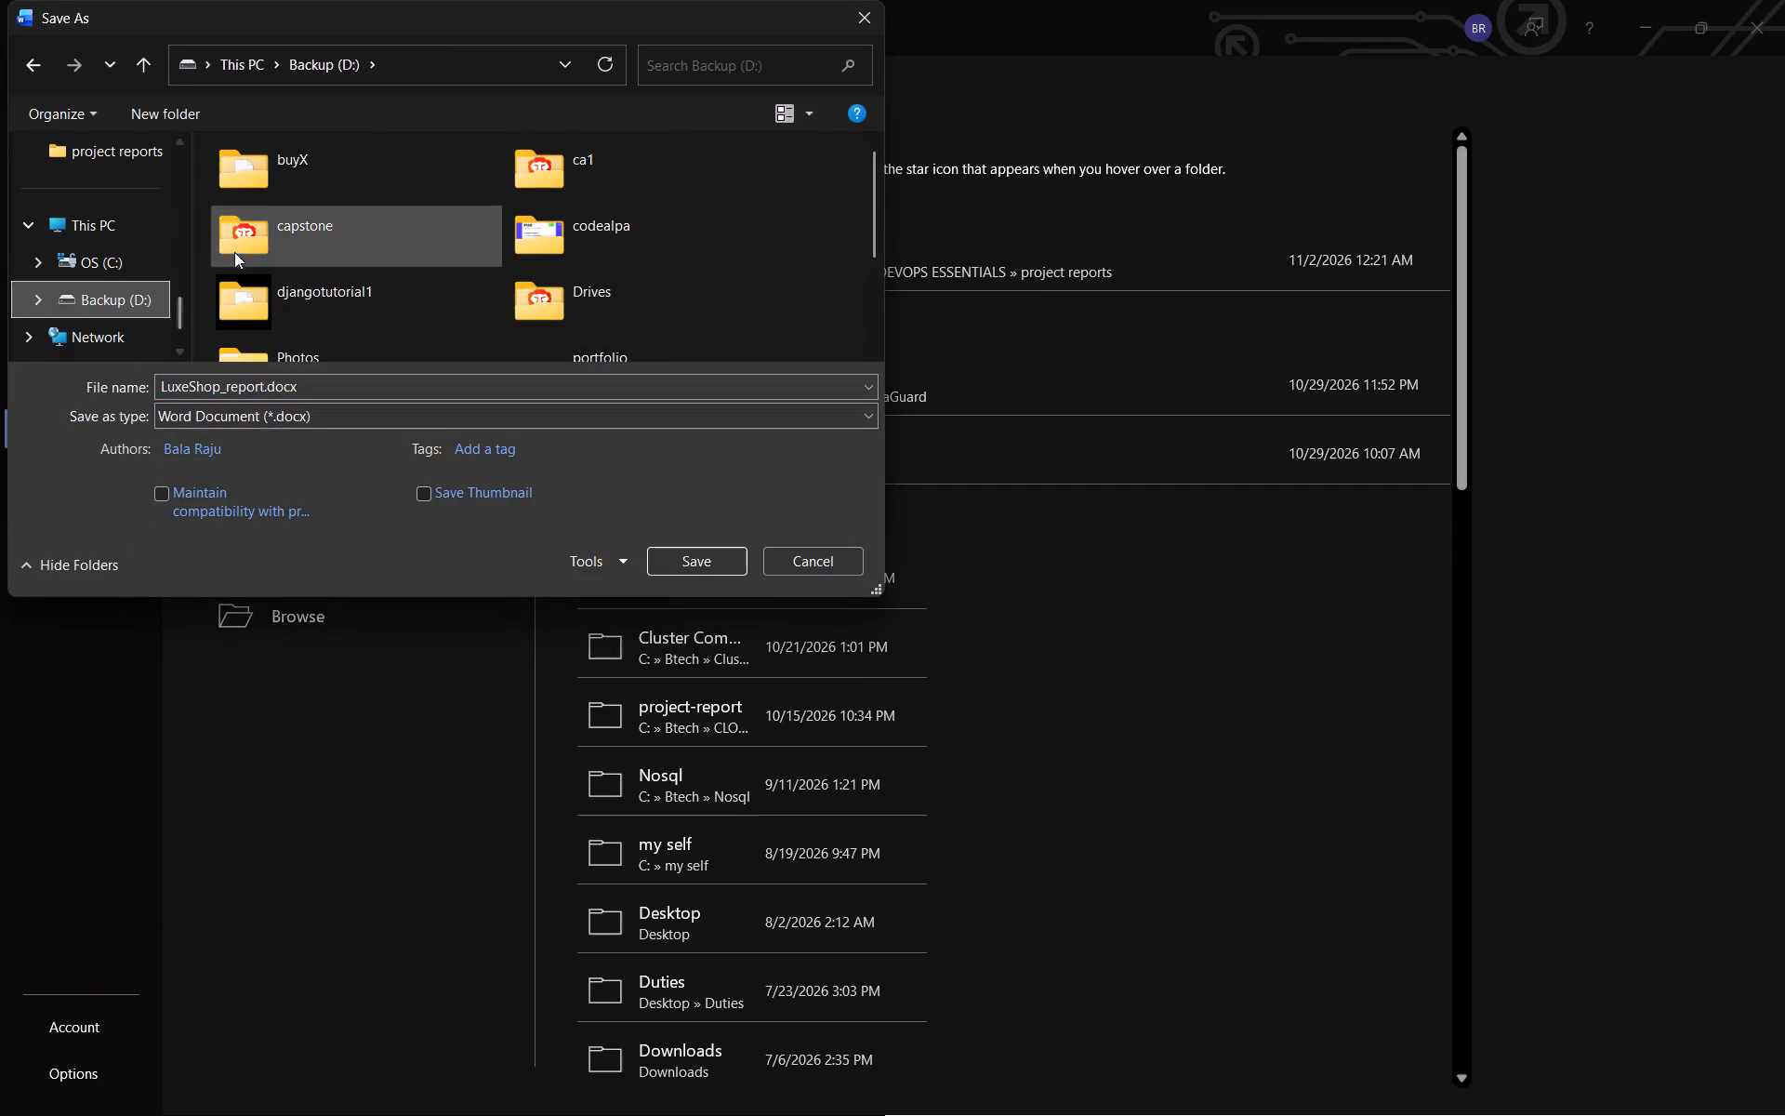
double_click(548, 238)
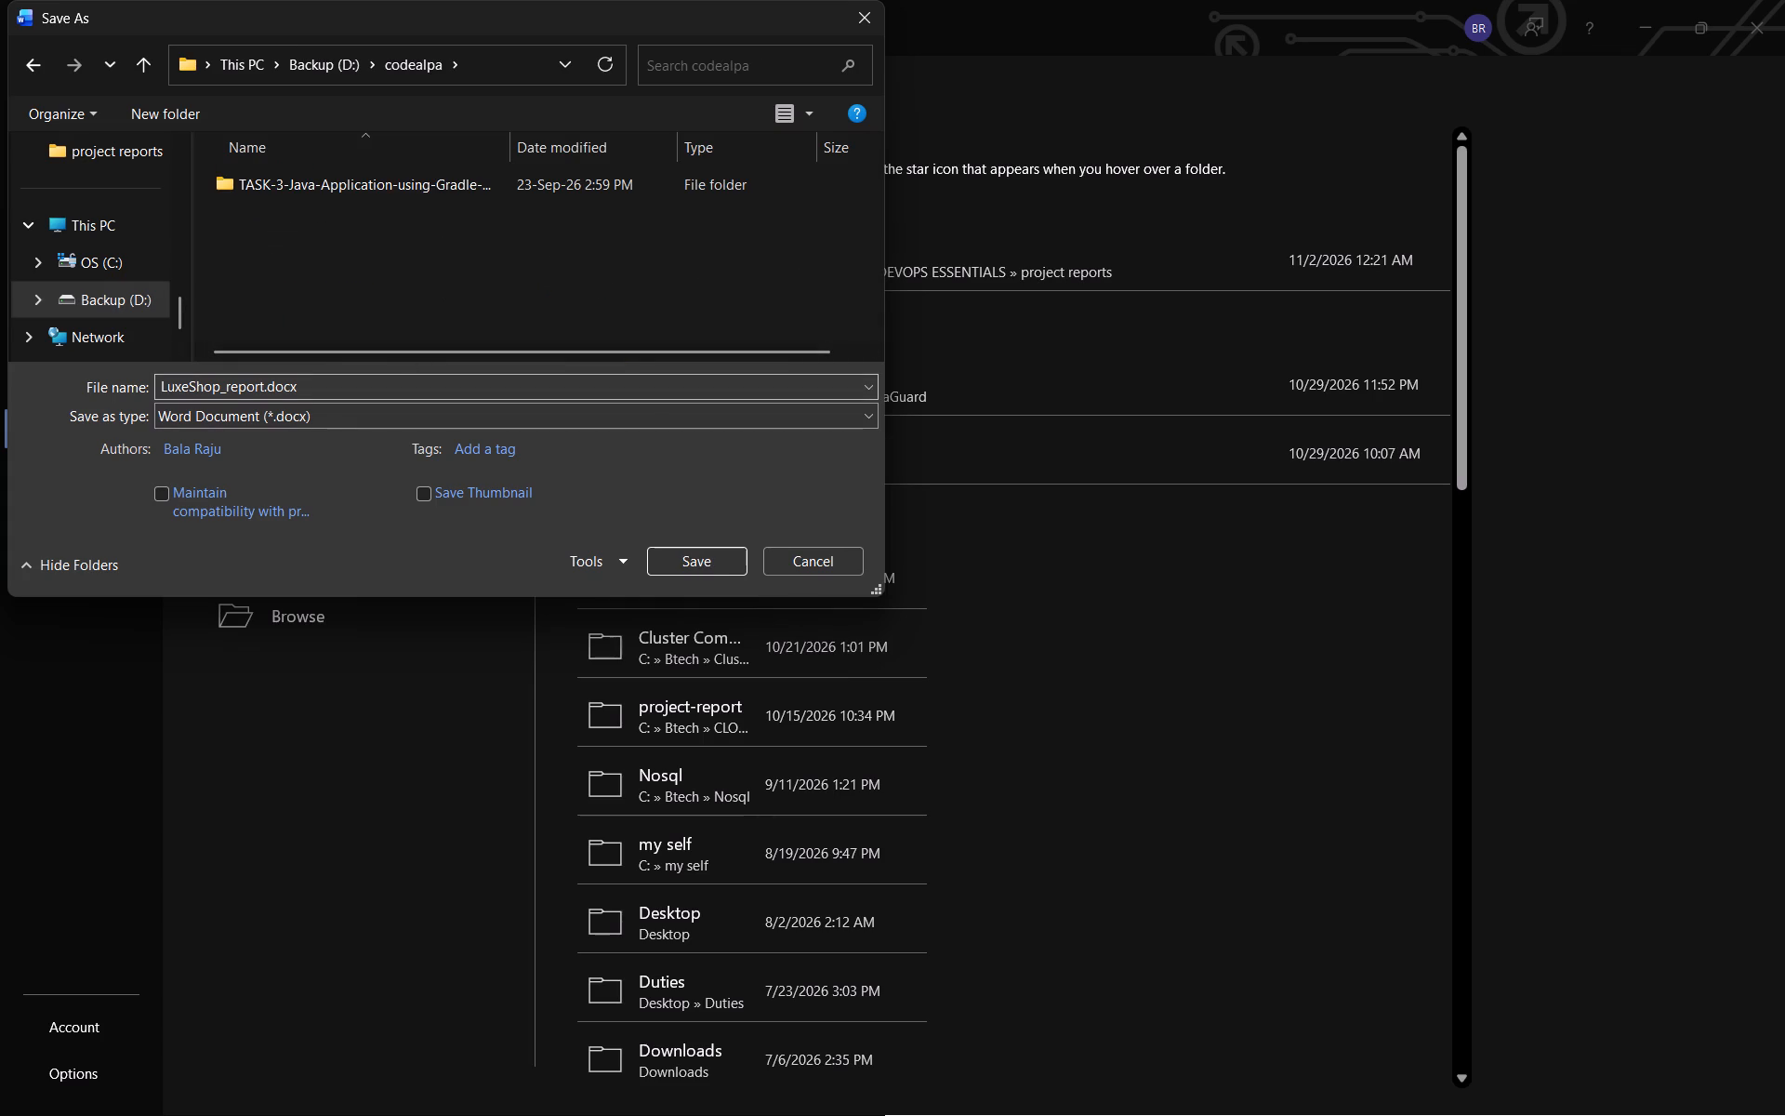
left_click(156, 385)
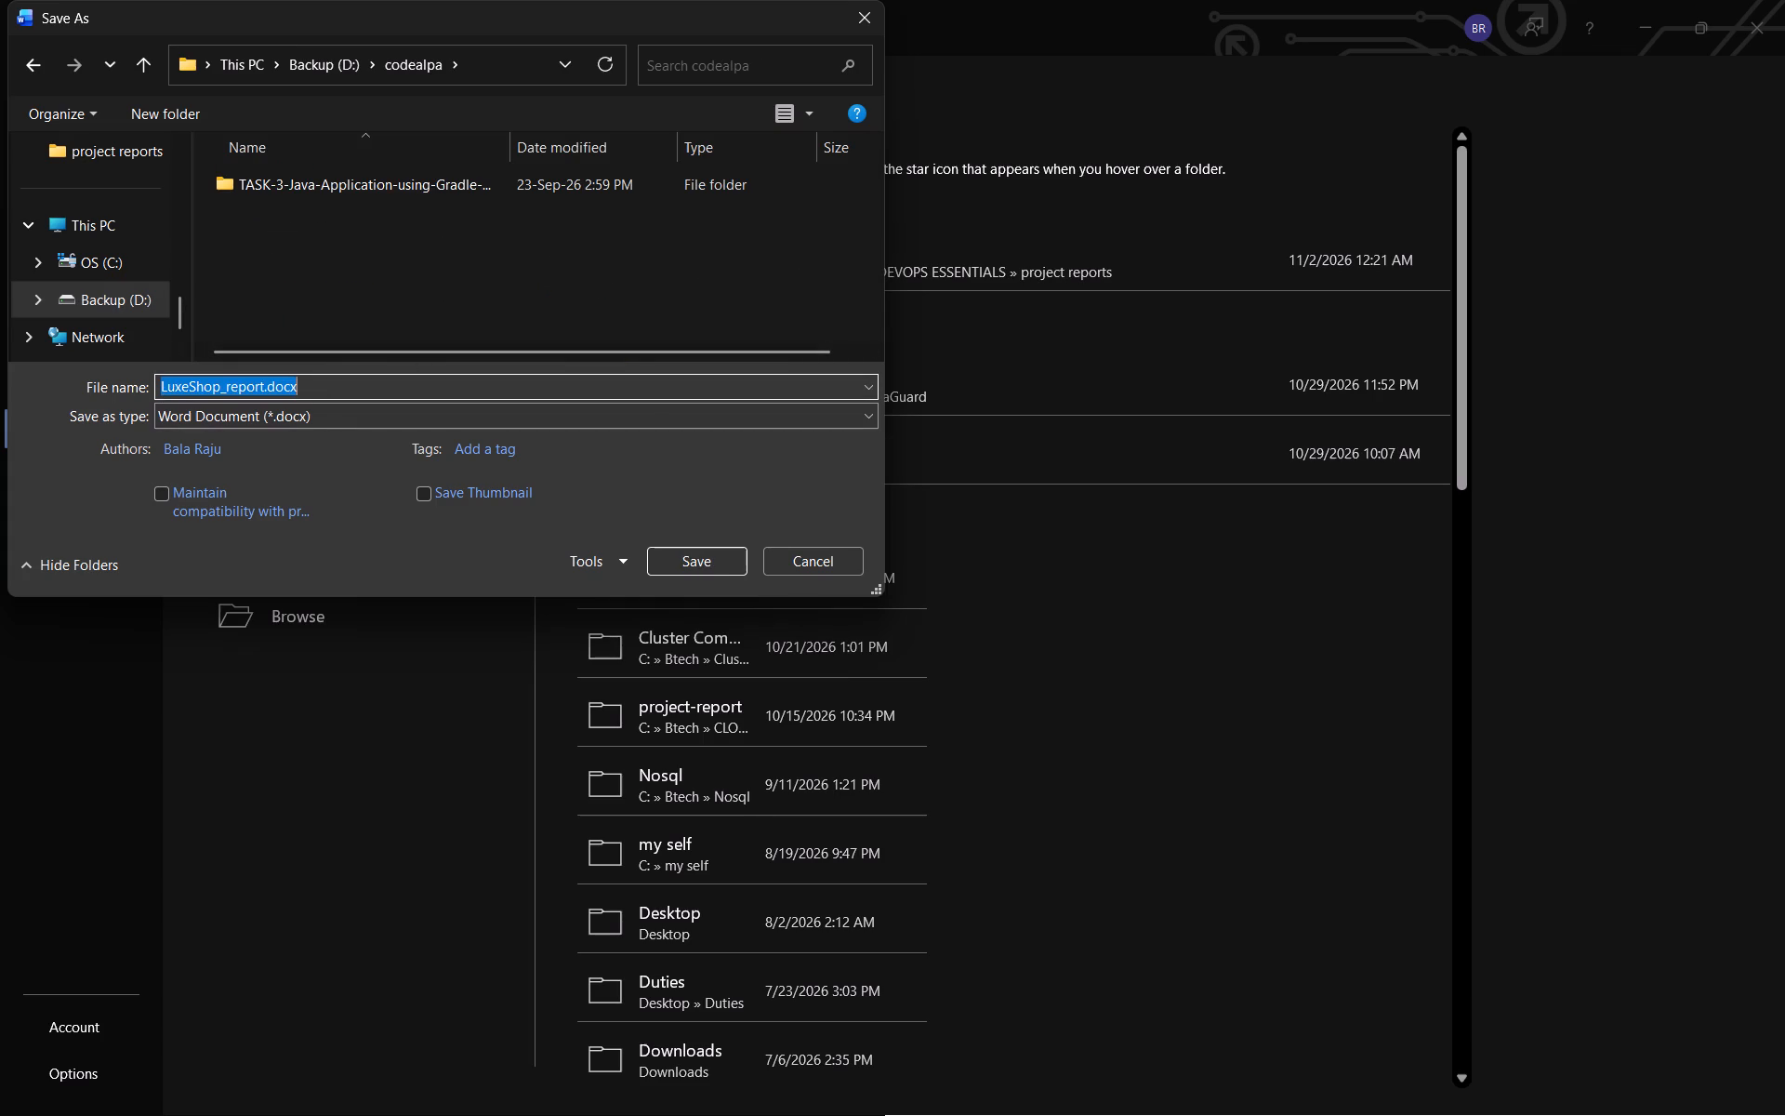
left_click(160, 385)
key("space")
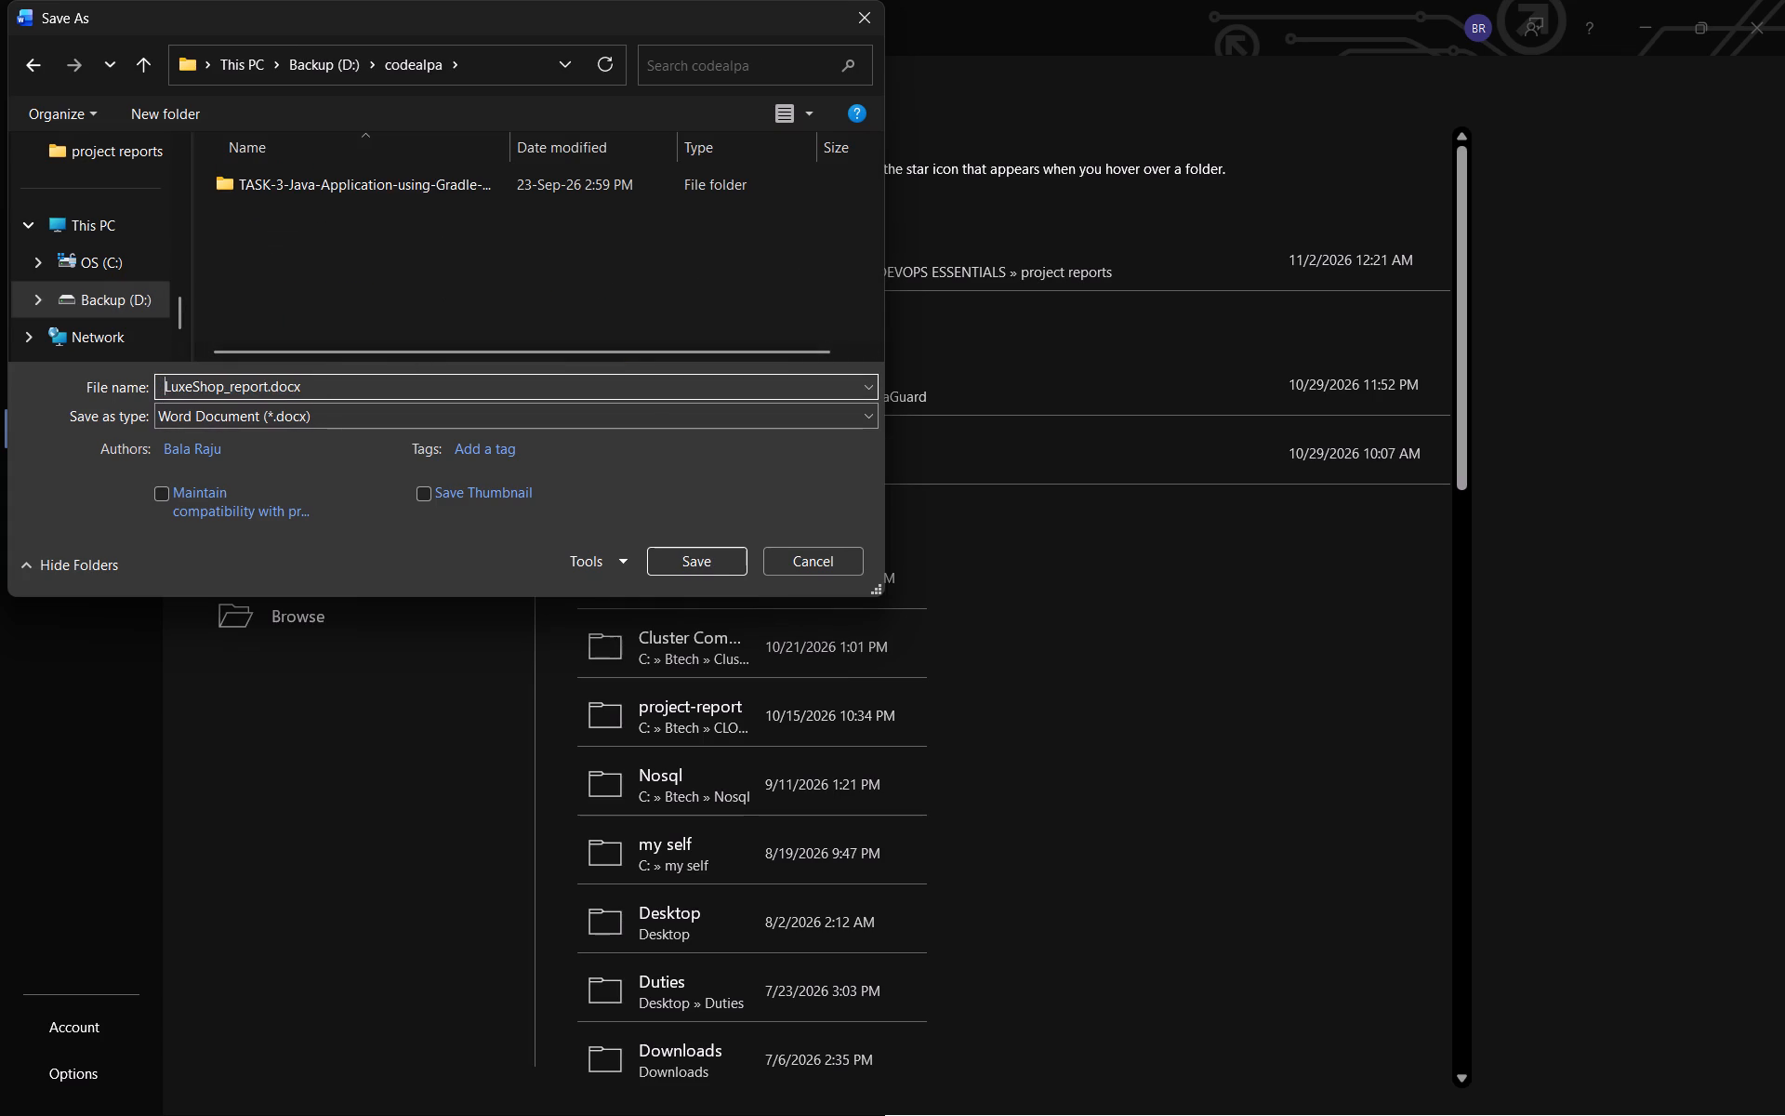
key("BackSpace")
type("Code")
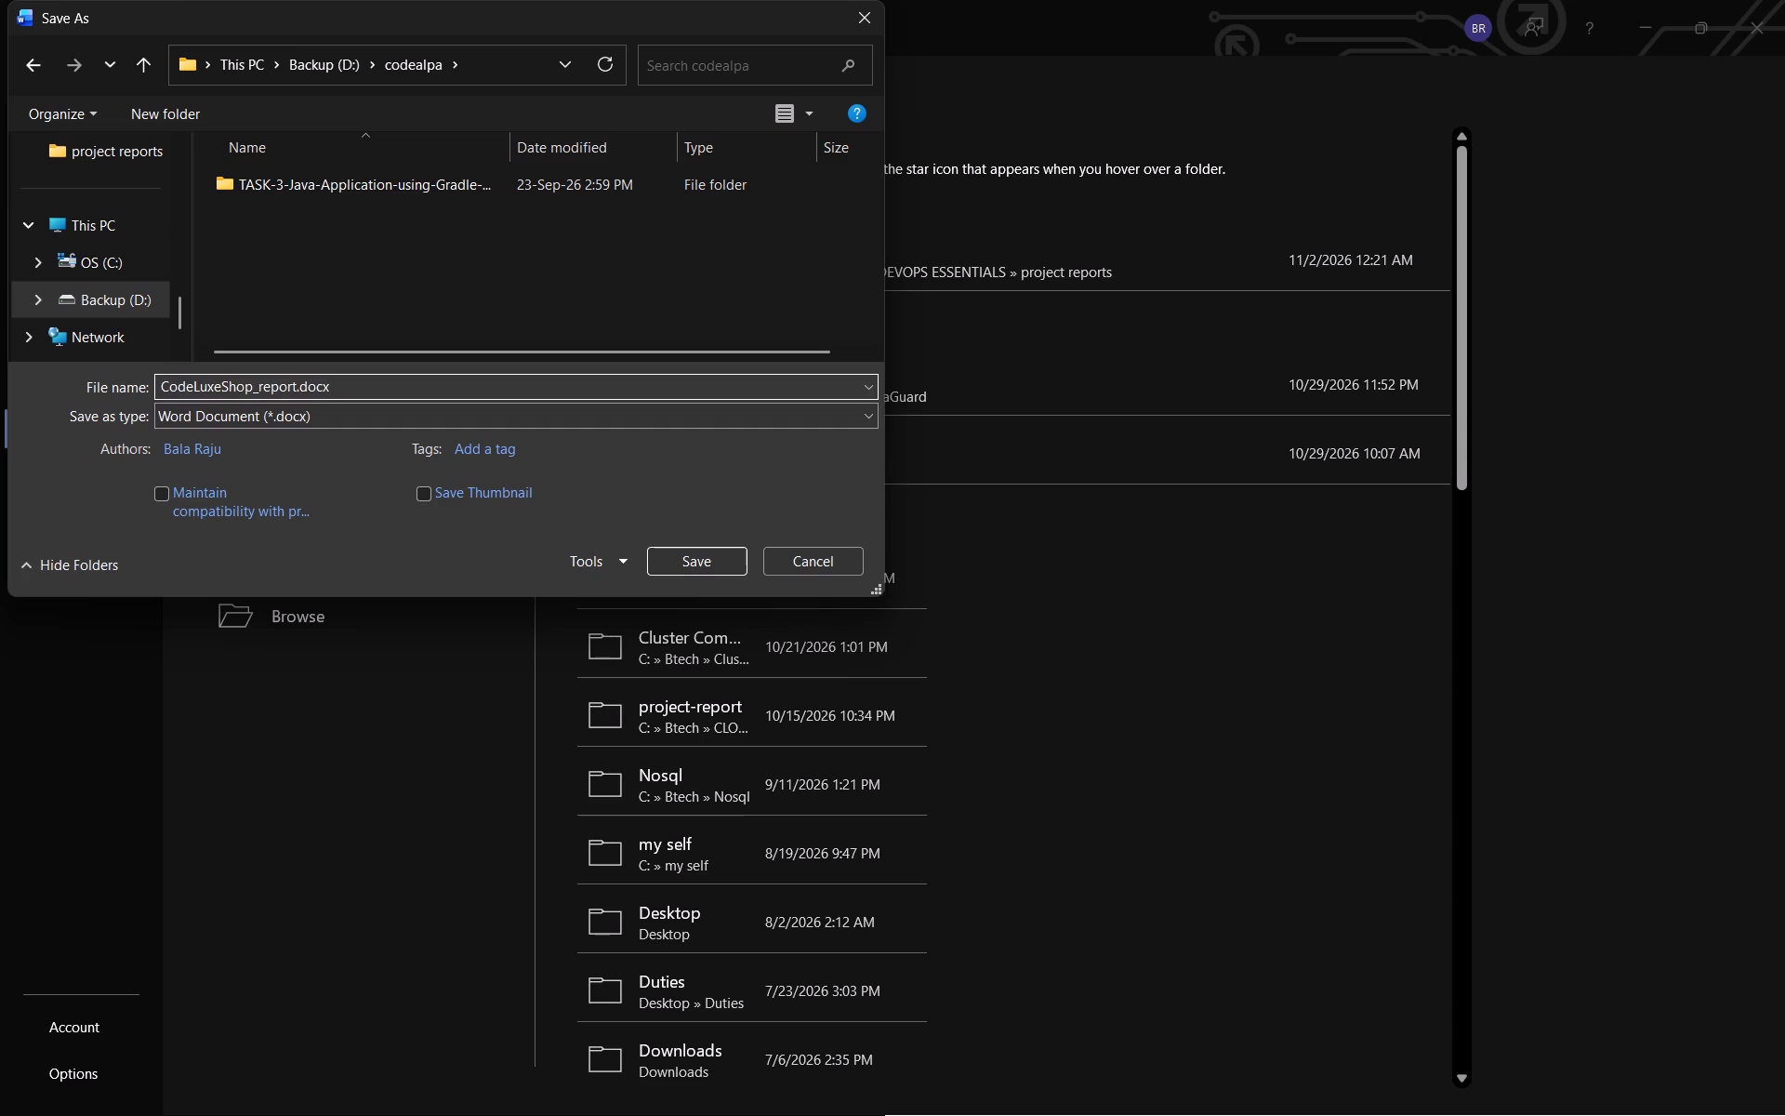
key("shift+underscore")
key("shift+a")
key("l")
key("p")
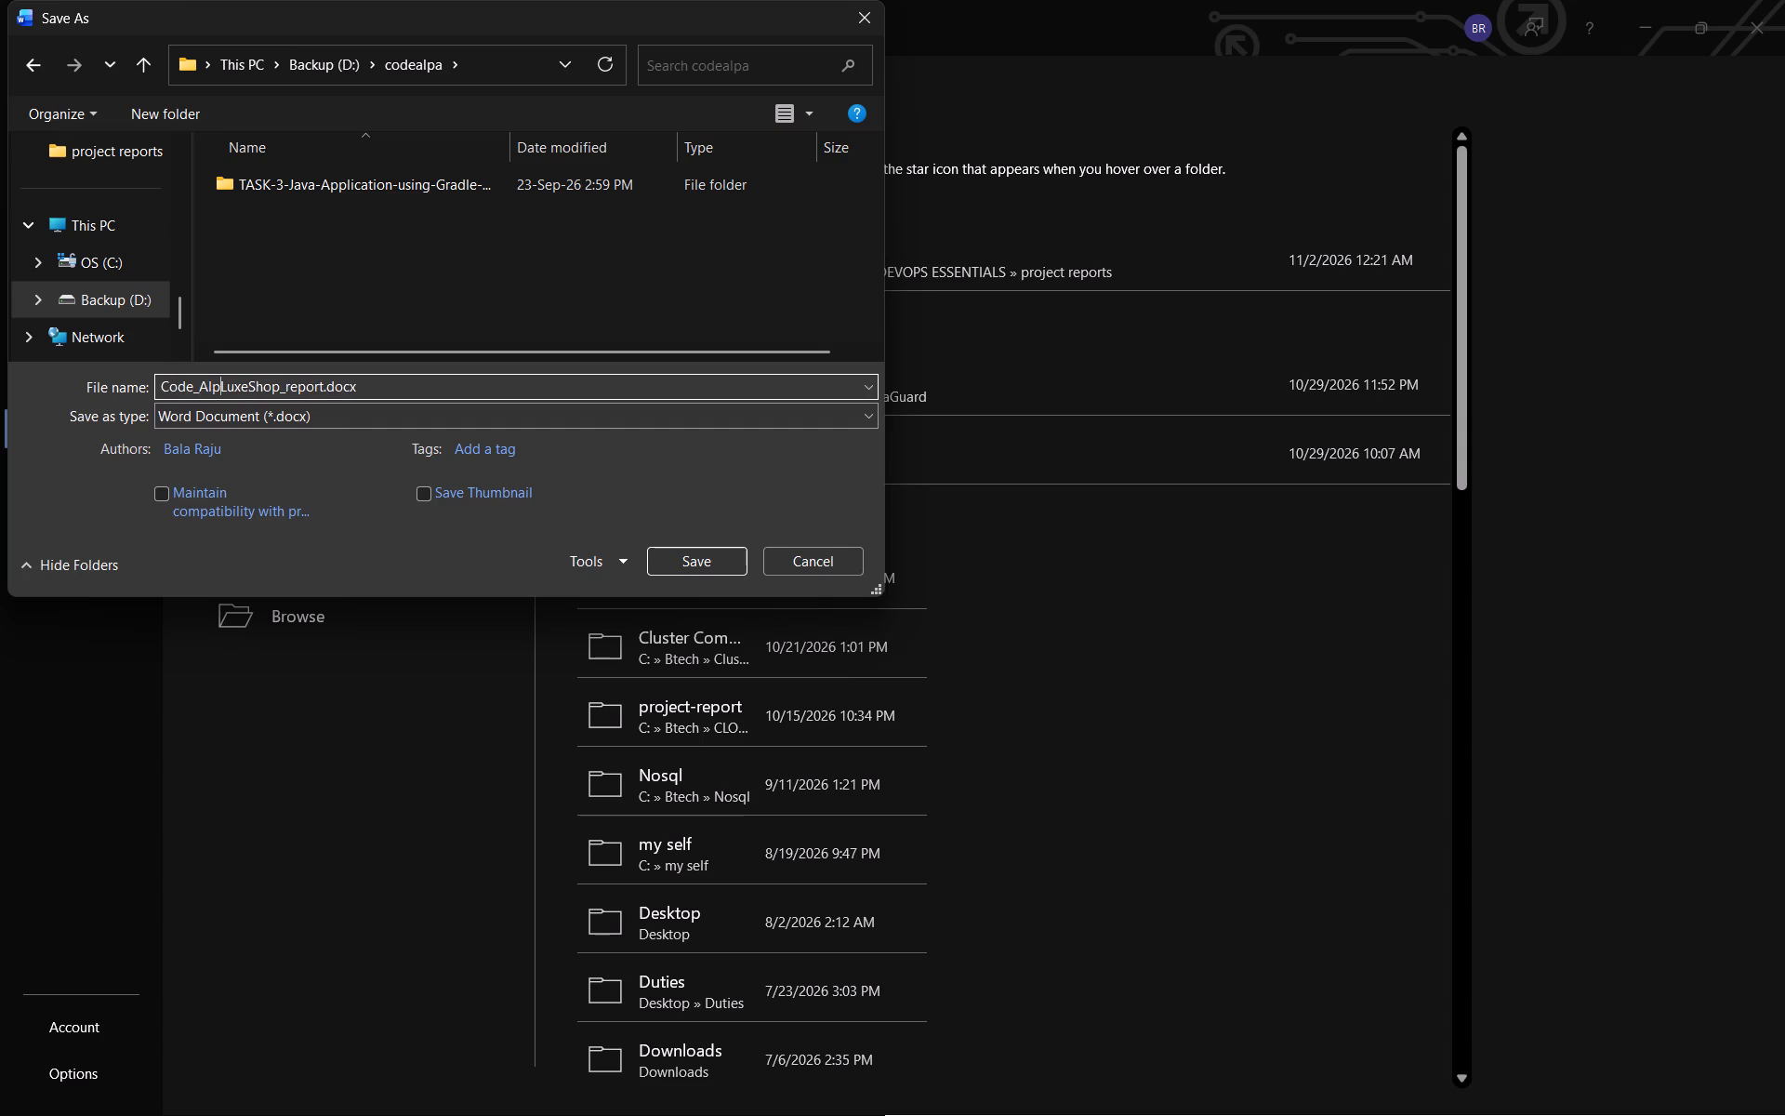
type("ha")
key("shift+underscore")
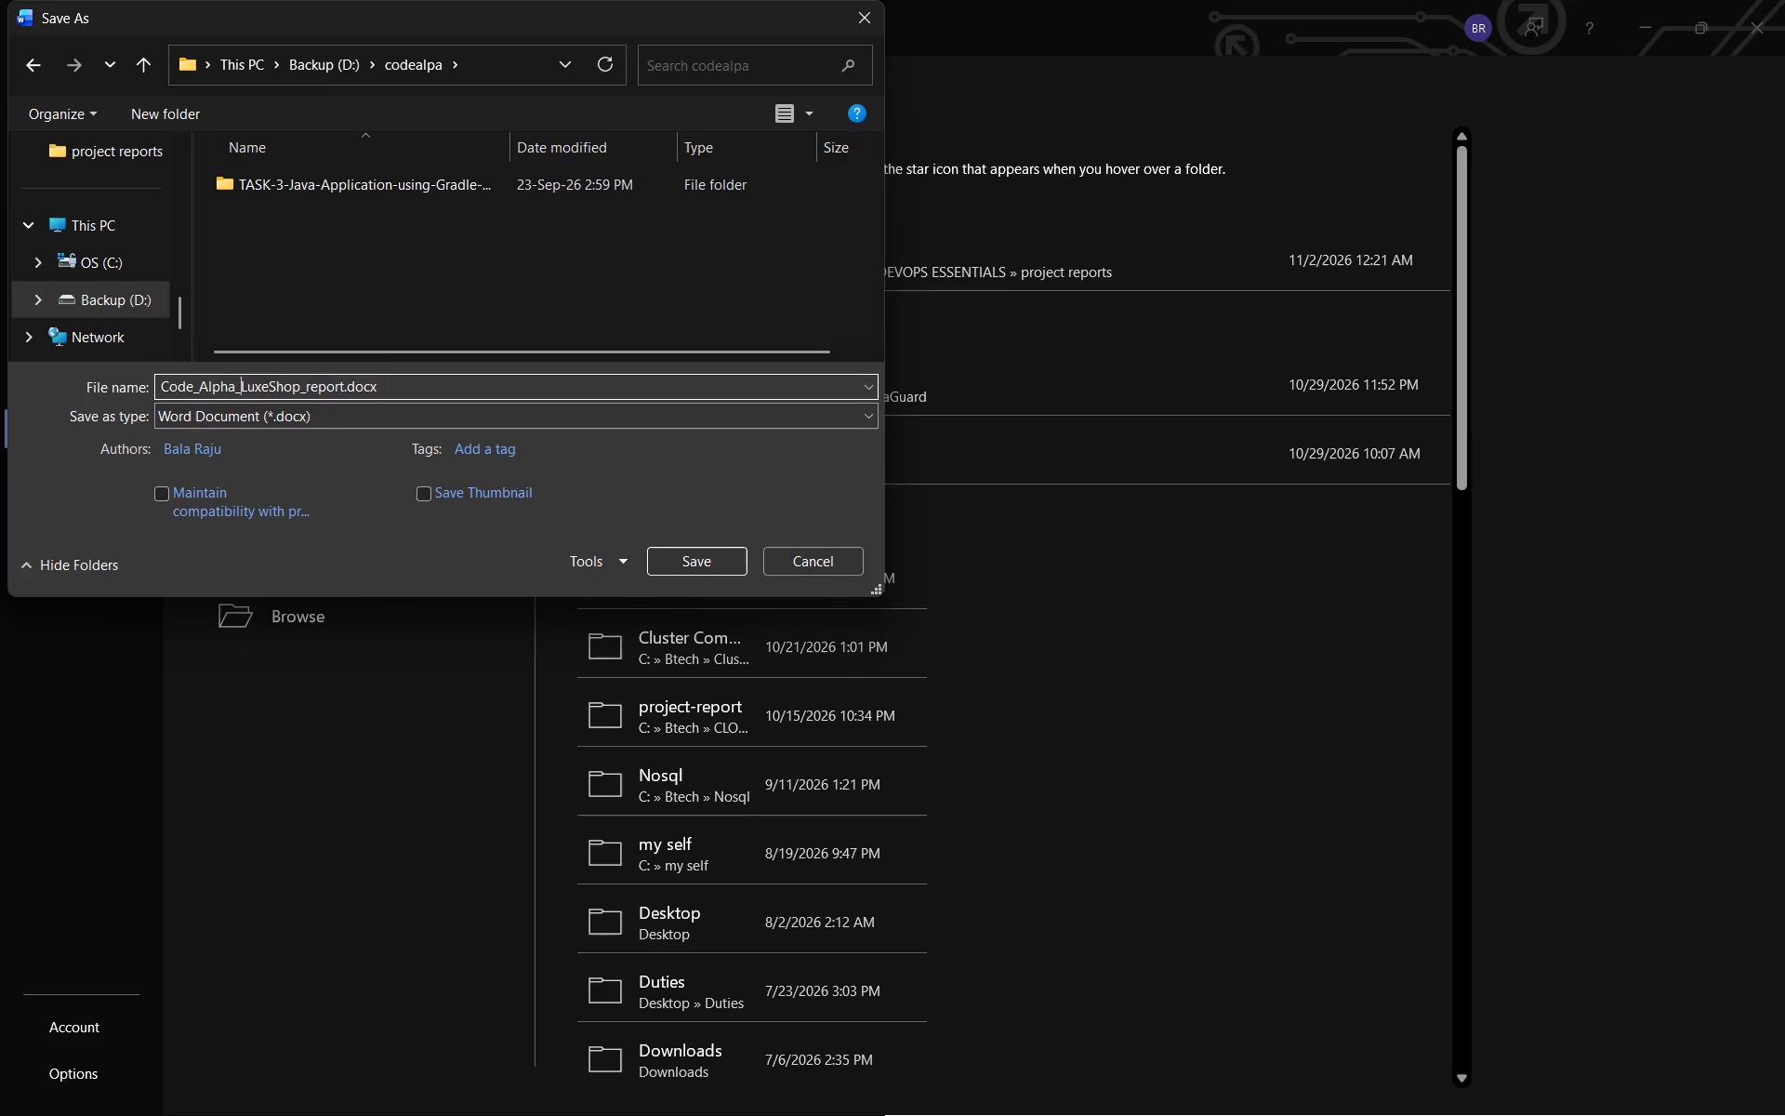
left_click(202, 419)
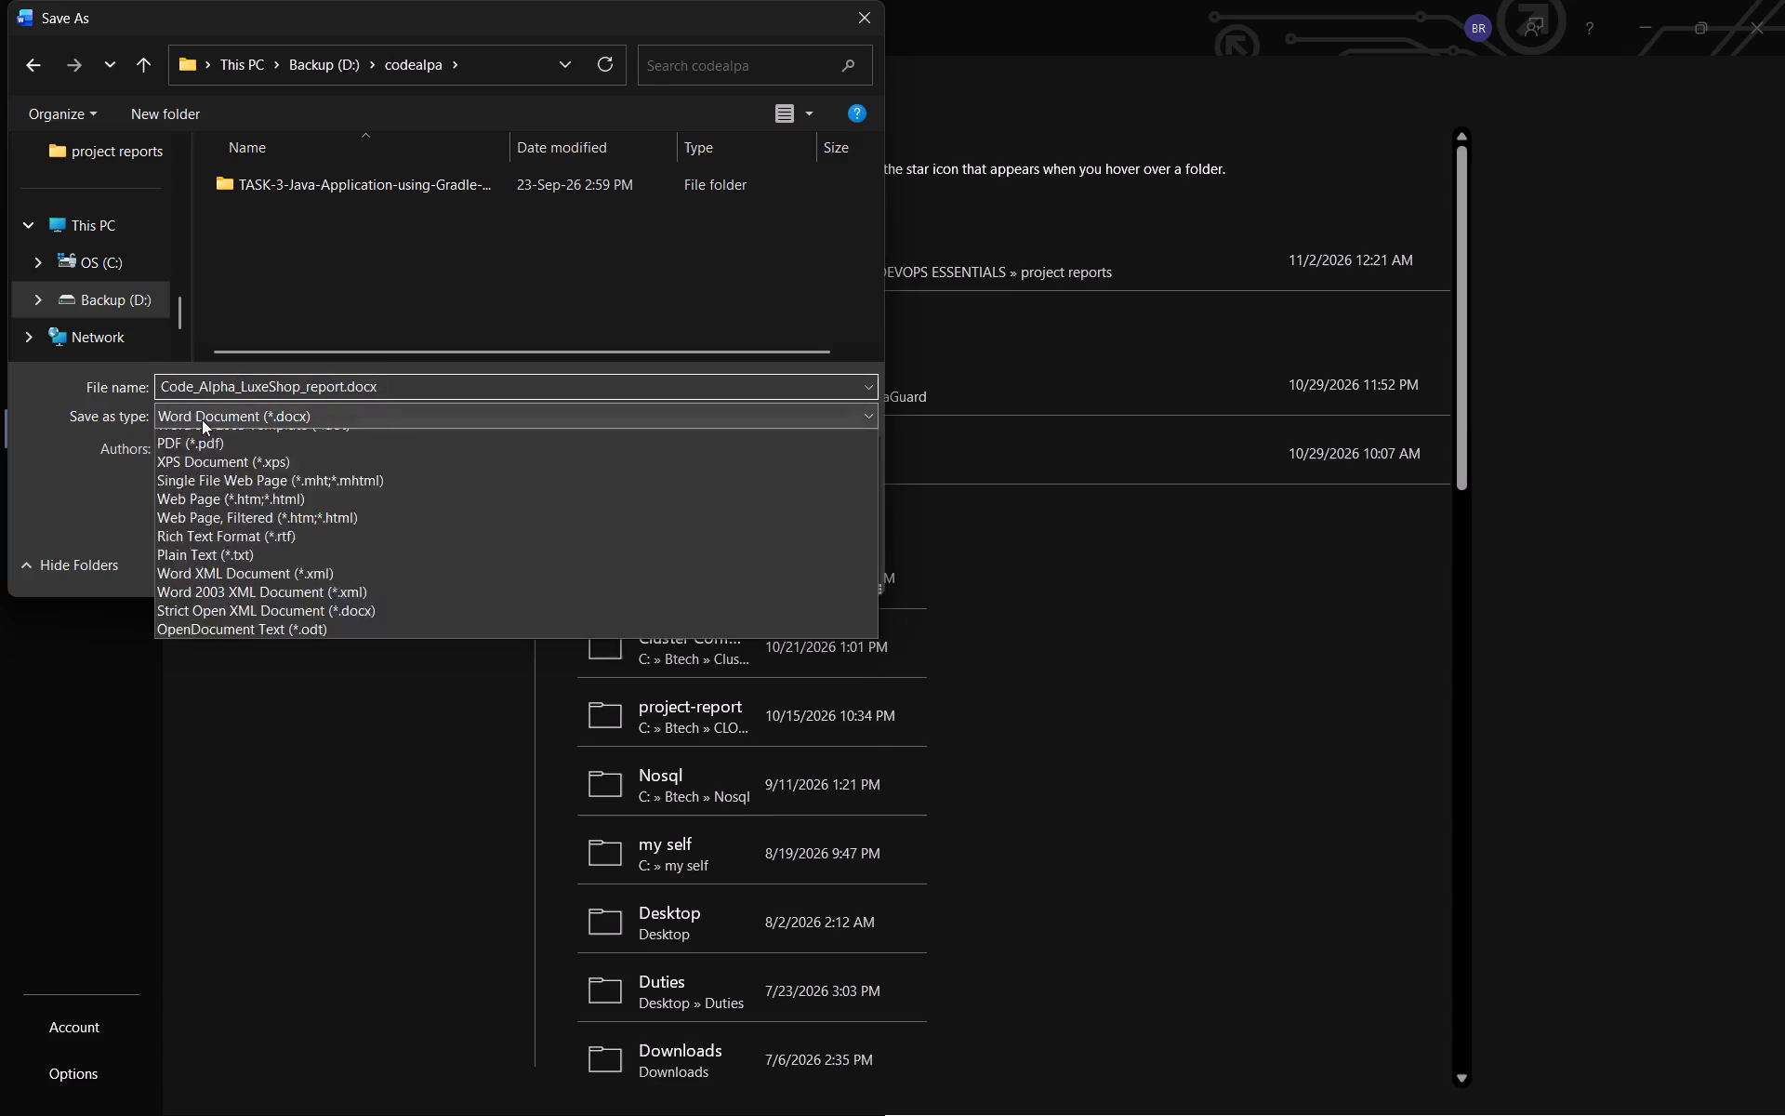
left_click(192, 547)
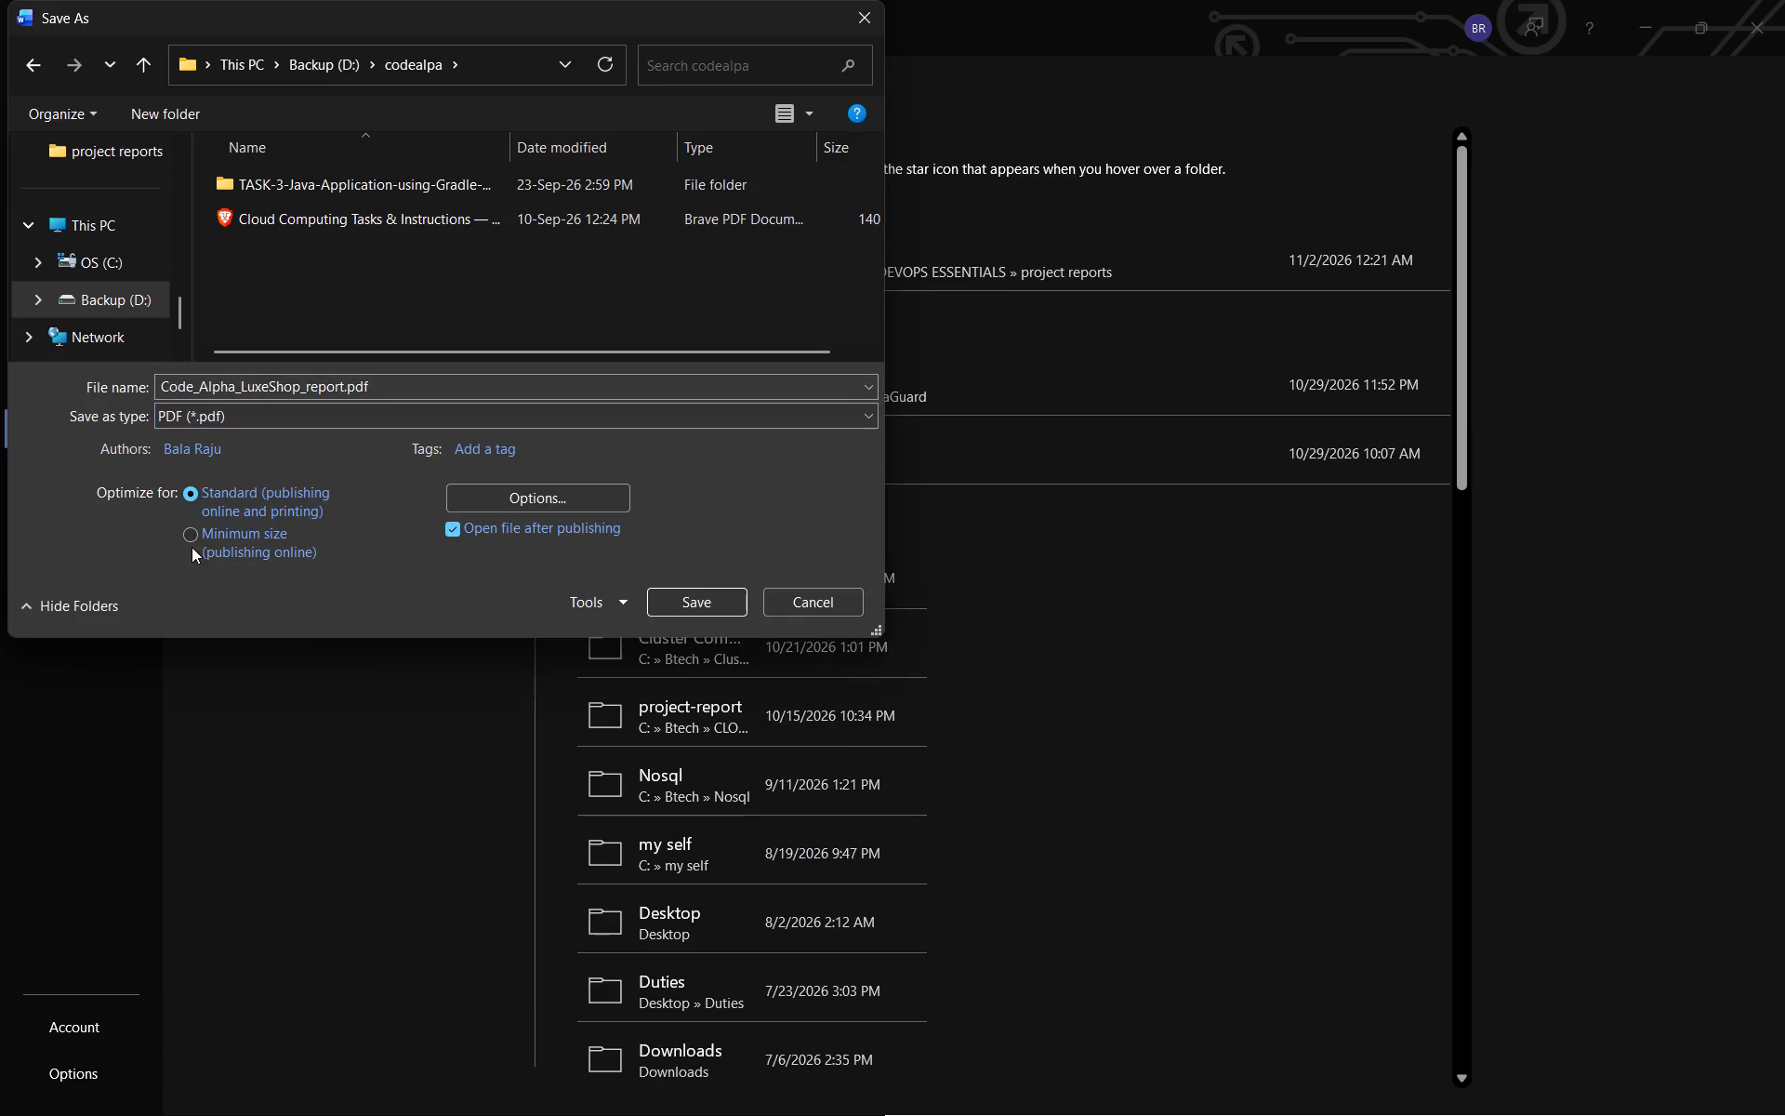
left_click(694, 600)
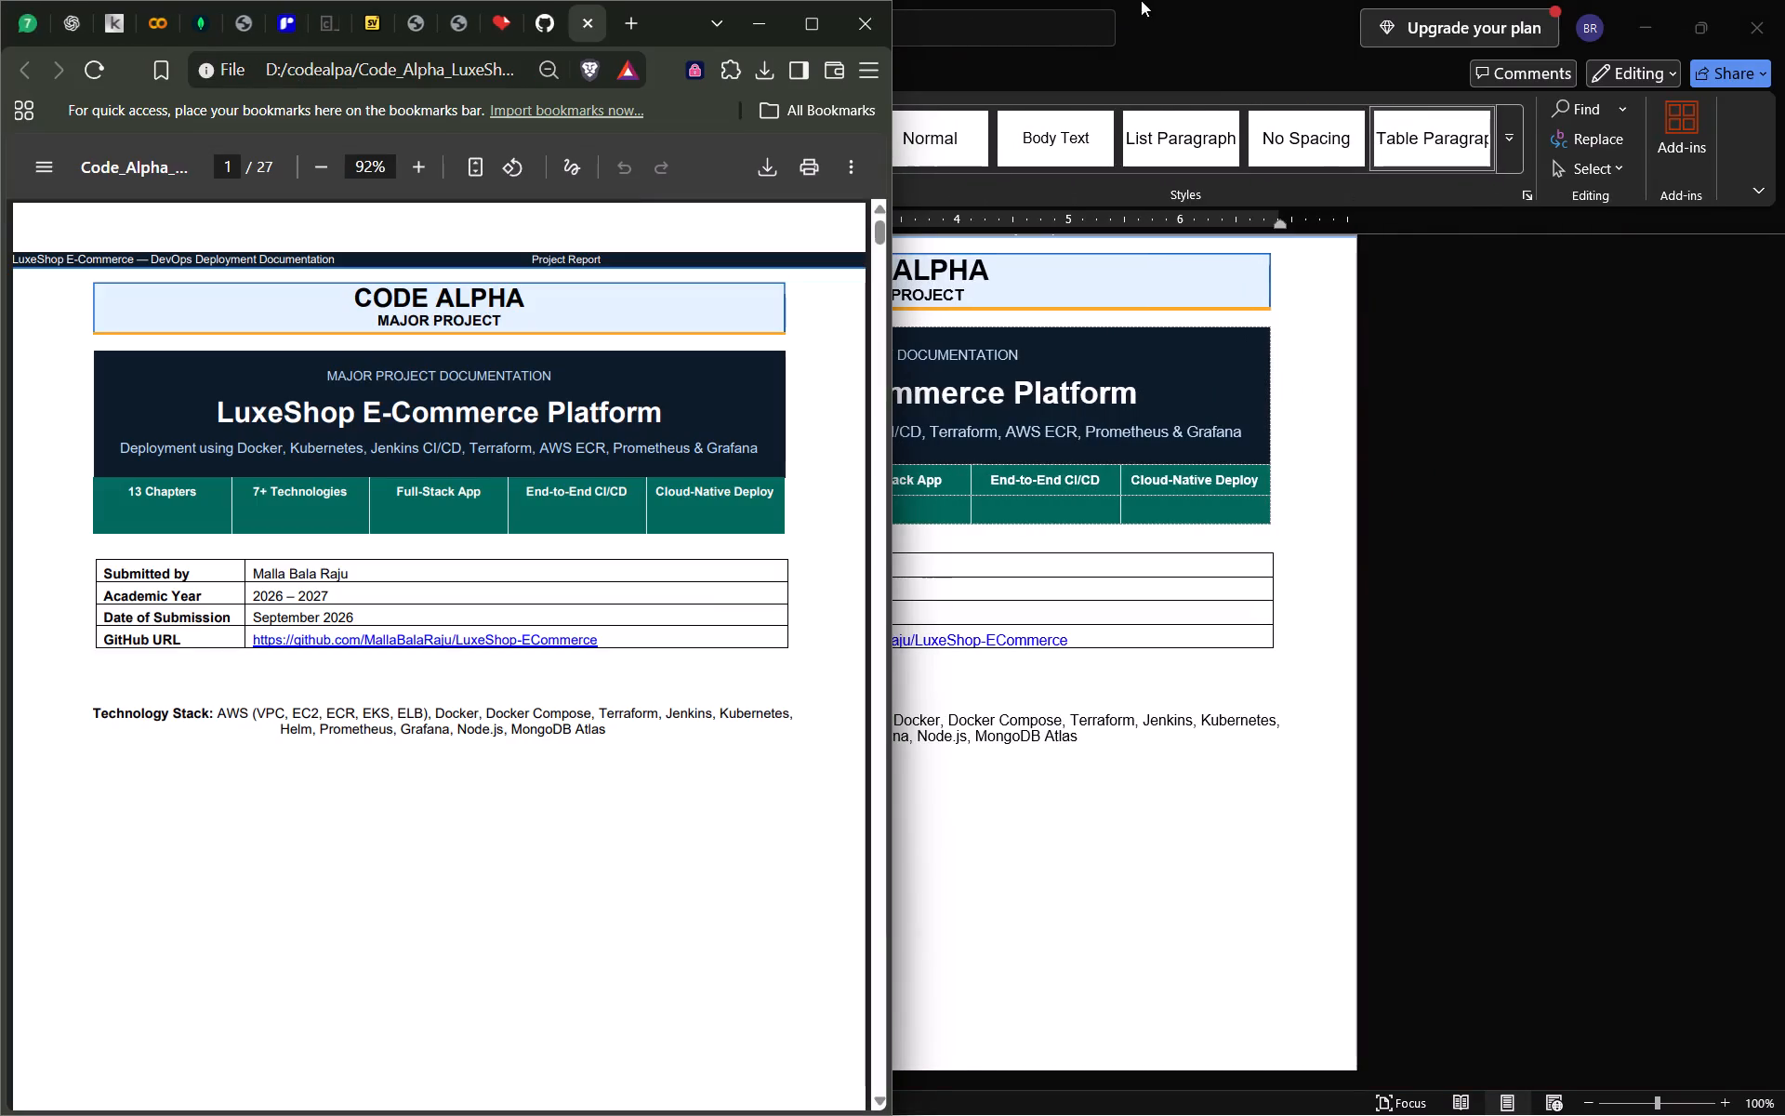
Maximize the browser window showing the exported PDF to review its cover page.
left_click(817, 9)
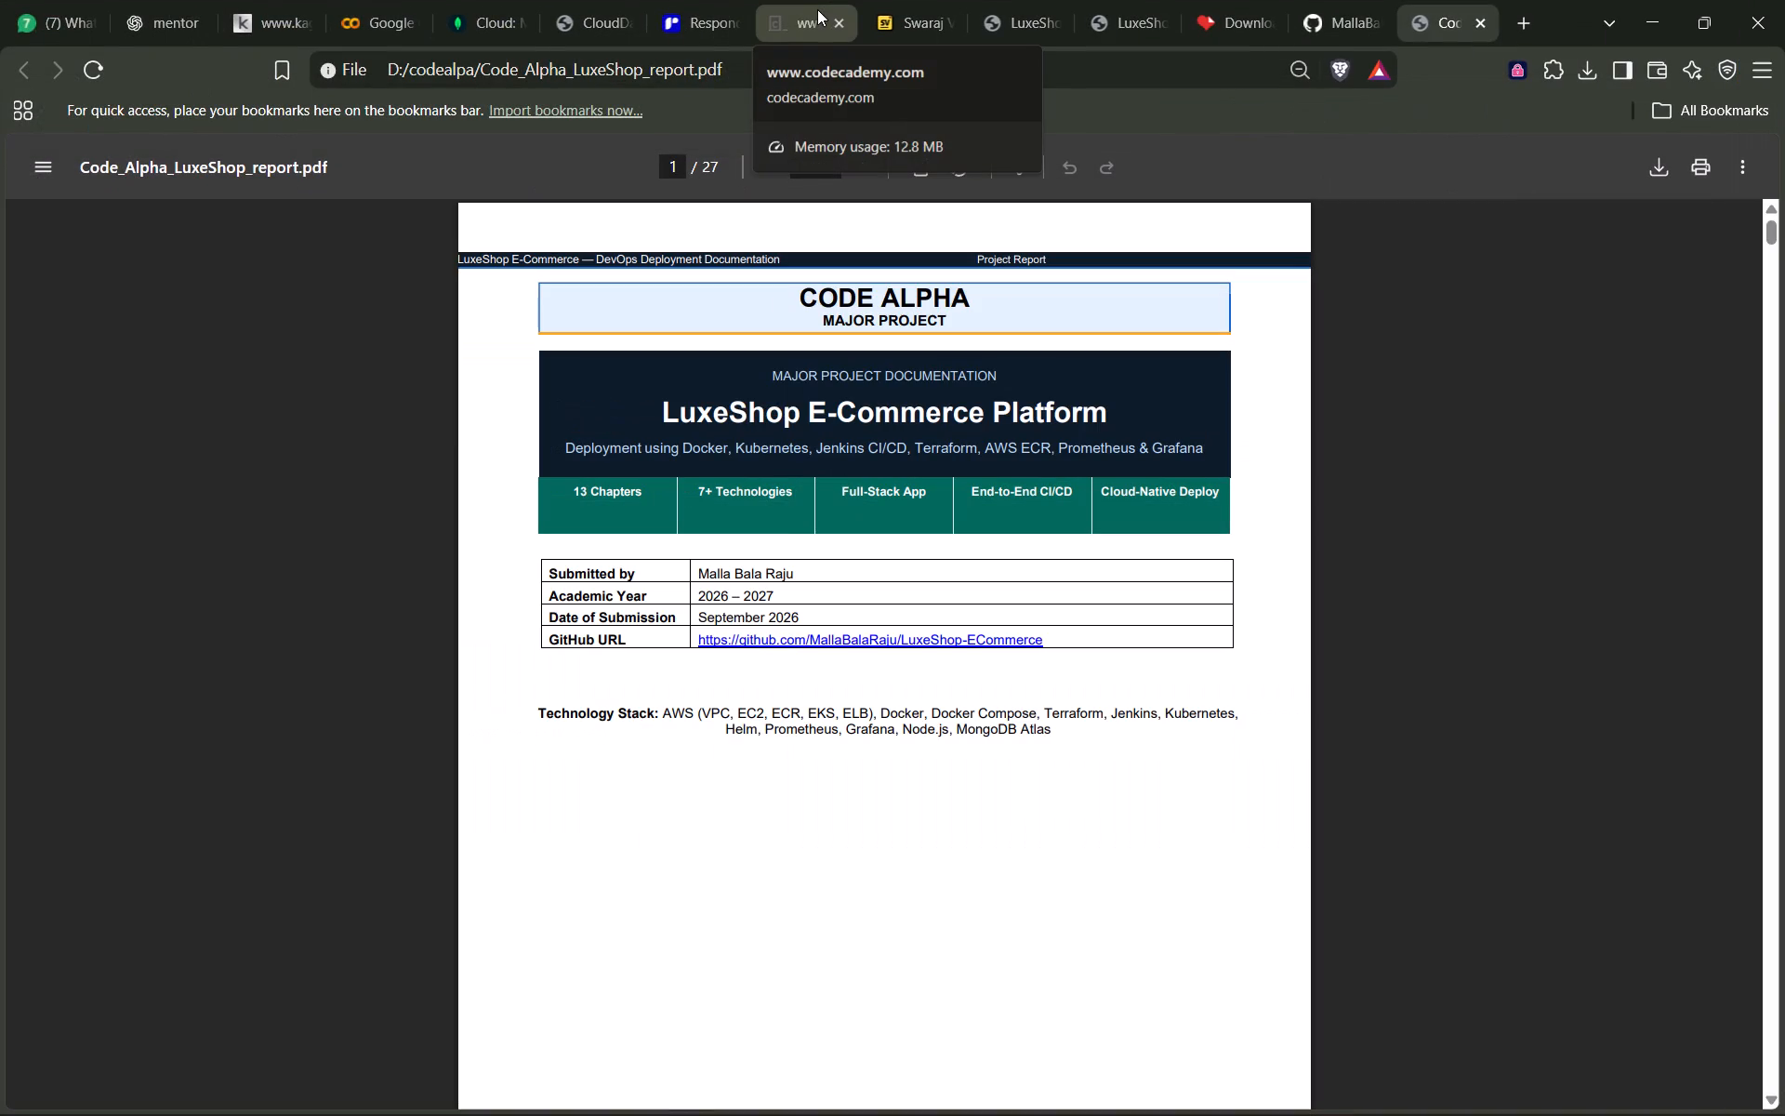